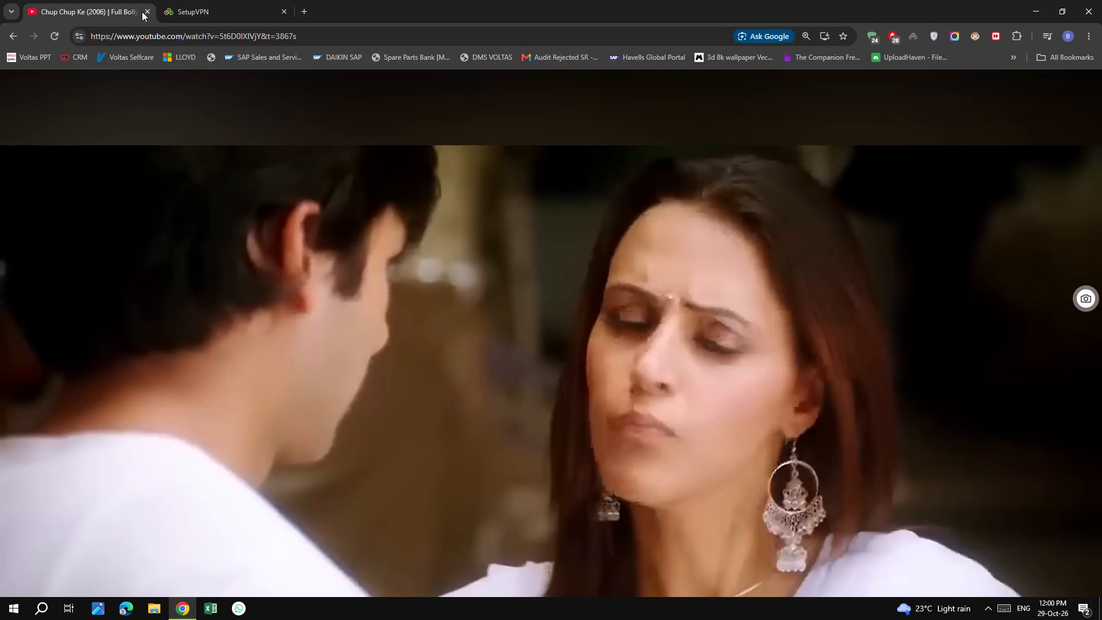
# Close the YouTube video page and the SetupVPN page, leaving no browser pages open.
pyautogui.click(146, 11)
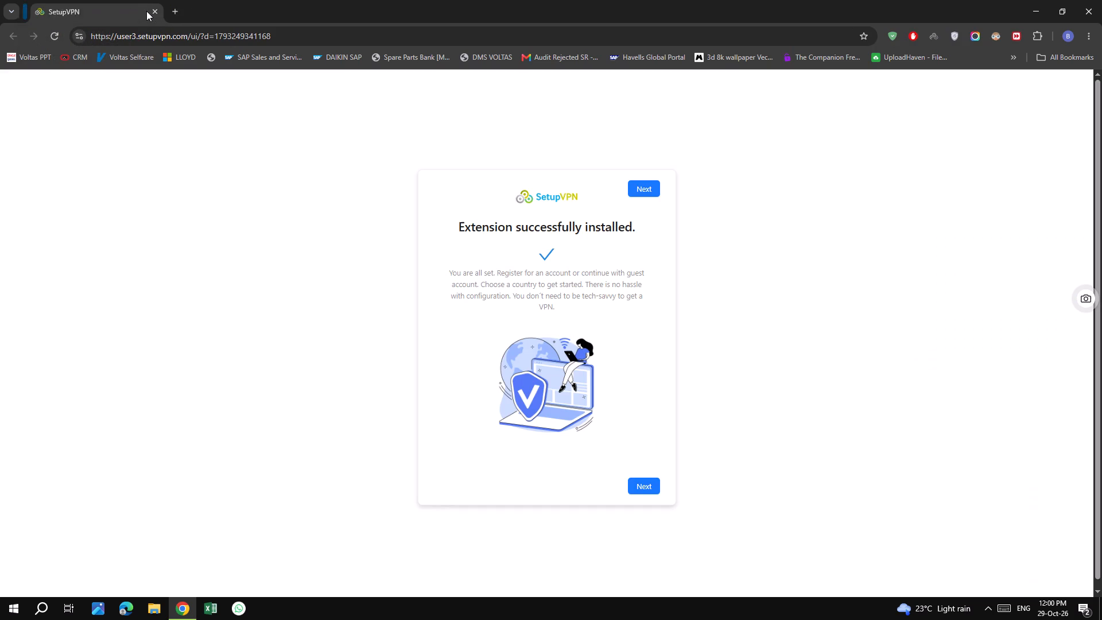
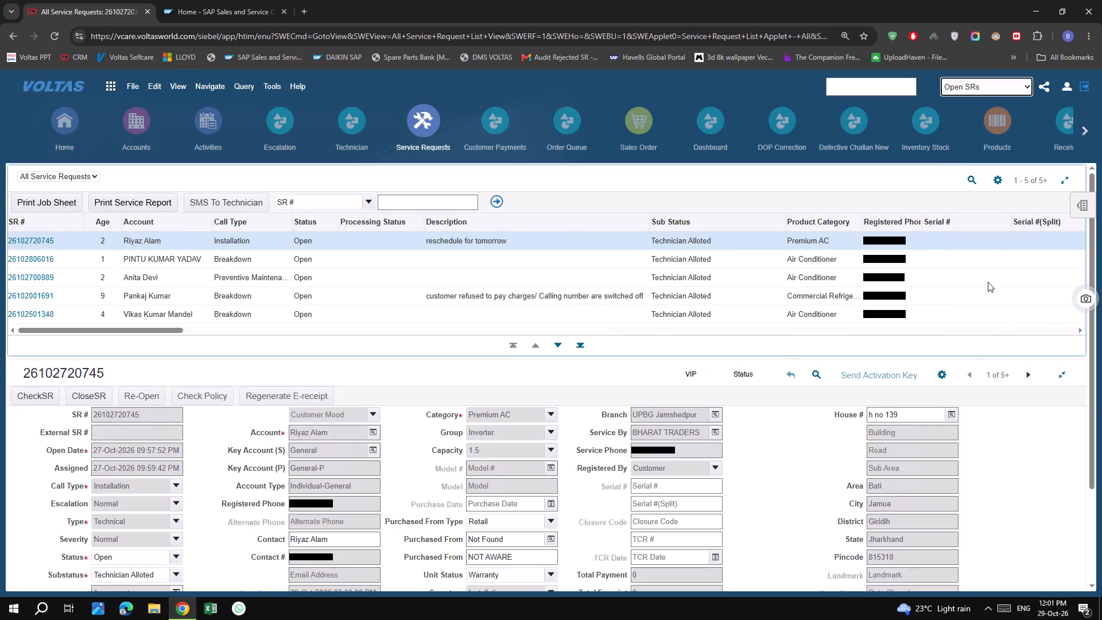
# Sort the open service requests by SR # in descending order and expand the list to show more rows.
pyautogui.click(32, 218)
pyautogui.click(61, 224)
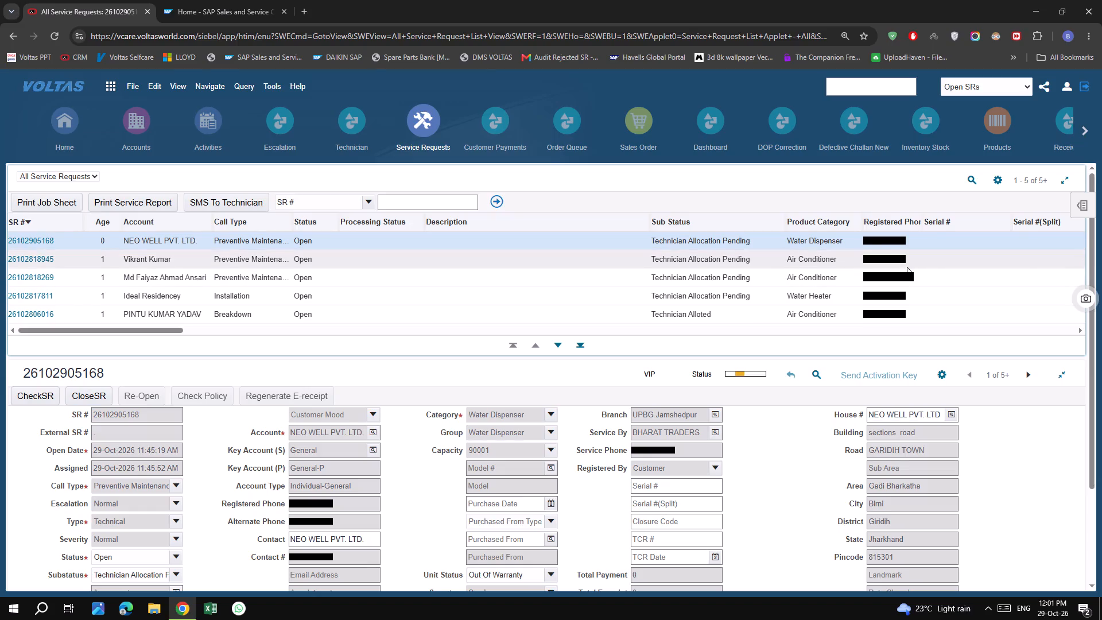
pyautogui.click(1071, 177)
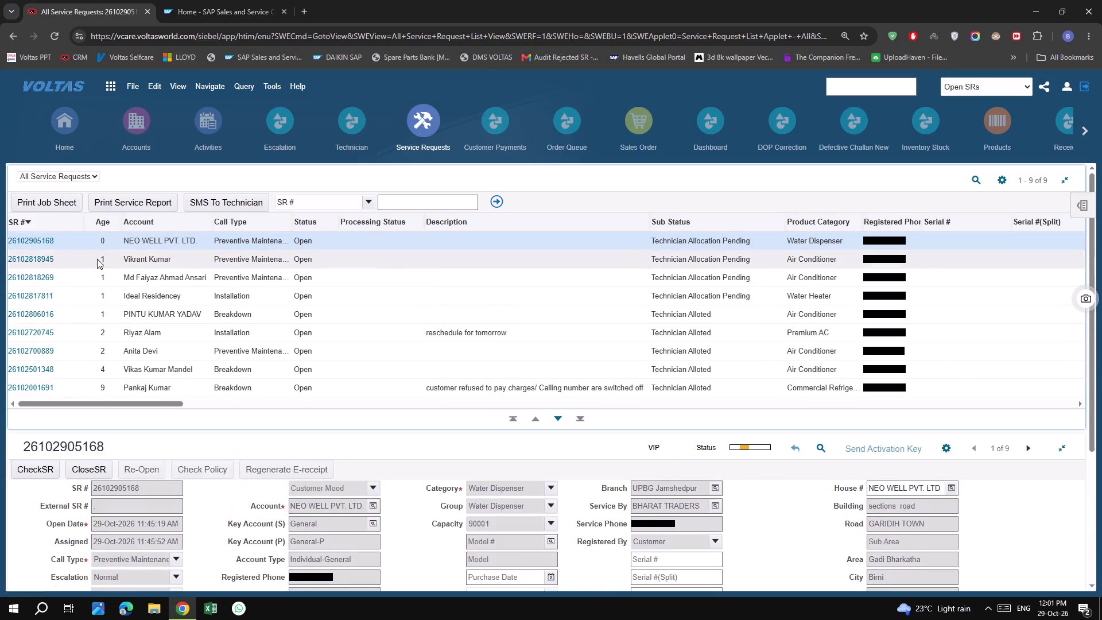
pyautogui.click(33, 242)
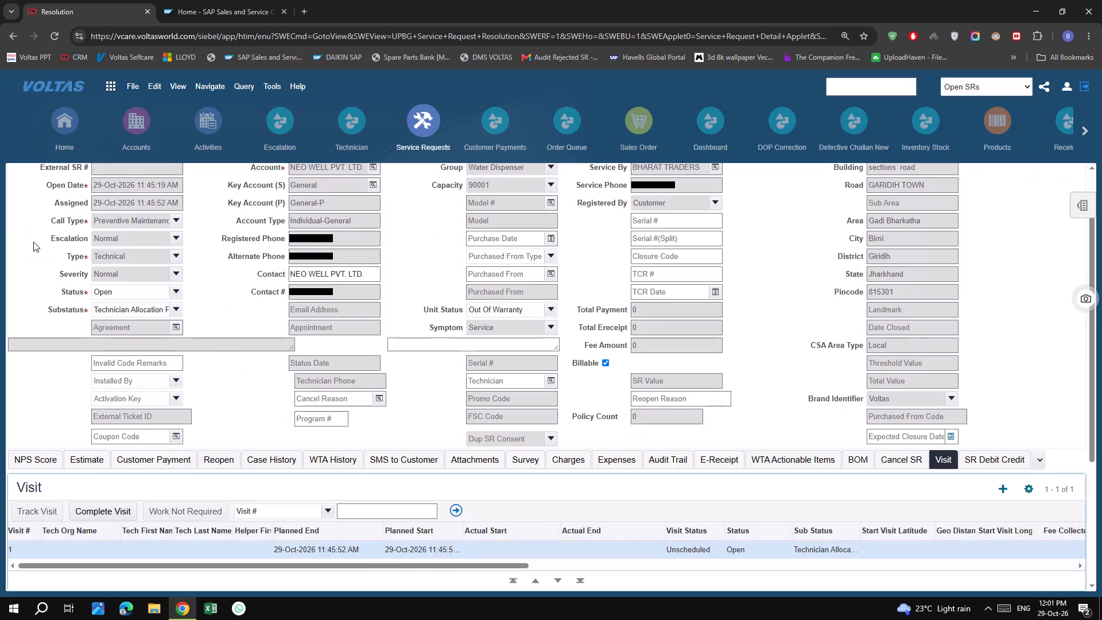
pyautogui.scroll(11, 919, 285)
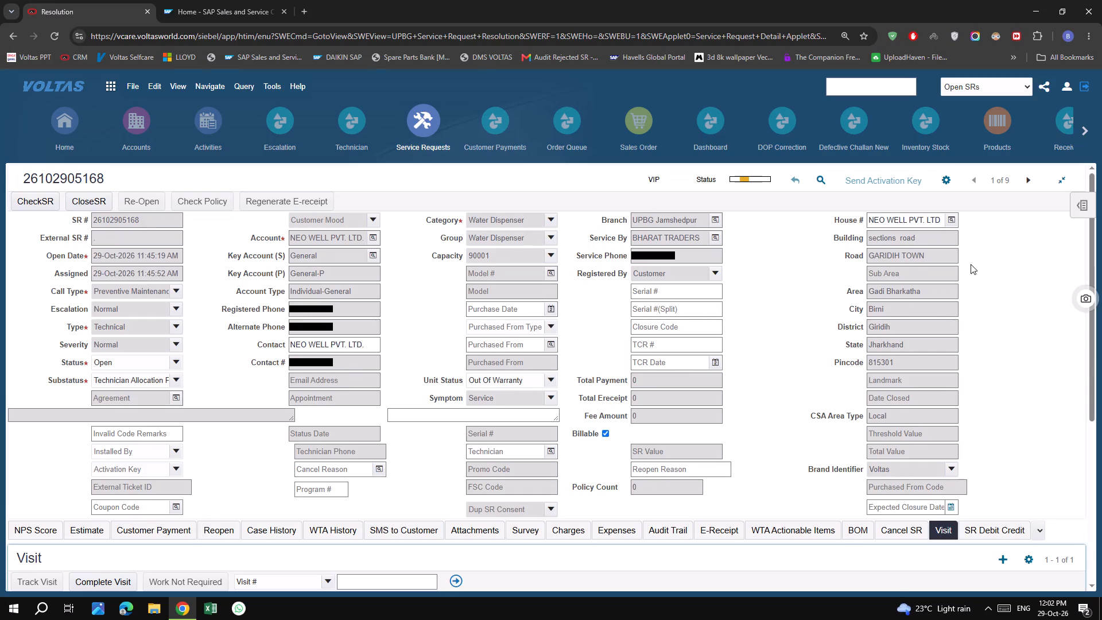
pyautogui.click(1026, 180)
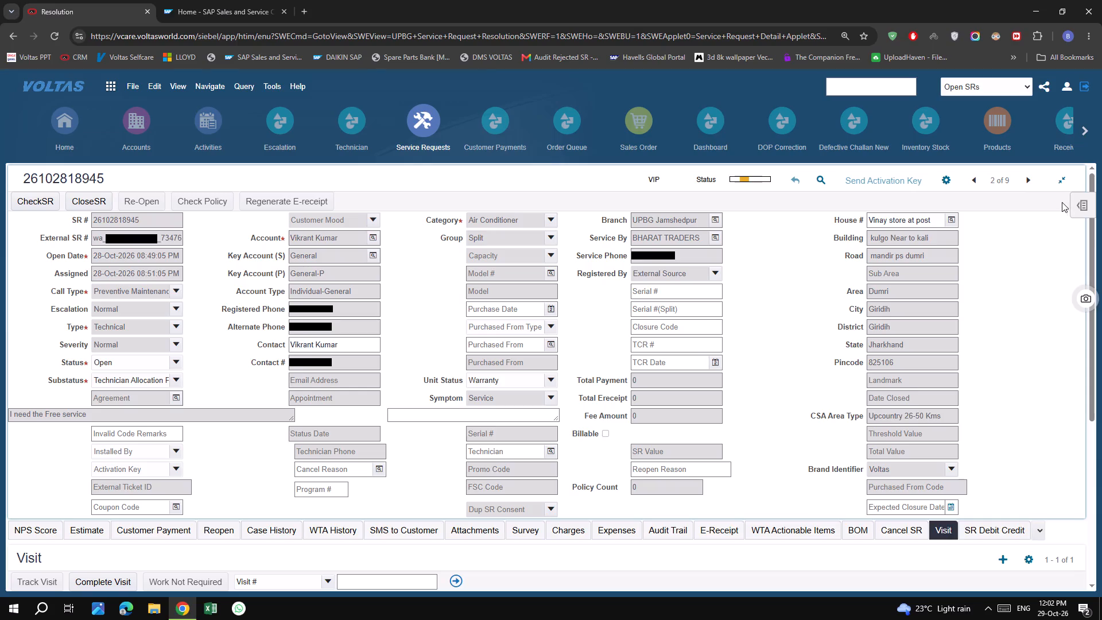
pyautogui.click(1025, 182)
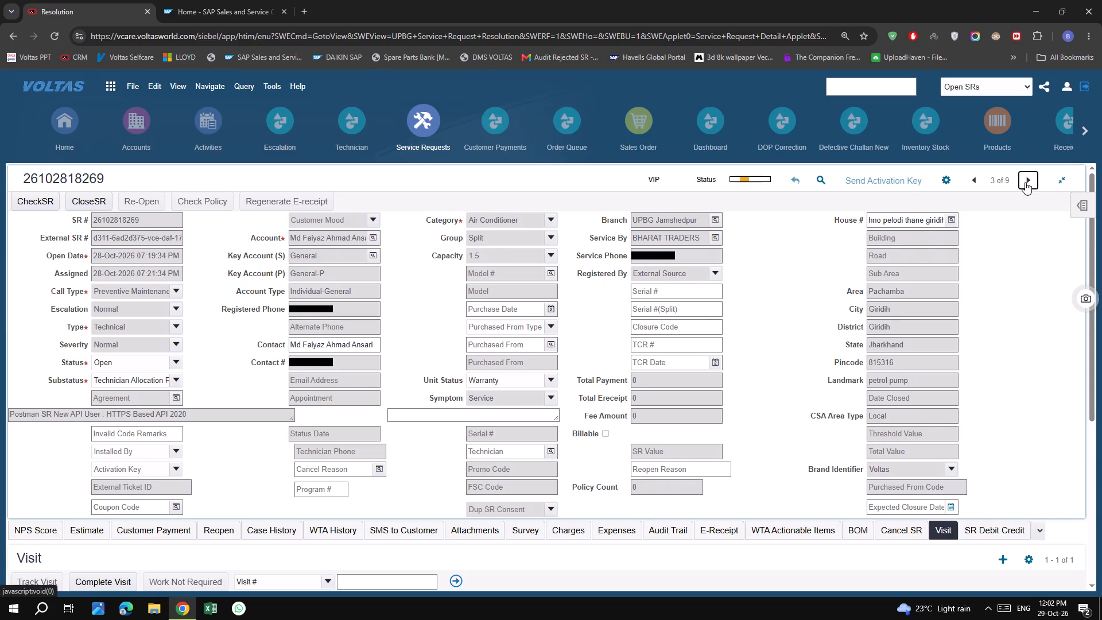
pyautogui.moveTo(879, 224); pyautogui.dragTo(981, 236)
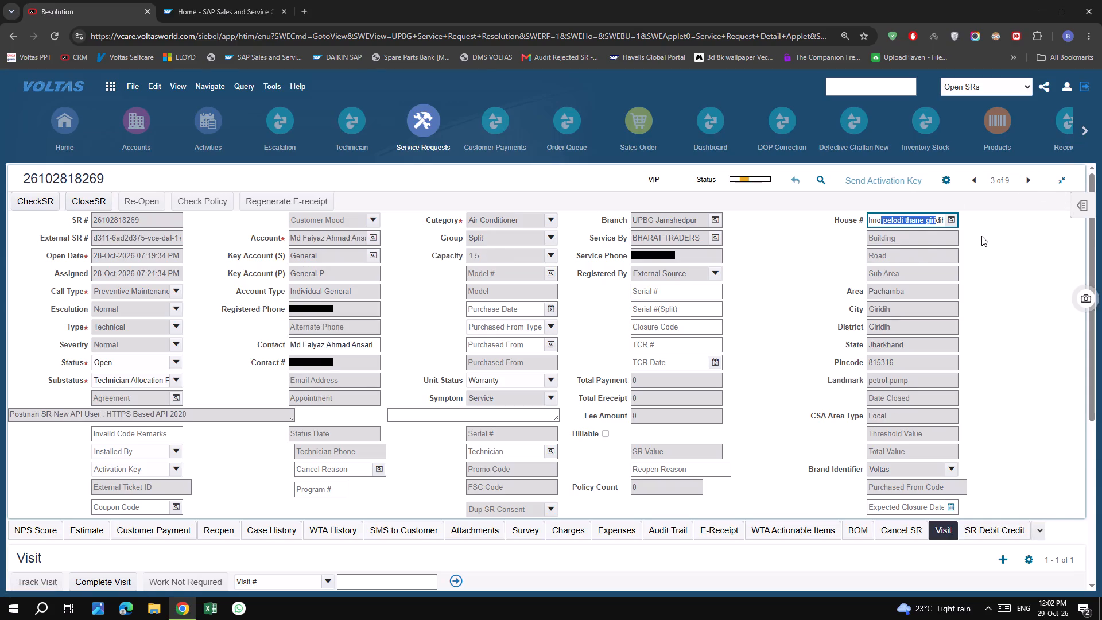
pyautogui.moveTo(981, 236); pyautogui.dragTo(987, 237)
pyautogui.click(990, 237)
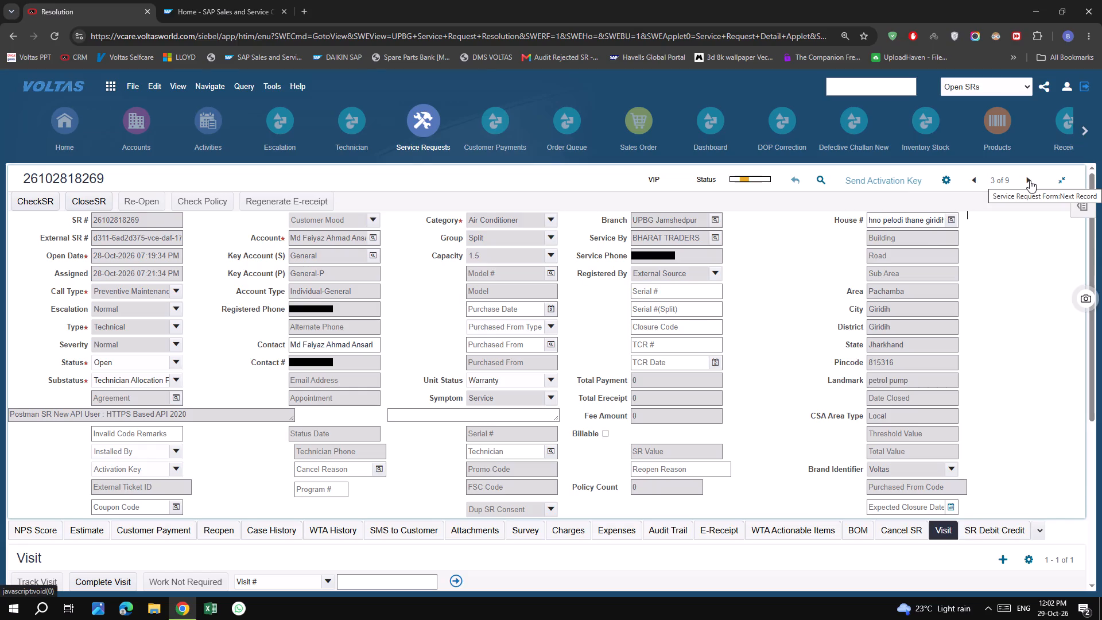
pyautogui.click(1030, 180)
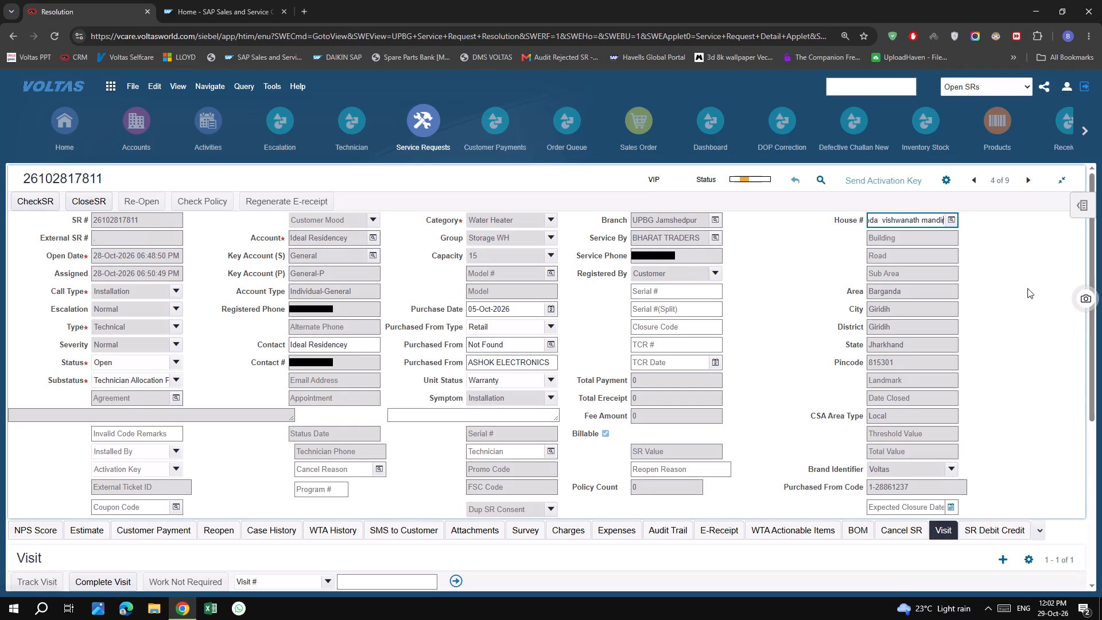
pyautogui.click(1003, 301)
pyautogui.moveTo(894, 219); pyautogui.dragTo(851, 235)
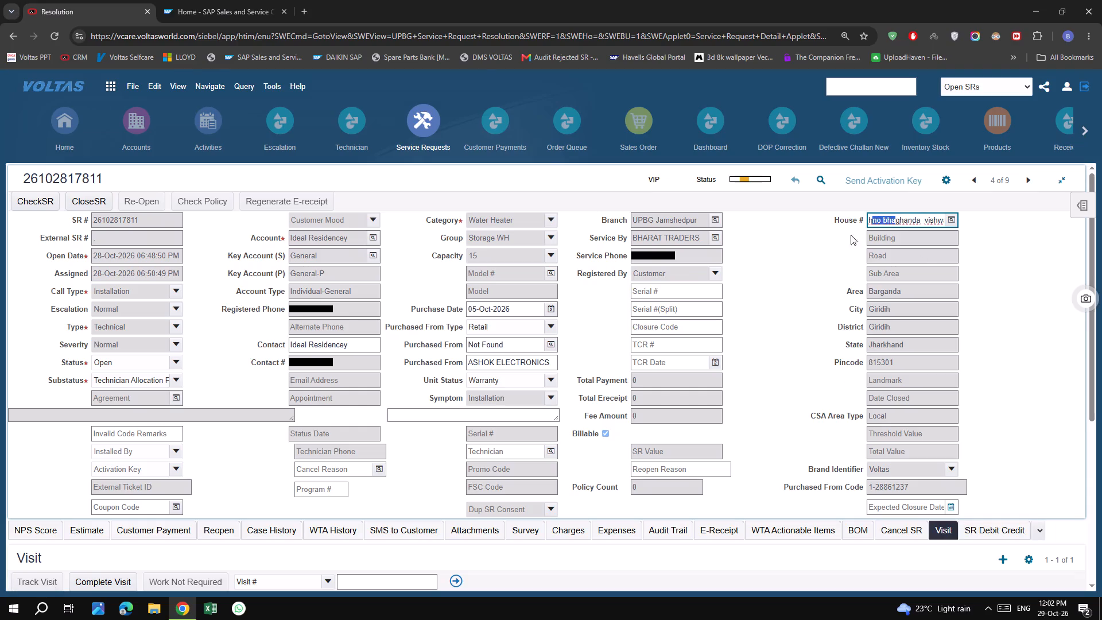
pyautogui.moveTo(851, 235); pyautogui.dragTo(840, 249)
pyautogui.click(812, 288)
pyautogui.moveTo(922, 218); pyautogui.dragTo(930, 219)
pyautogui.moveTo(930, 219); pyautogui.dragTo(985, 221)
pyautogui.click(1056, 282)
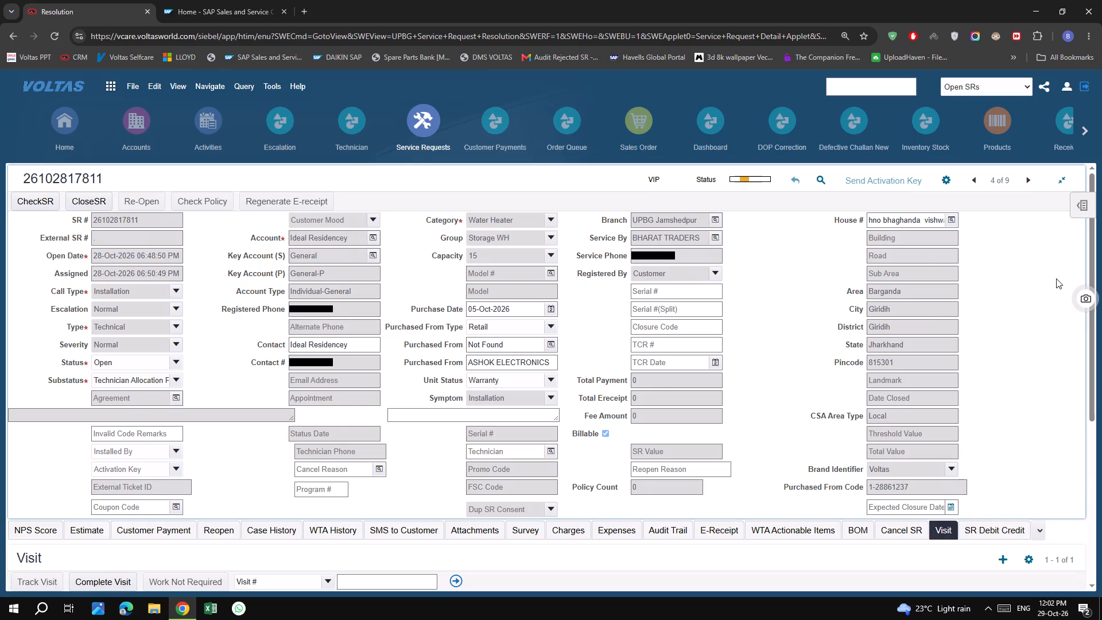
# Switch to the Daikin SAP Sales and Service site and open the Dealer Dashboard.
pyautogui.click(242, 13)
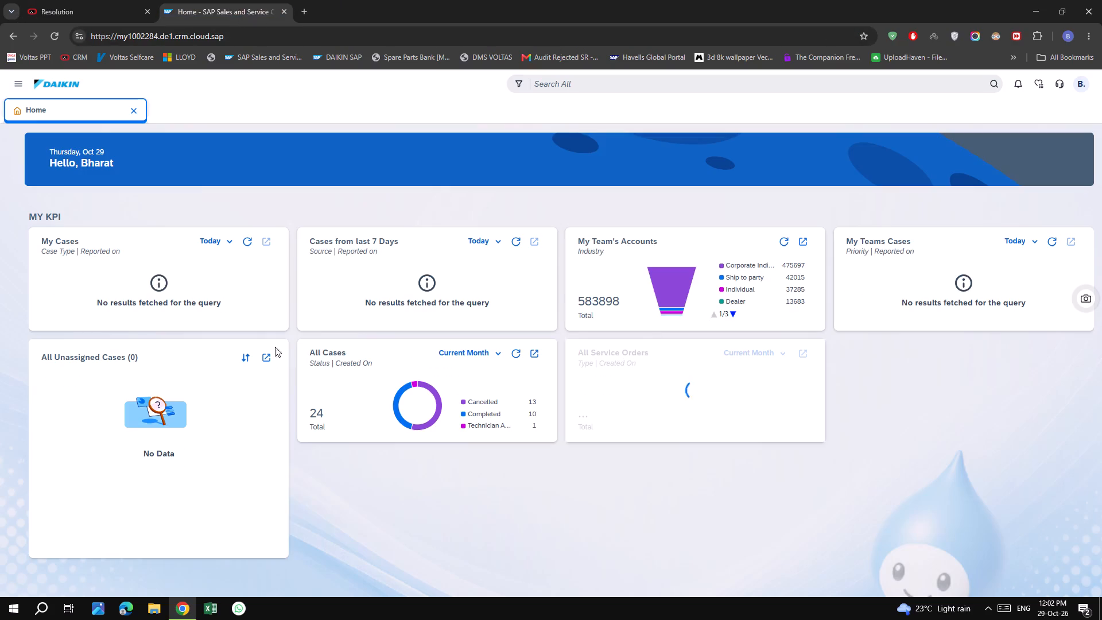
pyautogui.click(16, 83)
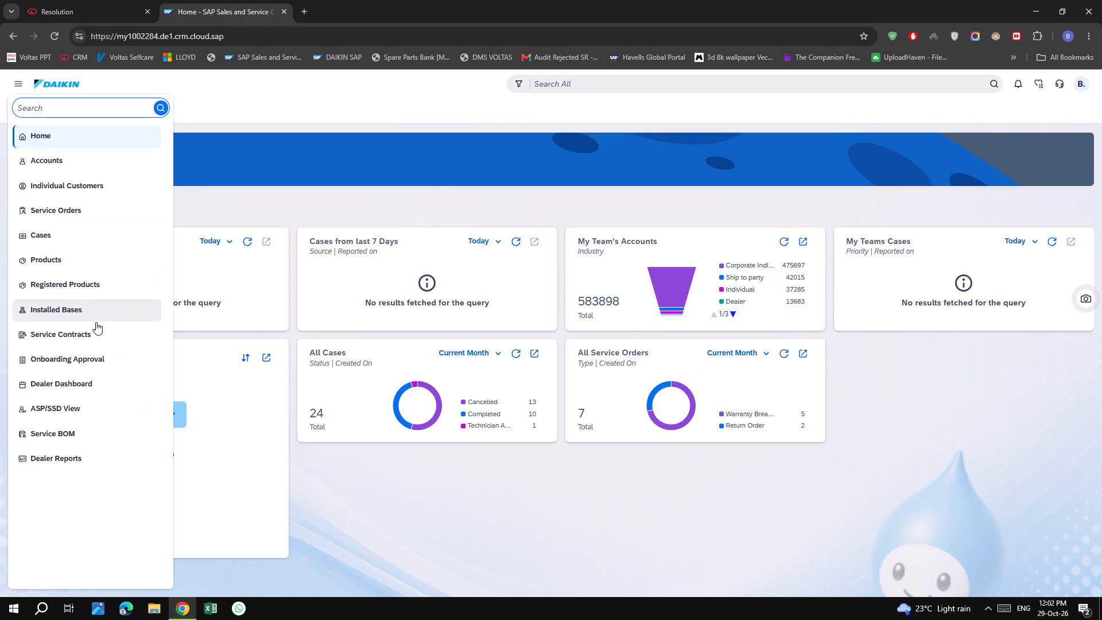
pyautogui.click(119, 384)
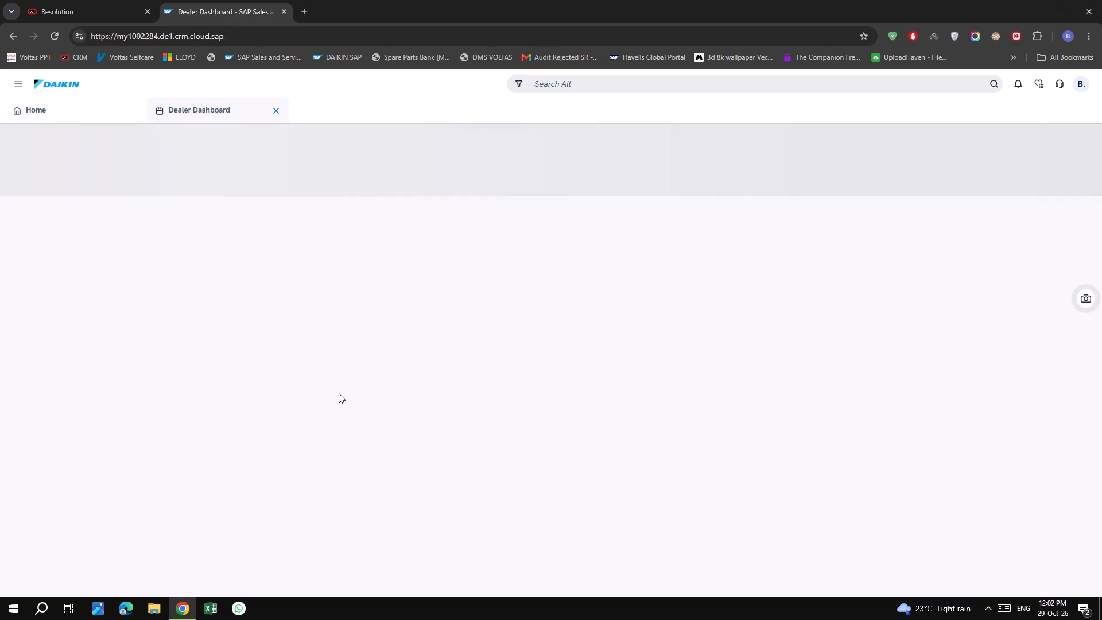
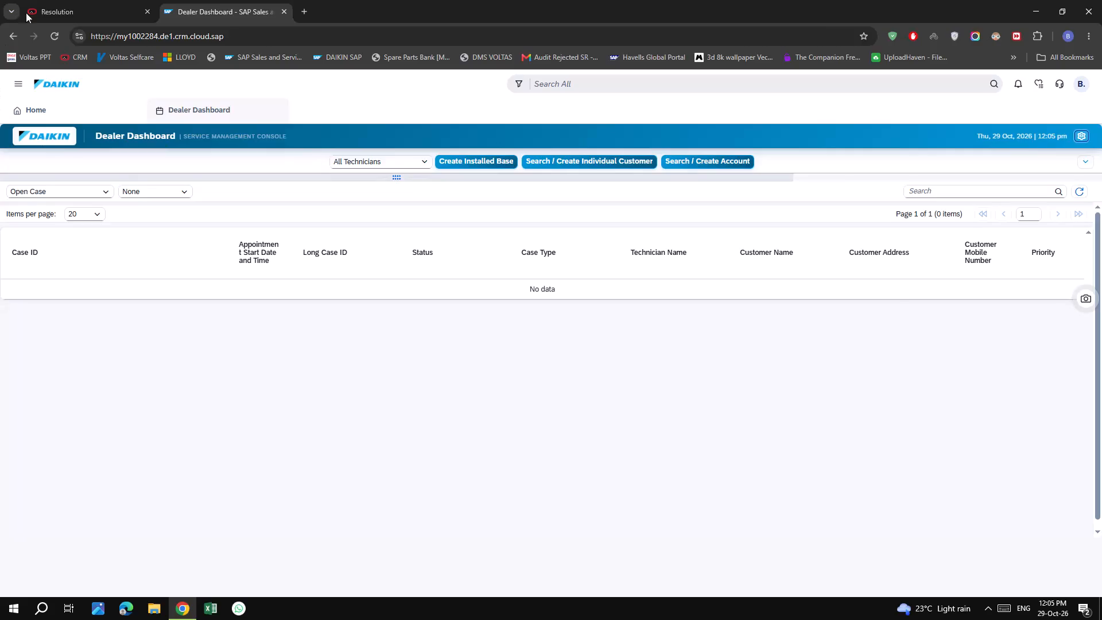
pyautogui.click(46, 11)
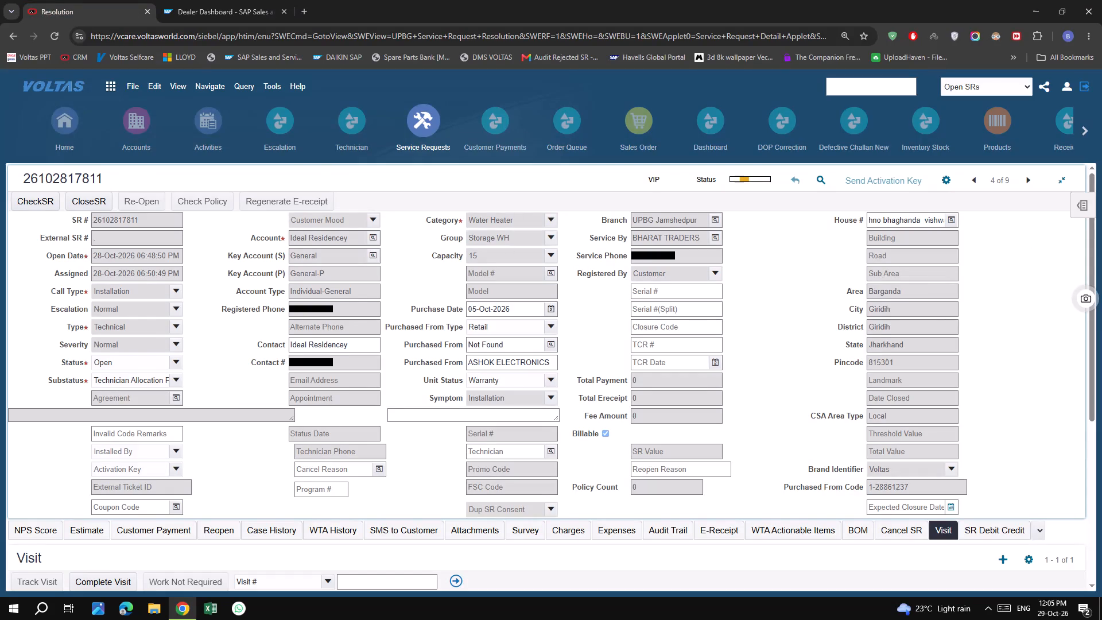
pyautogui.click(974, 180)
pyautogui.tripleClick(974, 180)
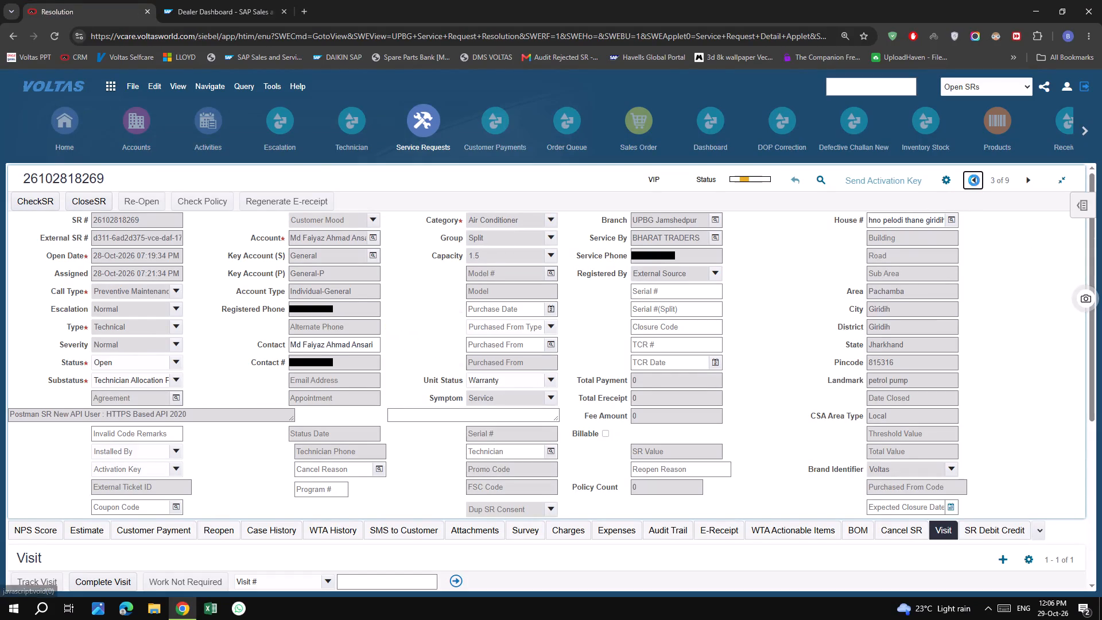
pyautogui.tripleClick(974, 180)
pyautogui.click(974, 180)
pyautogui.click(805, 353)
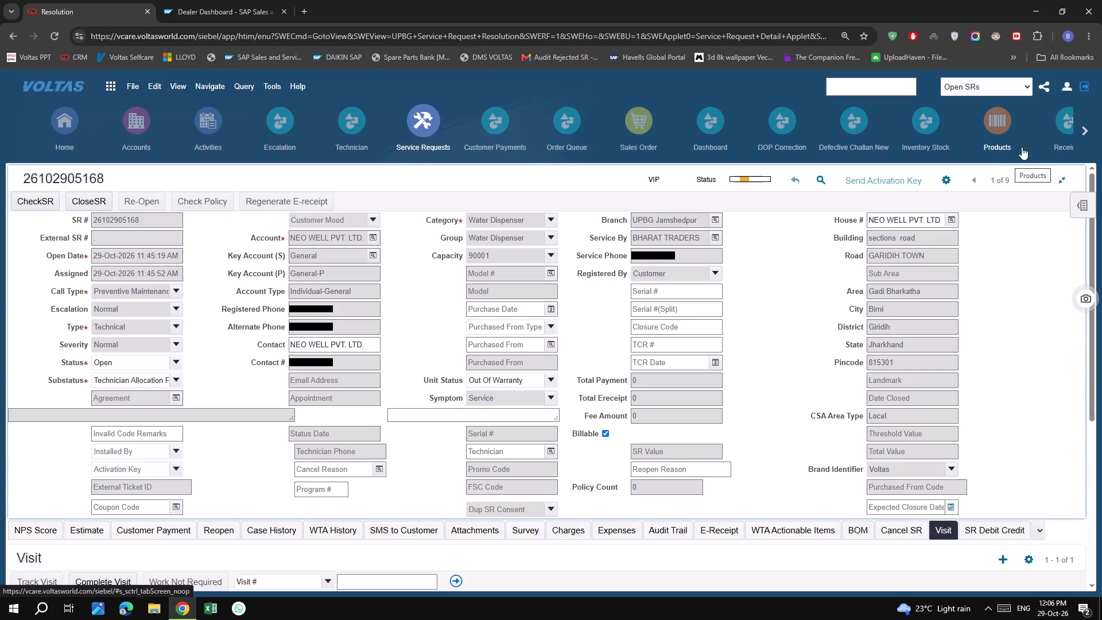
pyautogui.click(1030, 181)
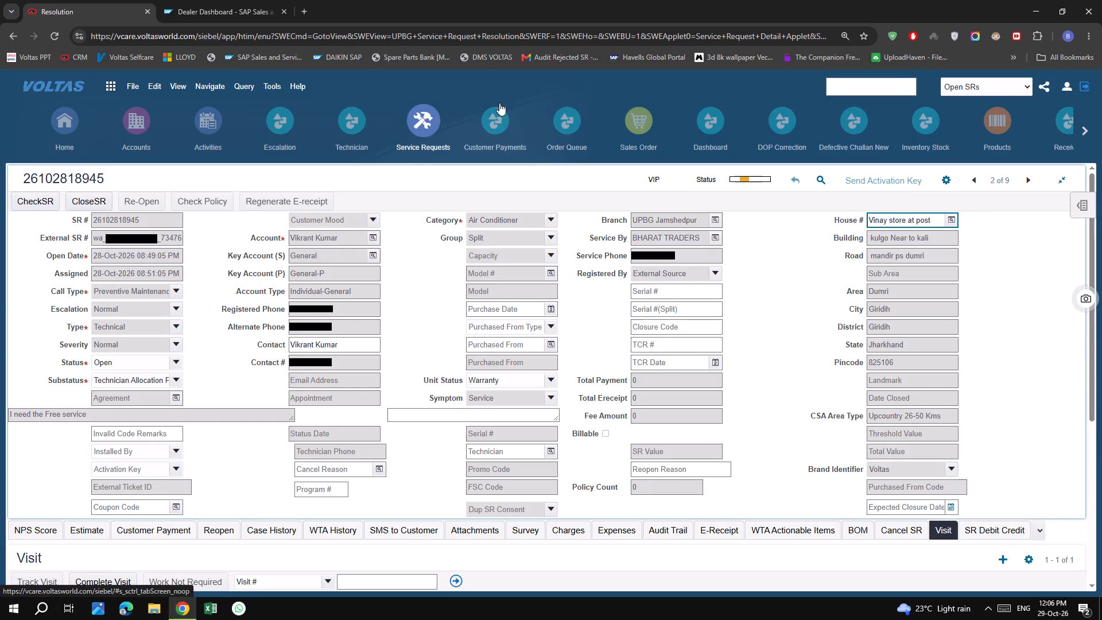
pyautogui.doubleClick(326, 312)
pyautogui.rightClick(326, 312)
pyautogui.click(374, 353)
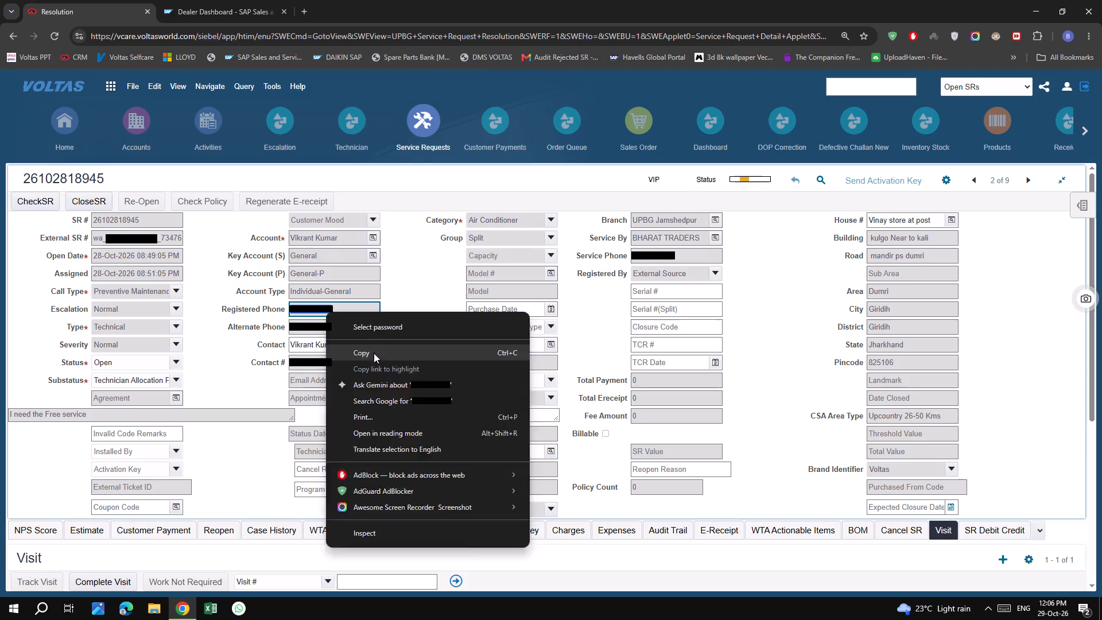
pyautogui.click(815, 180)
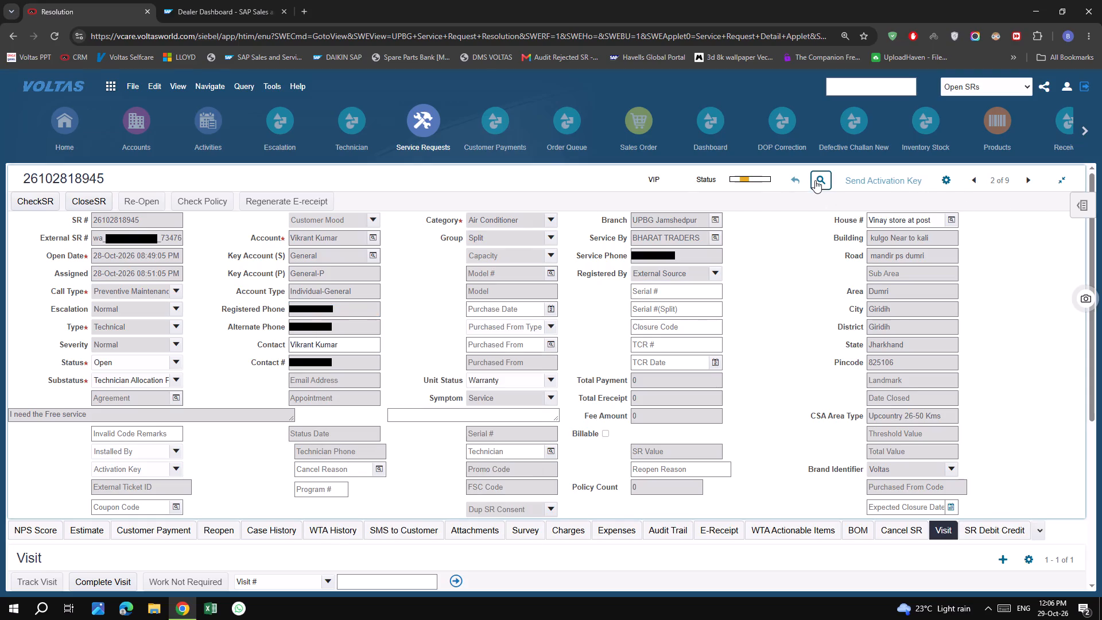
pyautogui.rightClick(300, 313)
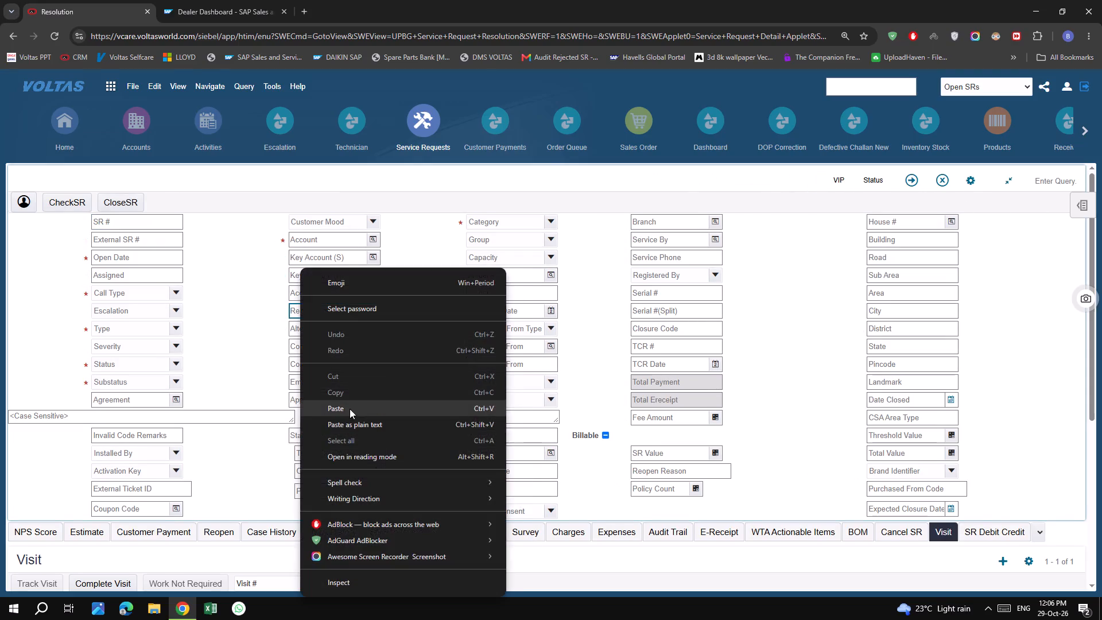
pyautogui.click(350, 409)
pyautogui.press('Return')
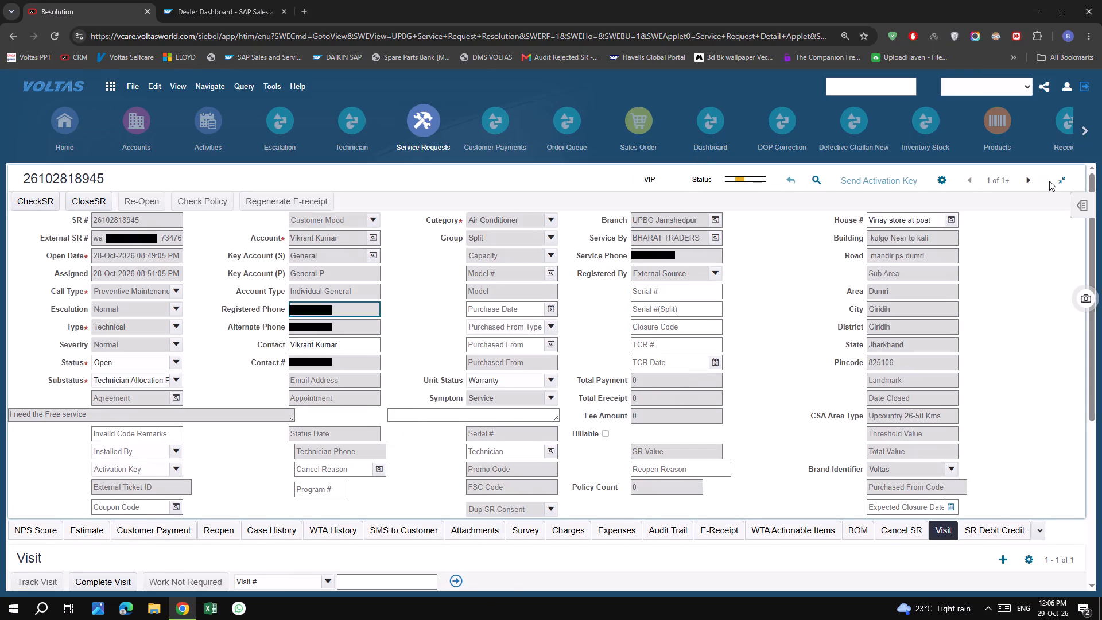
pyautogui.click(1022, 181)
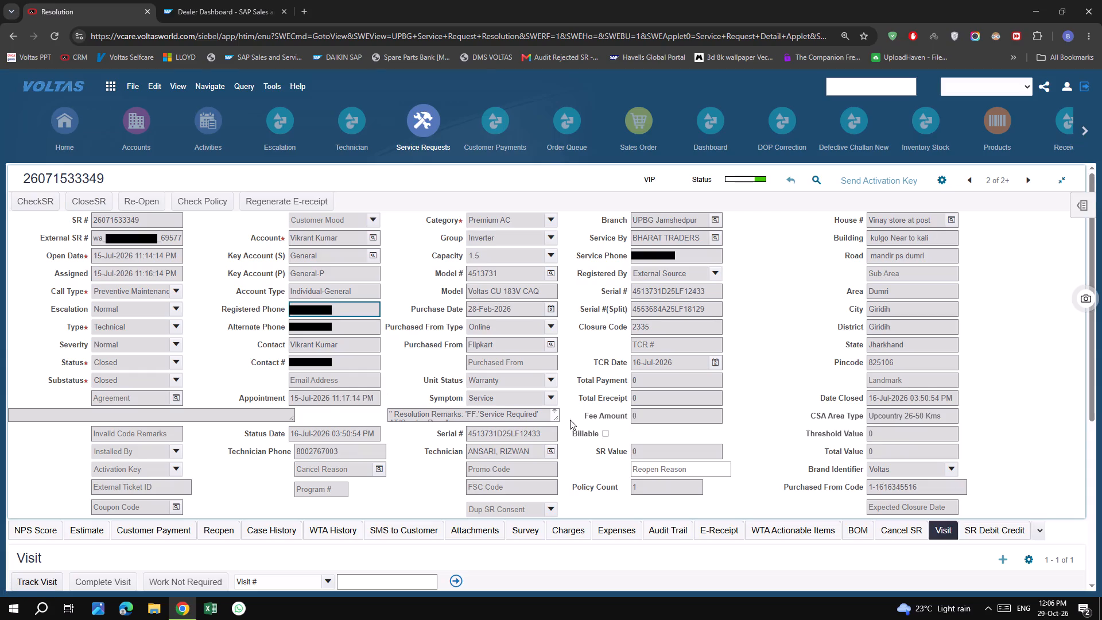
pyautogui.moveTo(557, 418); pyautogui.dragTo(558, 425)
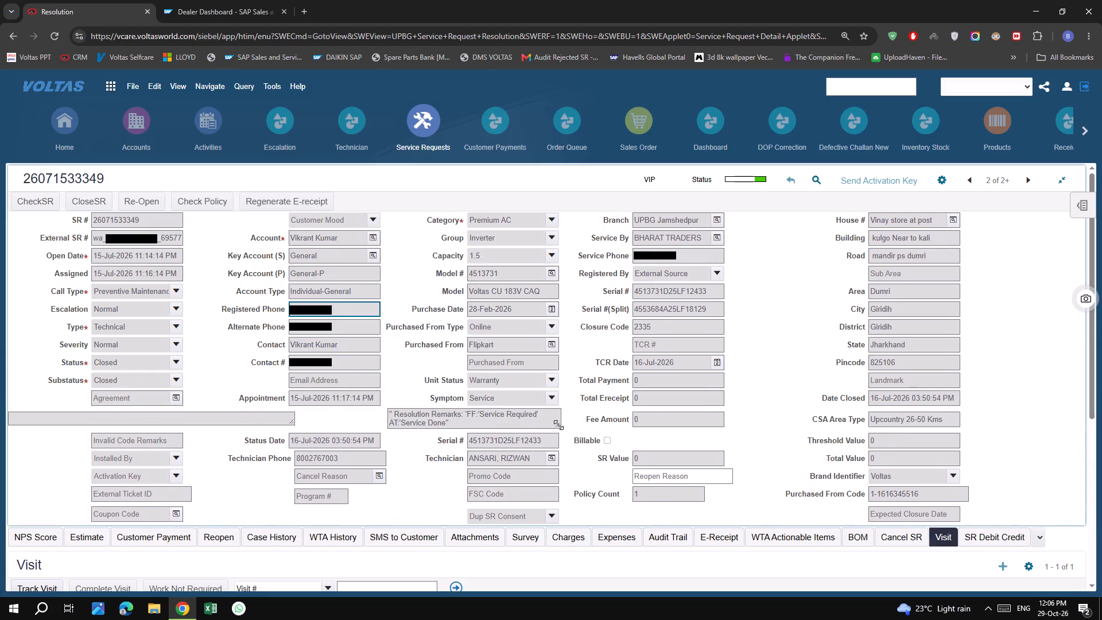
pyautogui.scroll(-6, 558, 425)
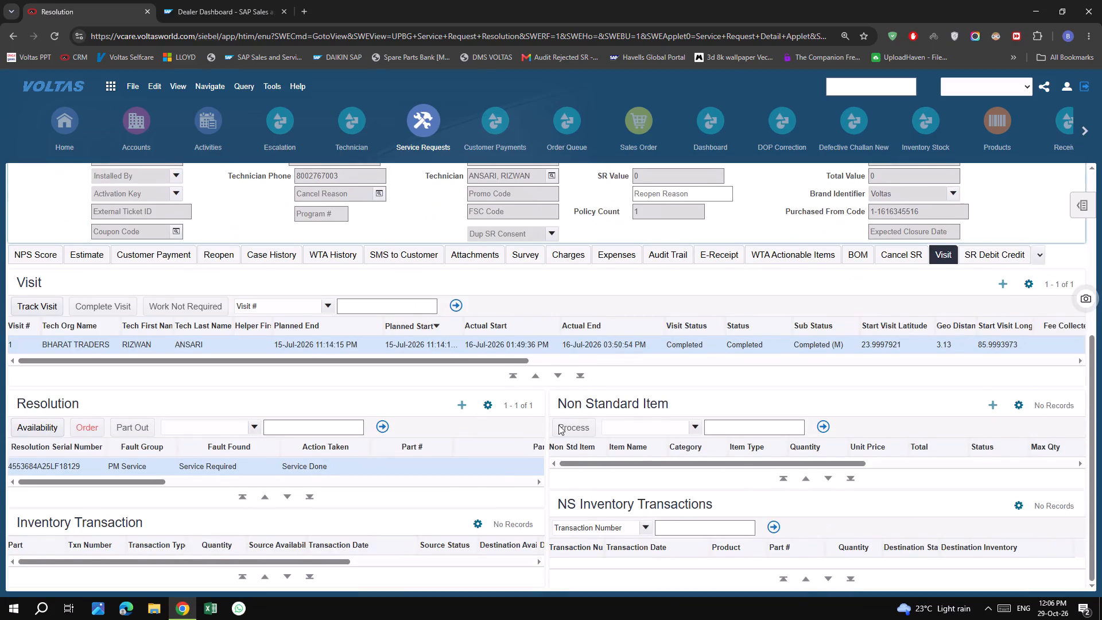
pyautogui.scroll(4, 558, 425)
pyautogui.scroll(-2, 558, 425)
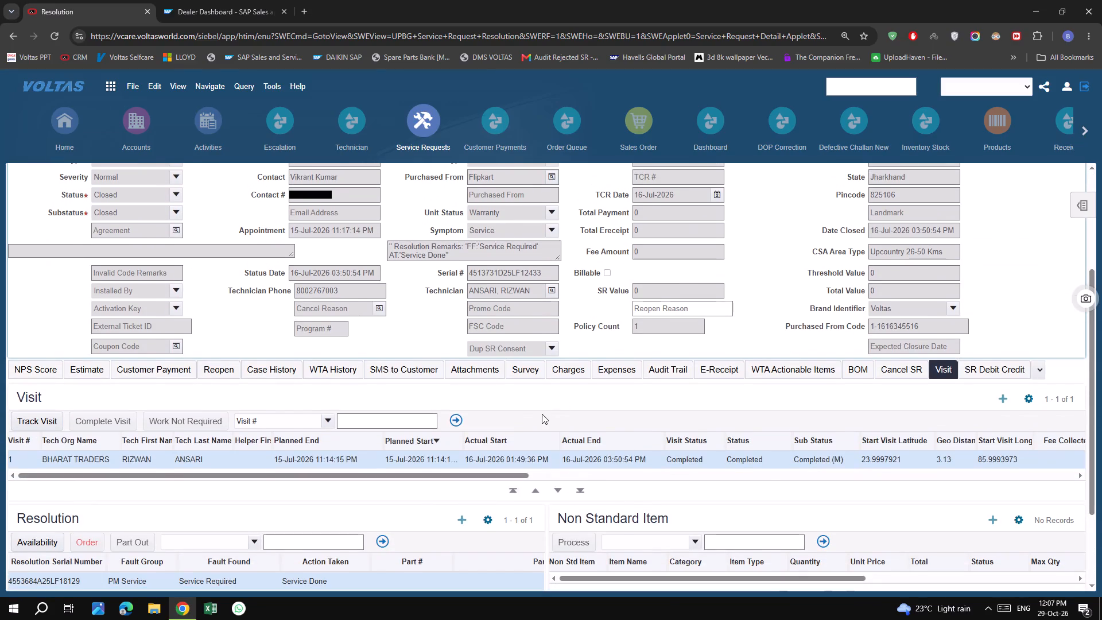
# Show the request's attachments, inspect the SCAN_AND_READ serial number photo up close, and close the photo.
pyautogui.click(495, 373)
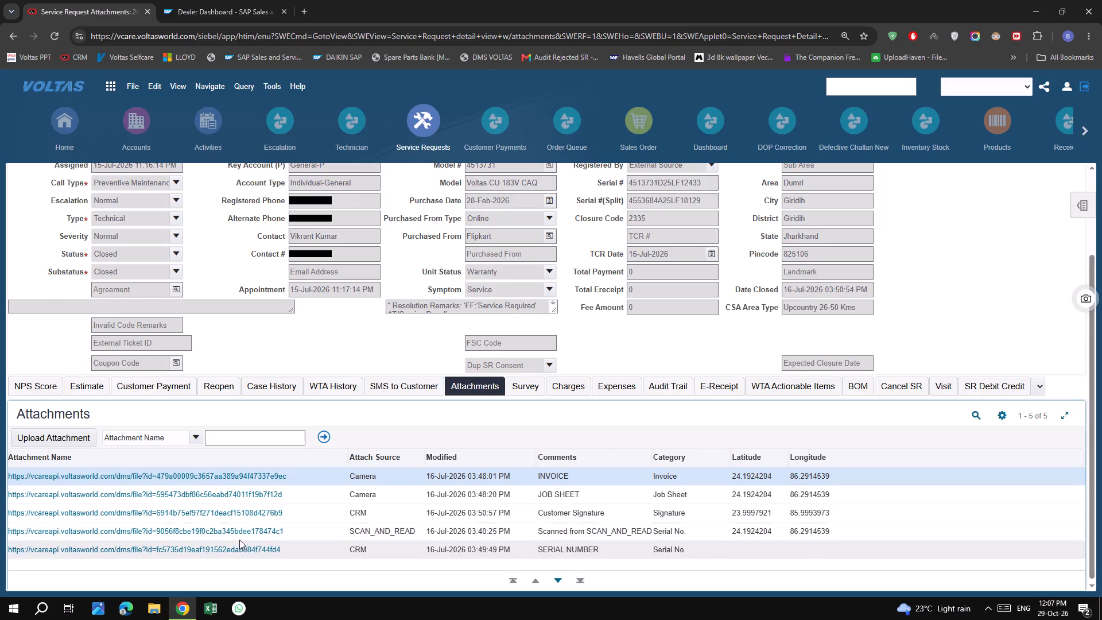
pyautogui.click(252, 533)
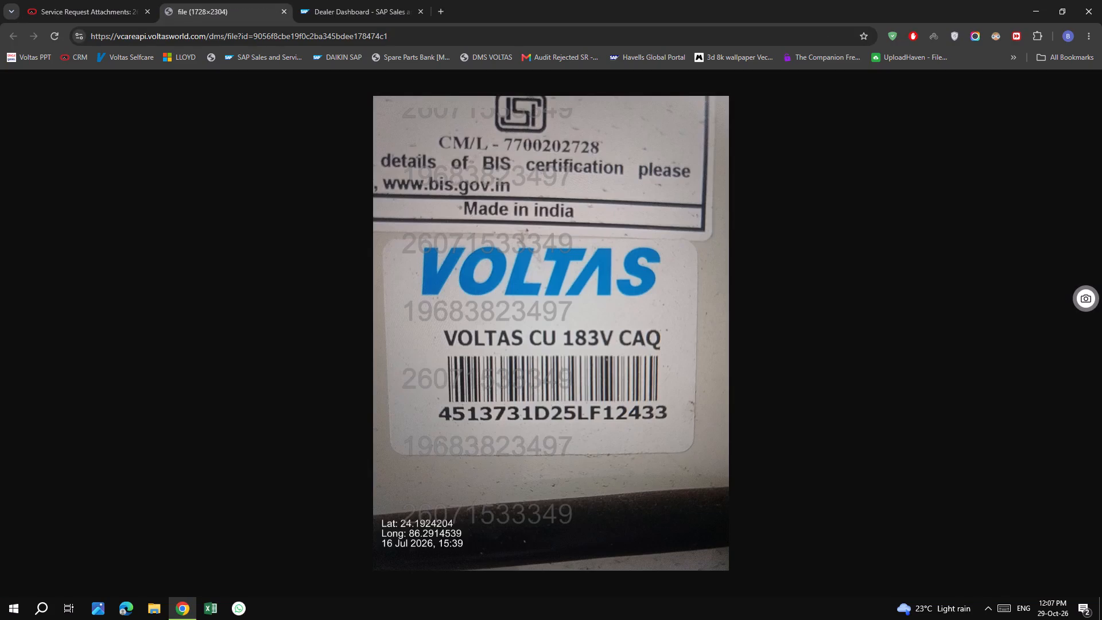
pyautogui.click(509, 408)
pyautogui.scroll(14, 509, 408)
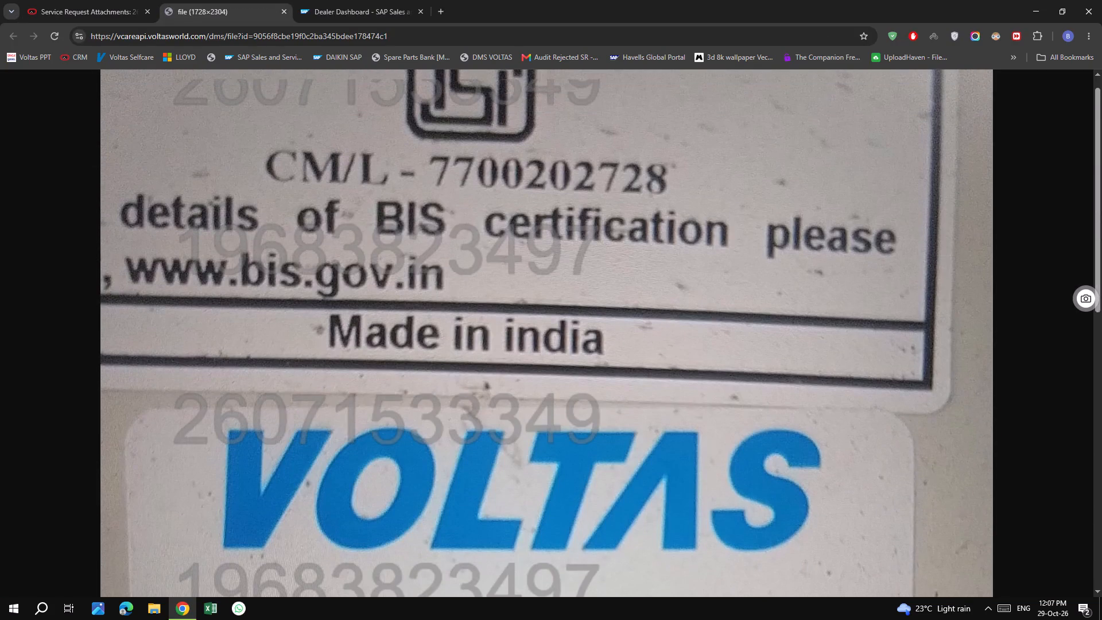
pyautogui.scroll(1, 509, 408)
pyautogui.click(509, 408)
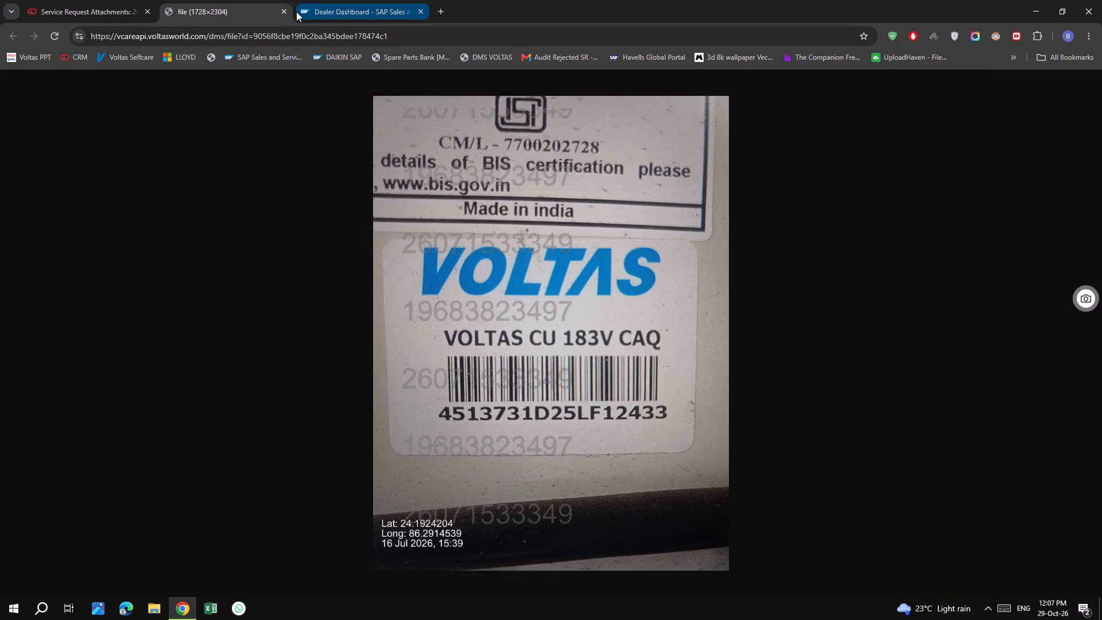
pyautogui.click(286, 11)
# Return to the service request list, filter it to Open SRs and sort by SR # in descending order.
pyautogui.scroll(6, 613, 339)
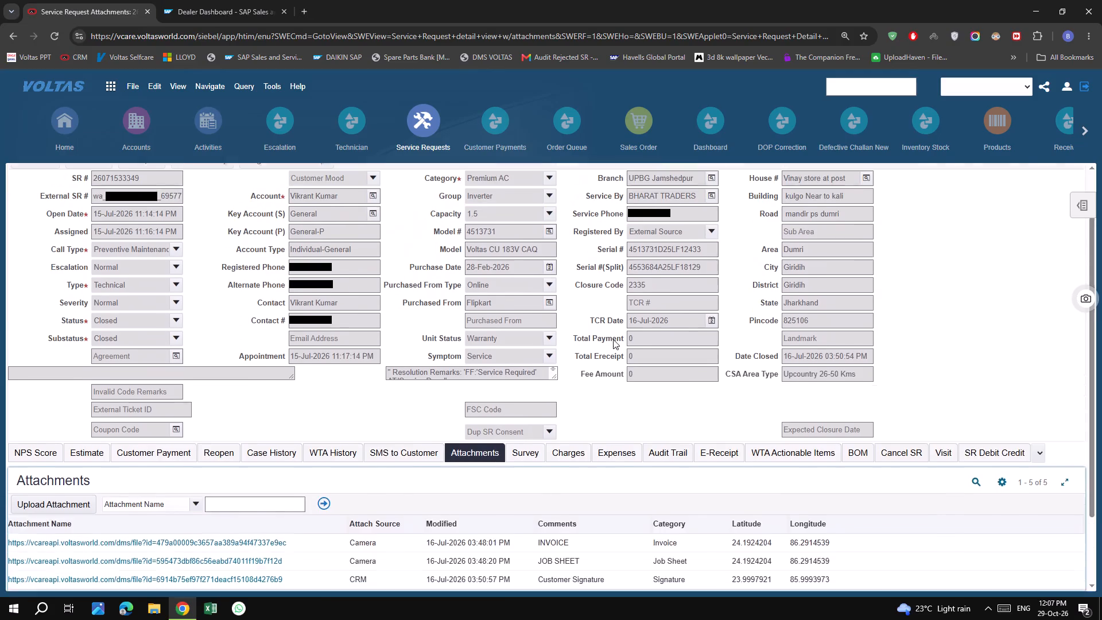
pyautogui.click(441, 121)
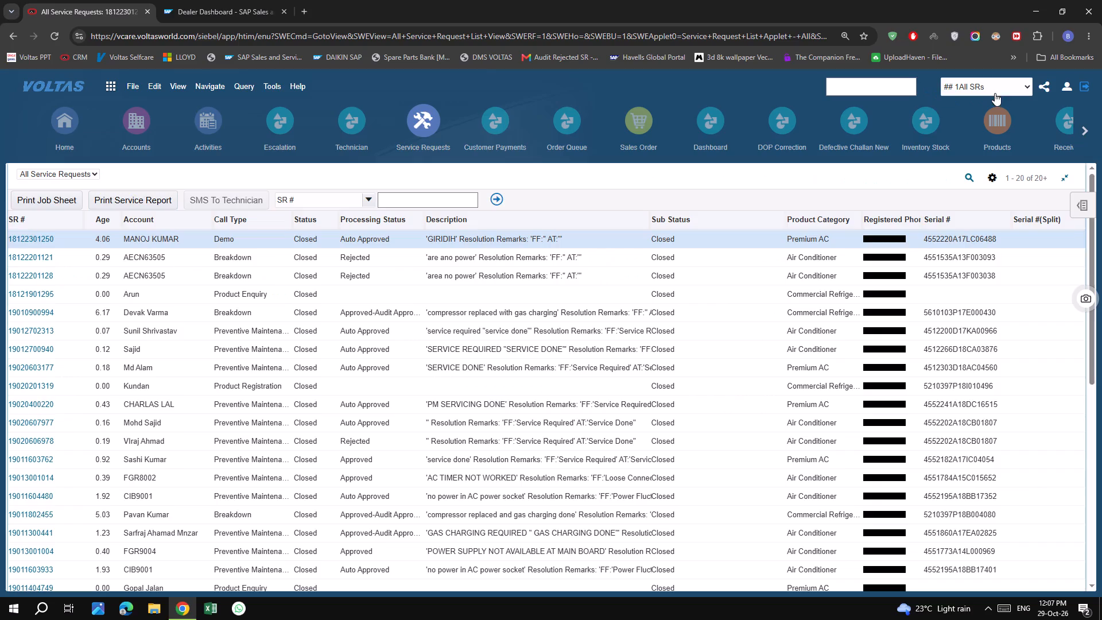
pyautogui.click(999, 88)
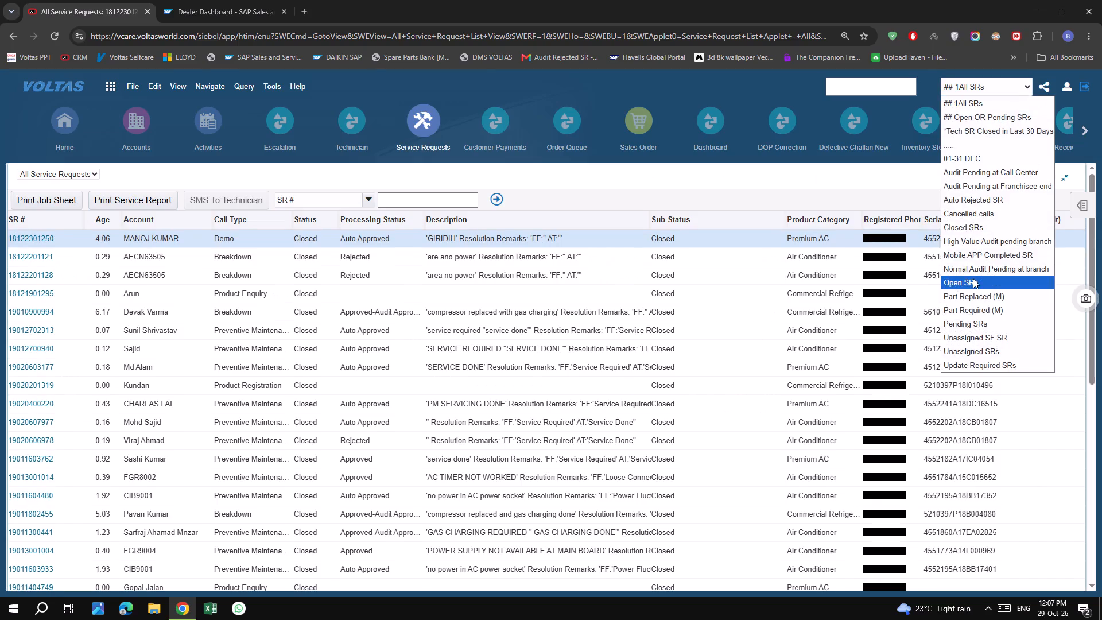
pyautogui.click(973, 278)
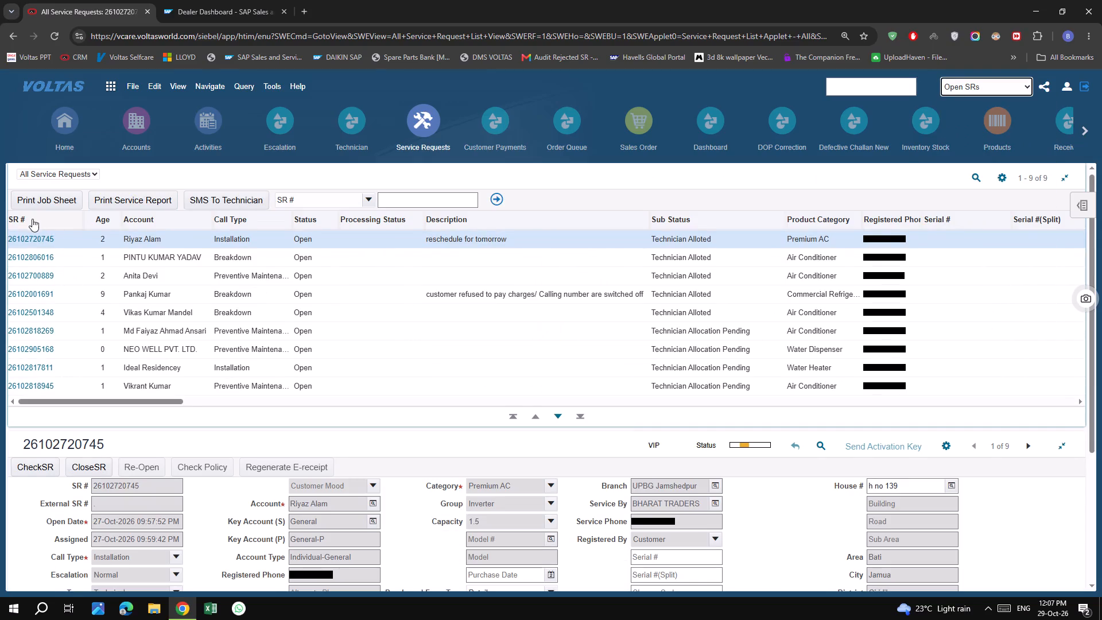
pyautogui.click(32, 219)
pyautogui.click(59, 227)
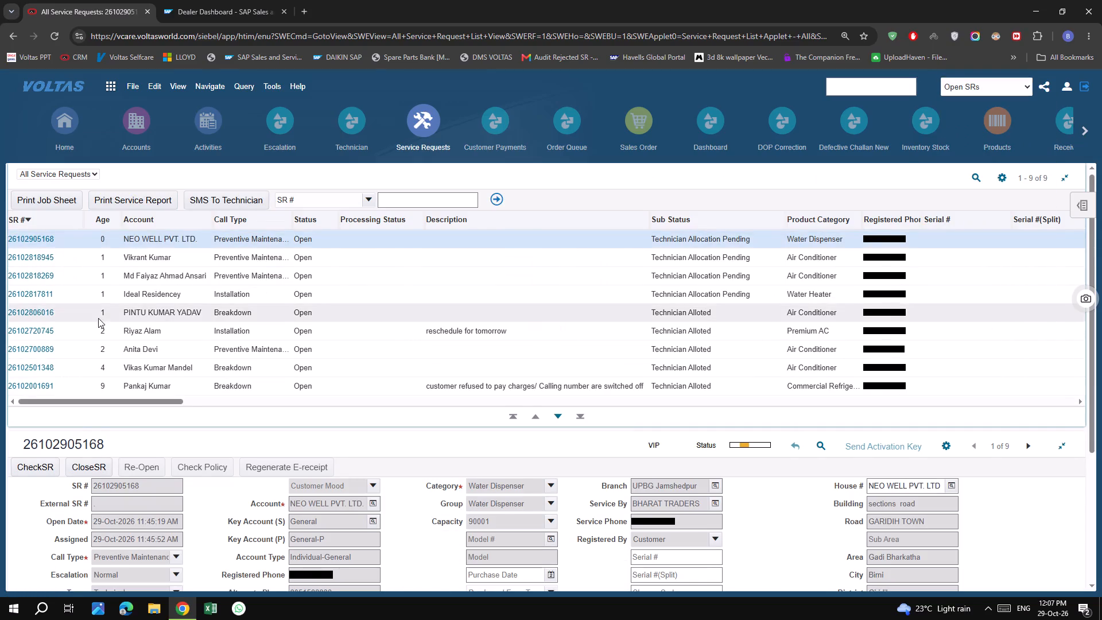
pyautogui.click(42, 239)
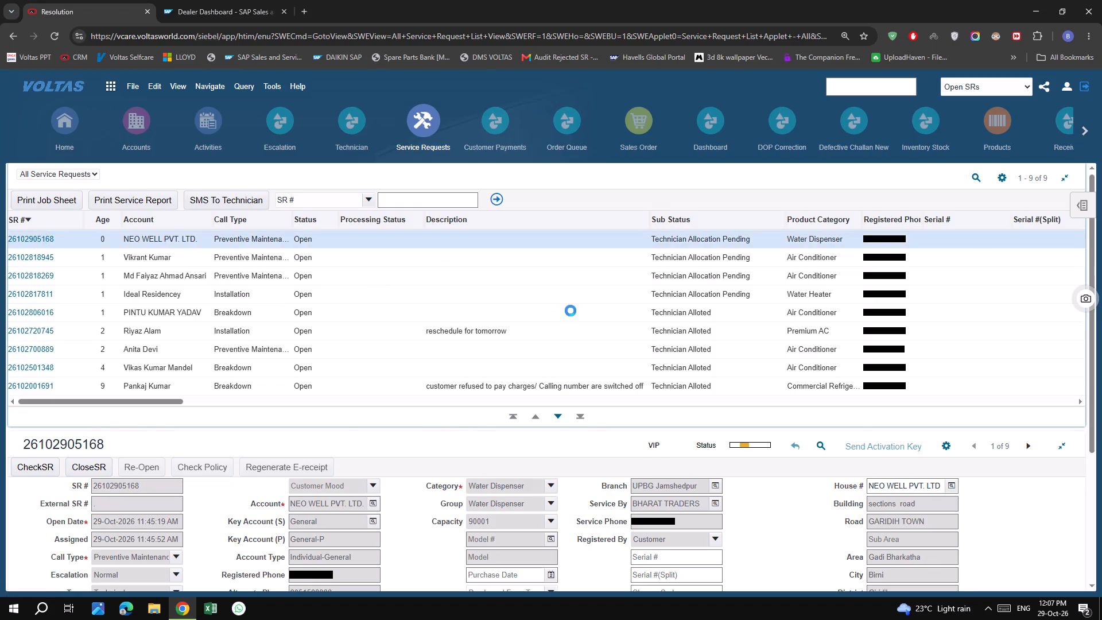
pyautogui.scroll(4, 1013, 308)
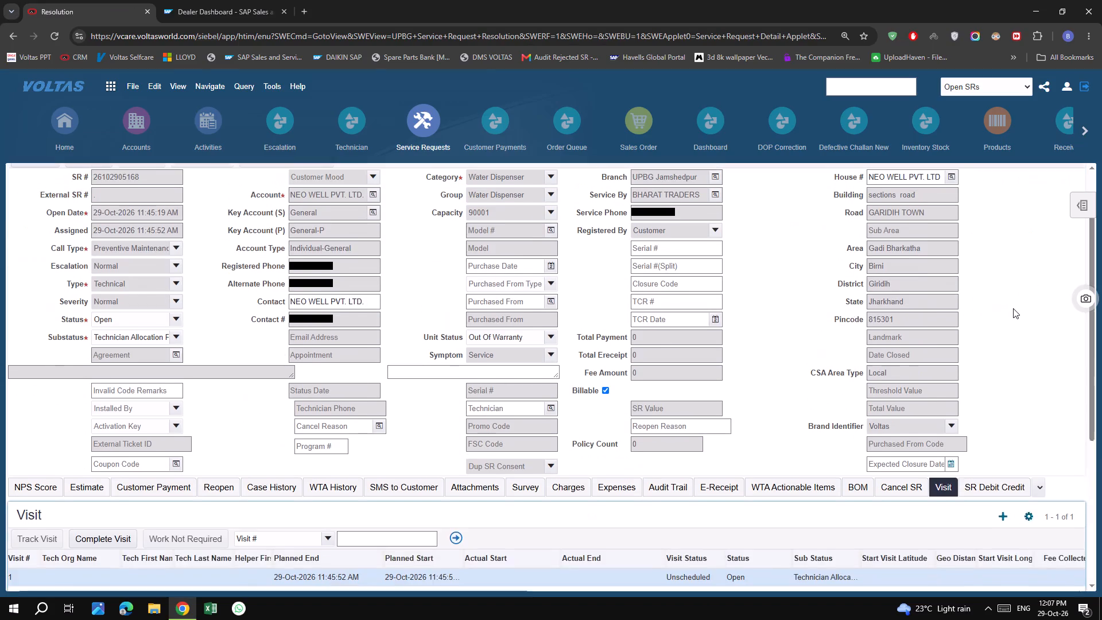
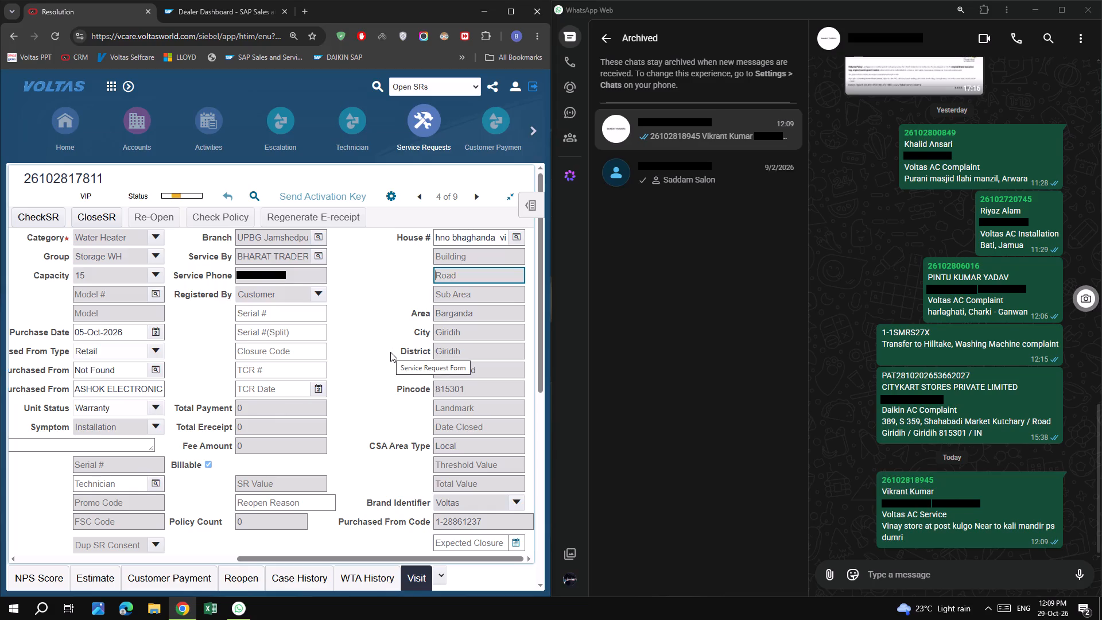
pyautogui.click(481, 199)
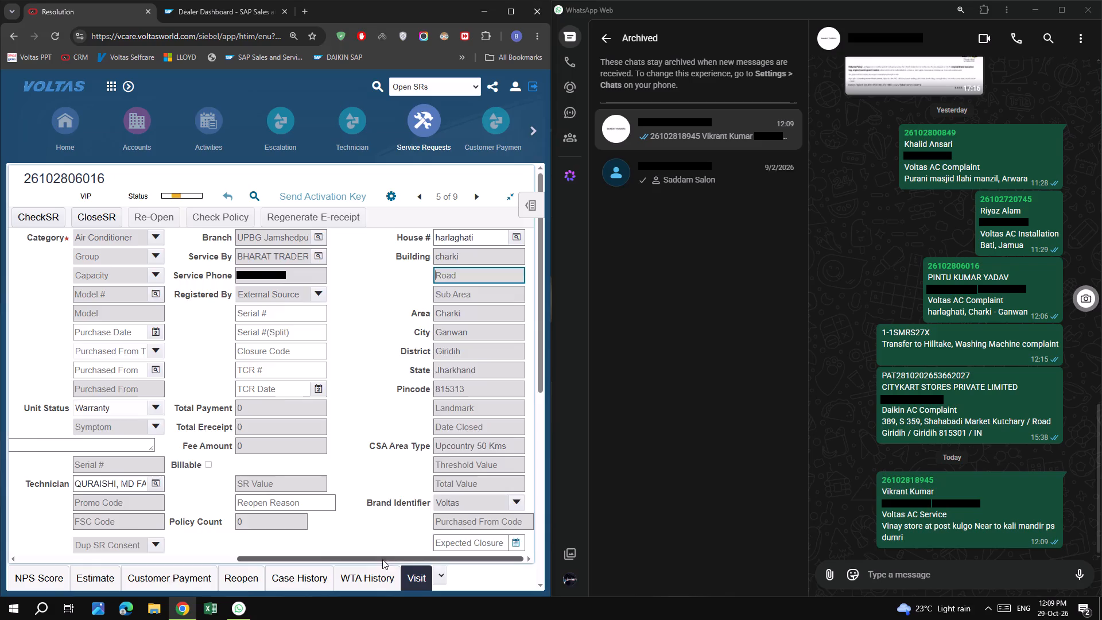
pyautogui.moveTo(382, 562); pyautogui.dragTo(86, 514)
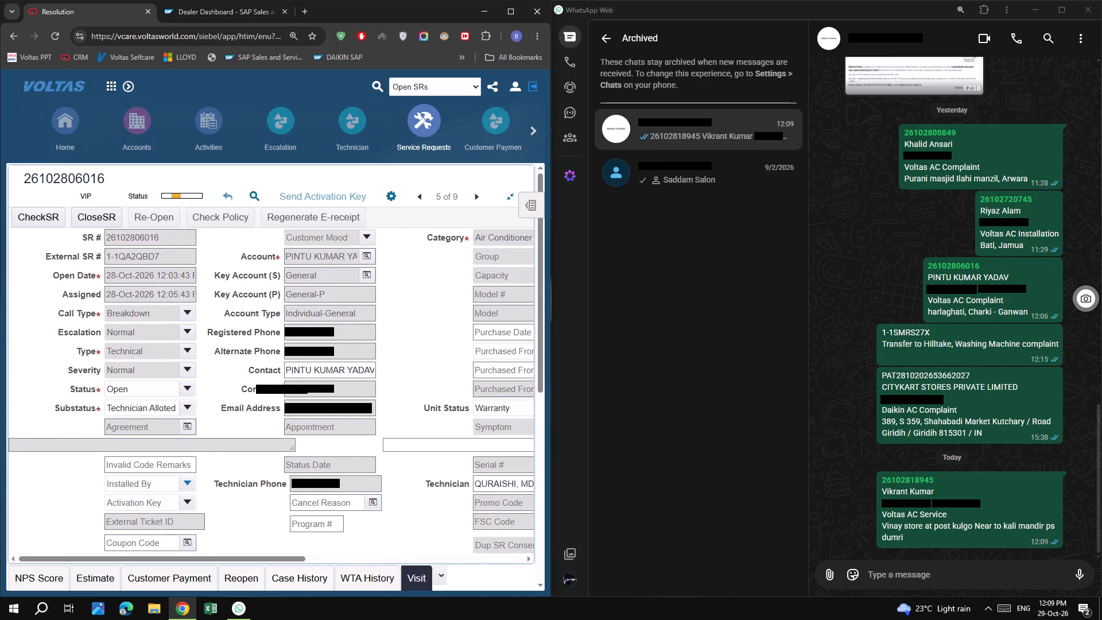
pyautogui.click(428, 199)
pyautogui.click(398, 343)
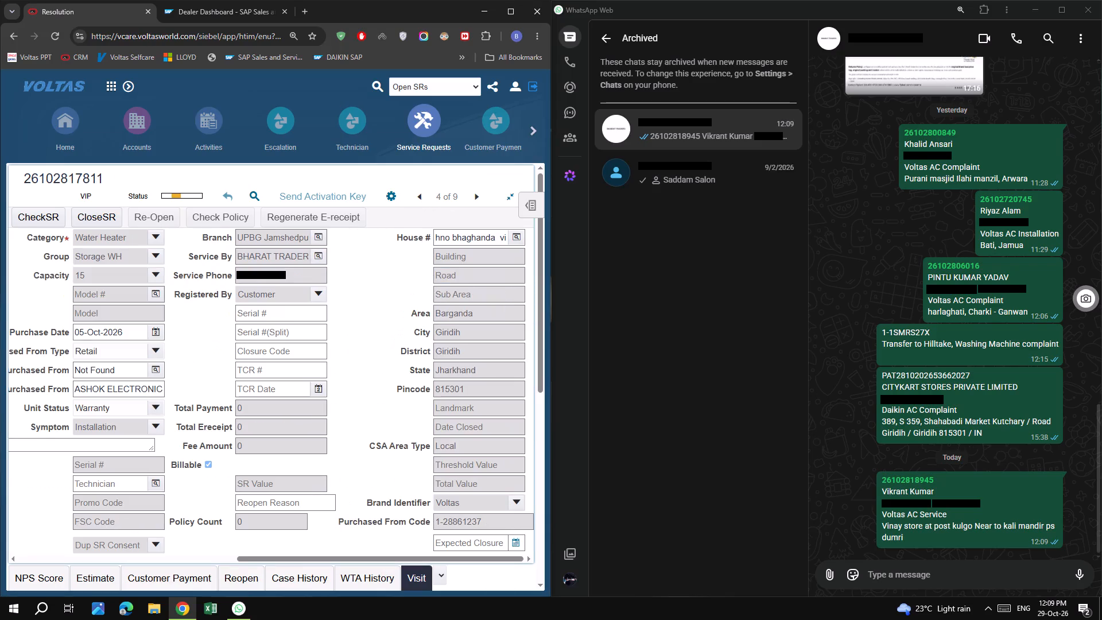
pyautogui.moveTo(406, 559); pyautogui.dragTo(121, 521)
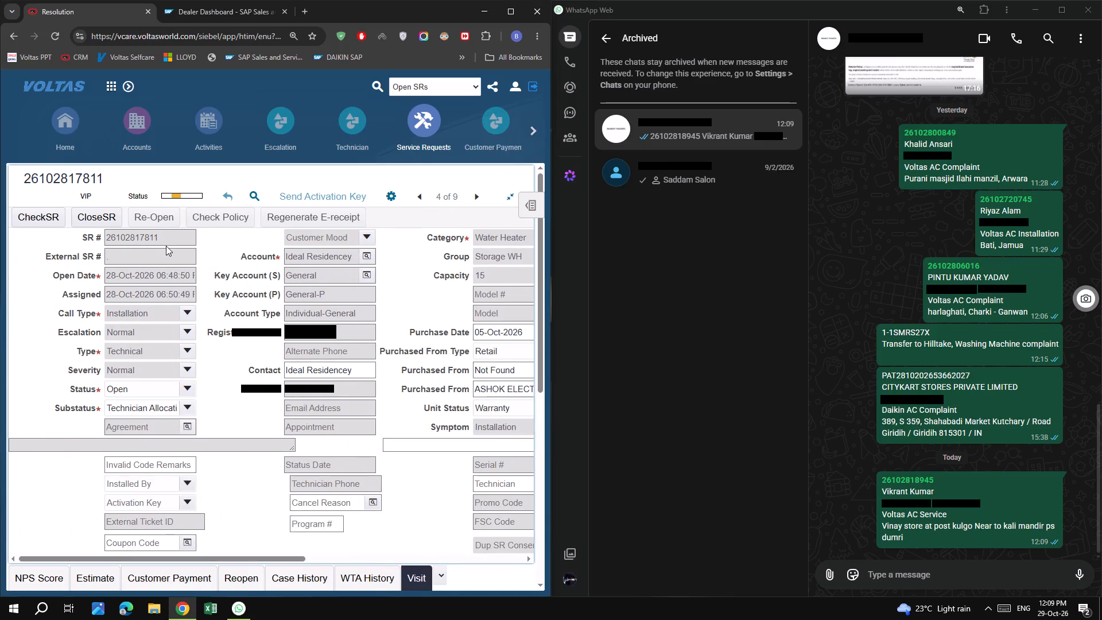
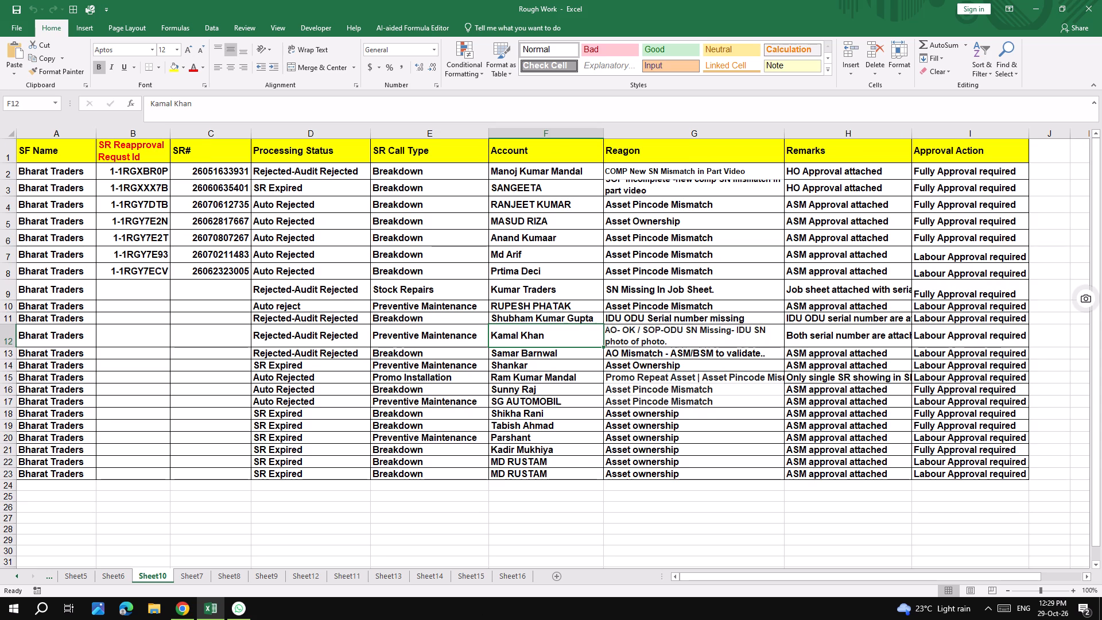
# Autofit the heights of rows 2 and 3 on Sheet10 of the Rough Work workbook to their text.
pyautogui.moveTo(130, 175); pyautogui.dragTo(977, 168)
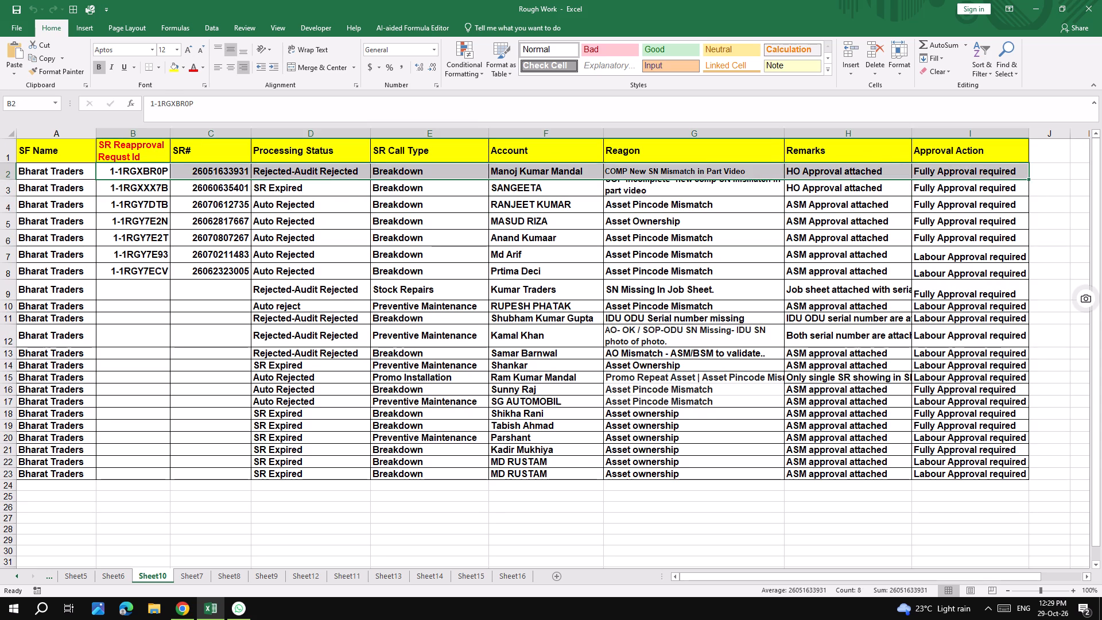
pyautogui.doubleClick(6, 178)
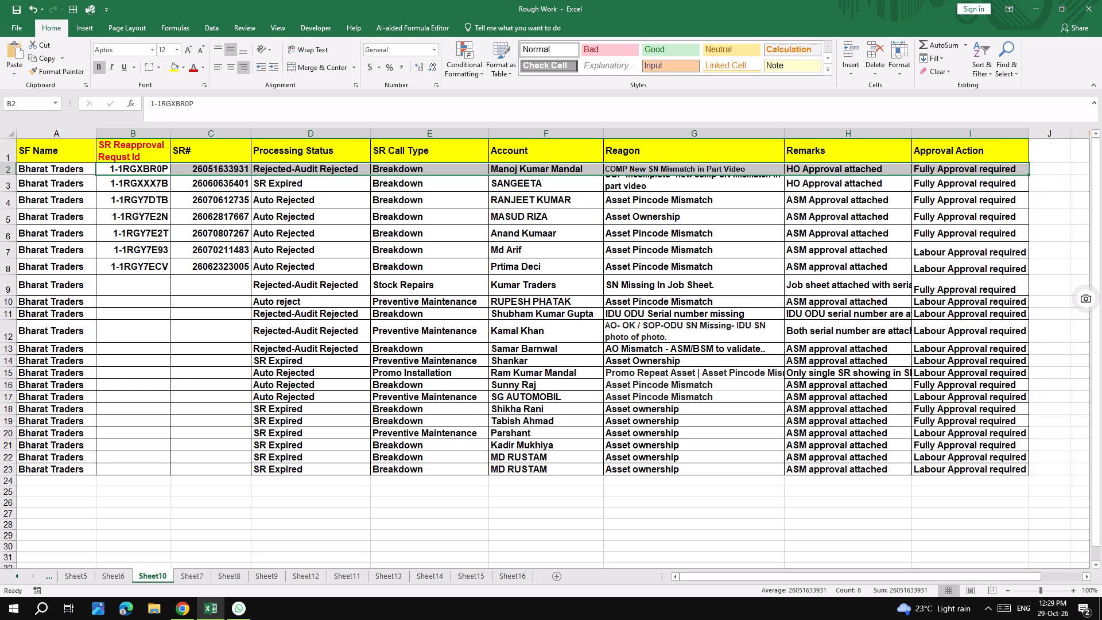
pyautogui.doubleClick(10, 191)
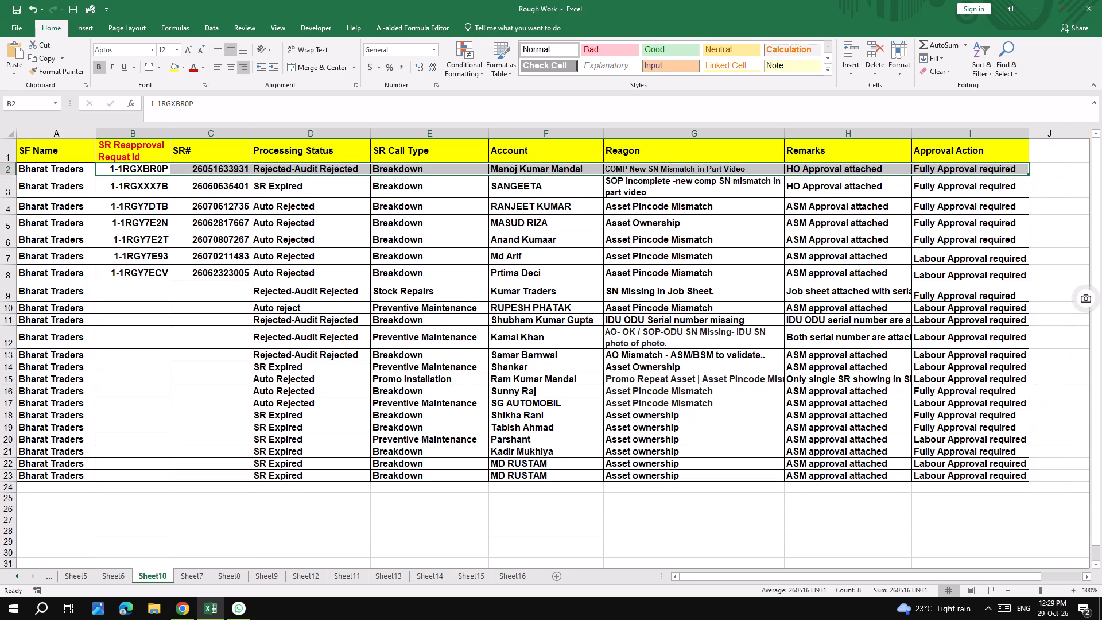
# Examine the processing status, call type, account and reason entries of the reapproval requests in the first rows of the table.
pyautogui.click(447, 195)
pyautogui.click(523, 190)
pyautogui.click(650, 186)
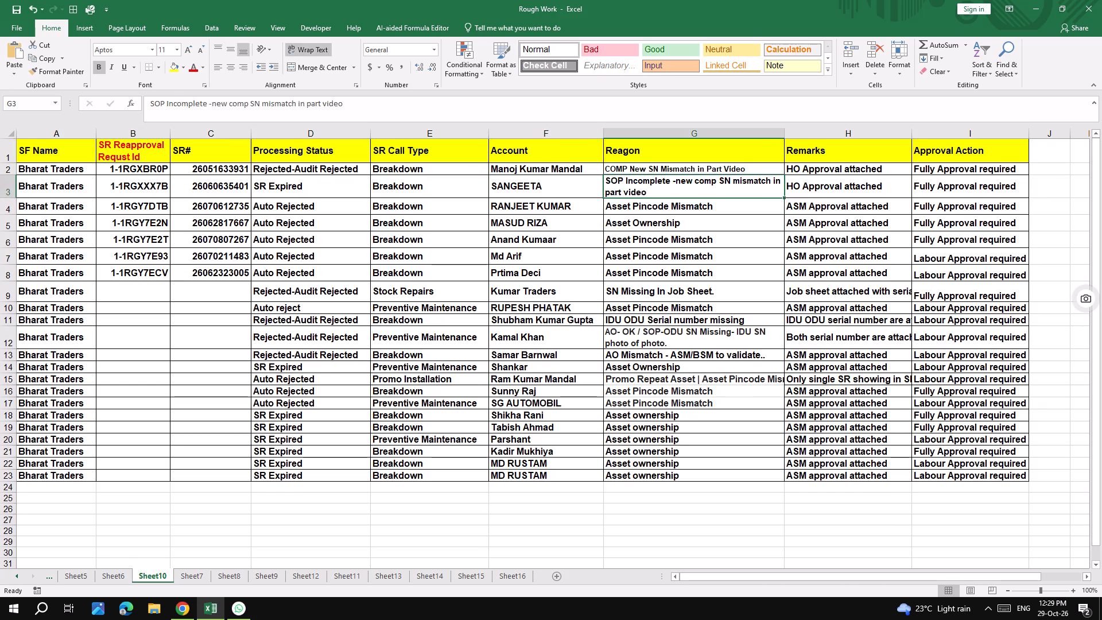
pyautogui.click(538, 196)
pyautogui.click(434, 199)
pyautogui.click(378, 197)
pyautogui.click(329, 199)
pyautogui.click(317, 220)
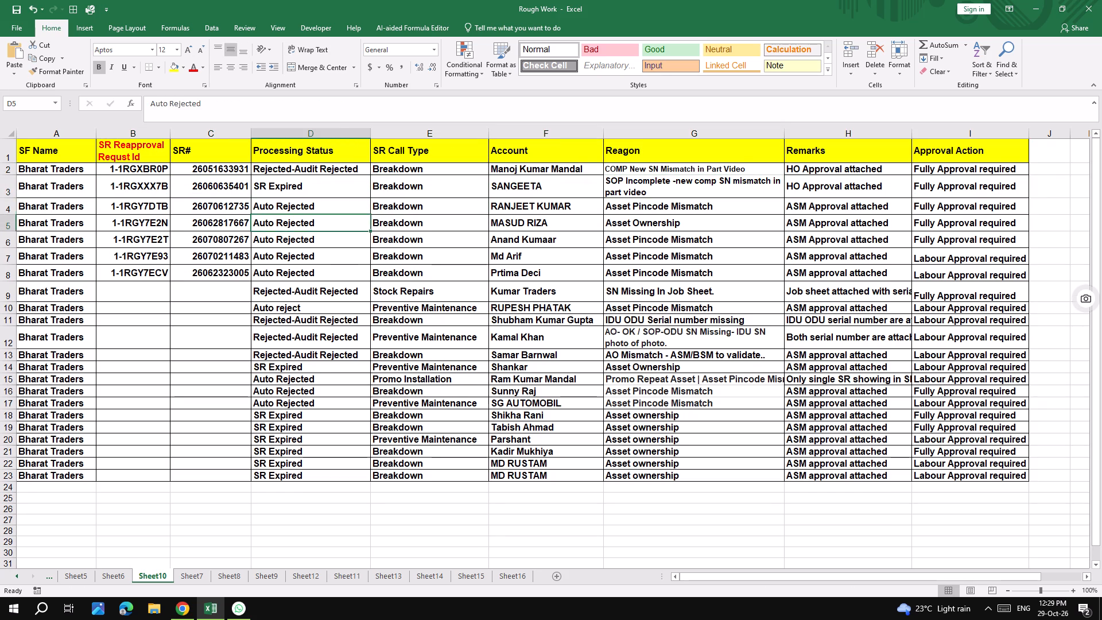
pyautogui.click(318, 197)
pyautogui.click(325, 166)
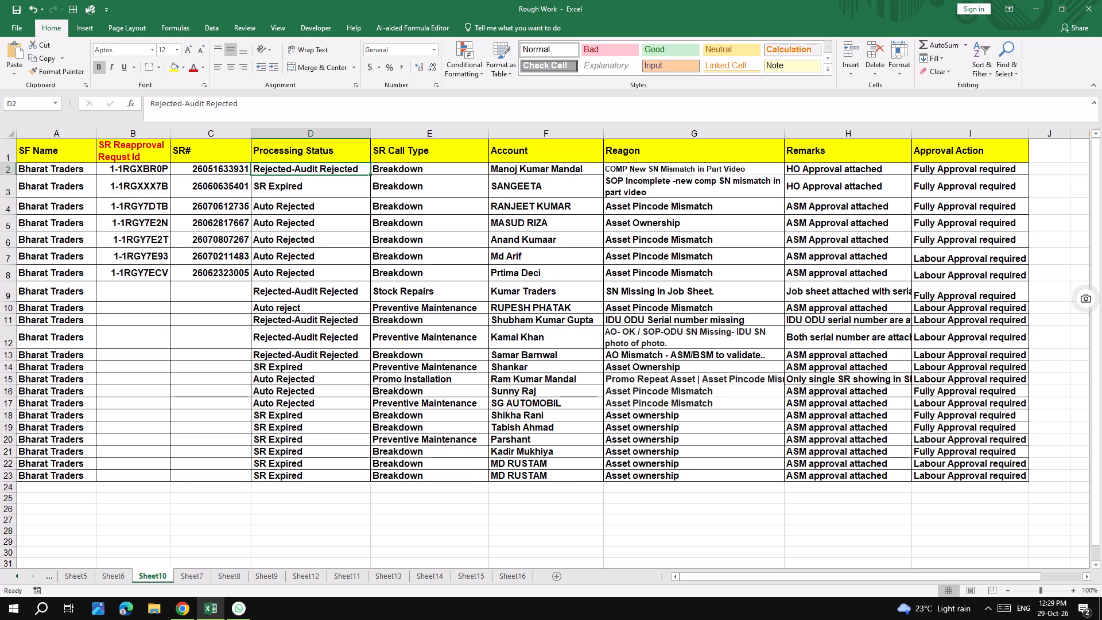
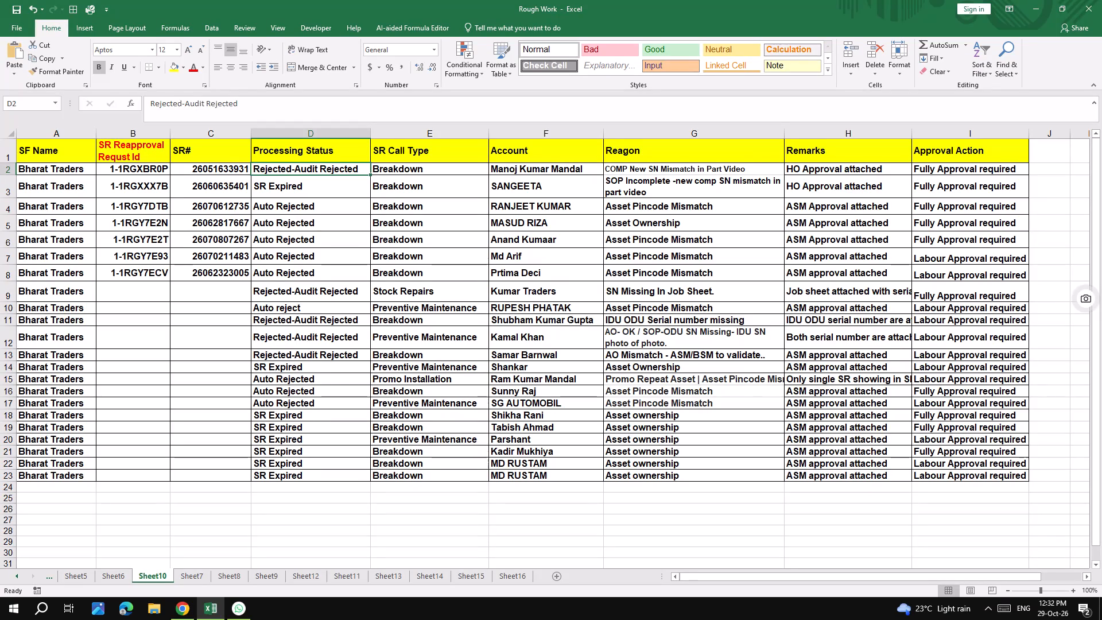
# Review the reapproval request table down to row 23 and check the SR reapproval request IDs filled in from row 2 to row 8.
pyautogui.scroll(-2, 952, 362)
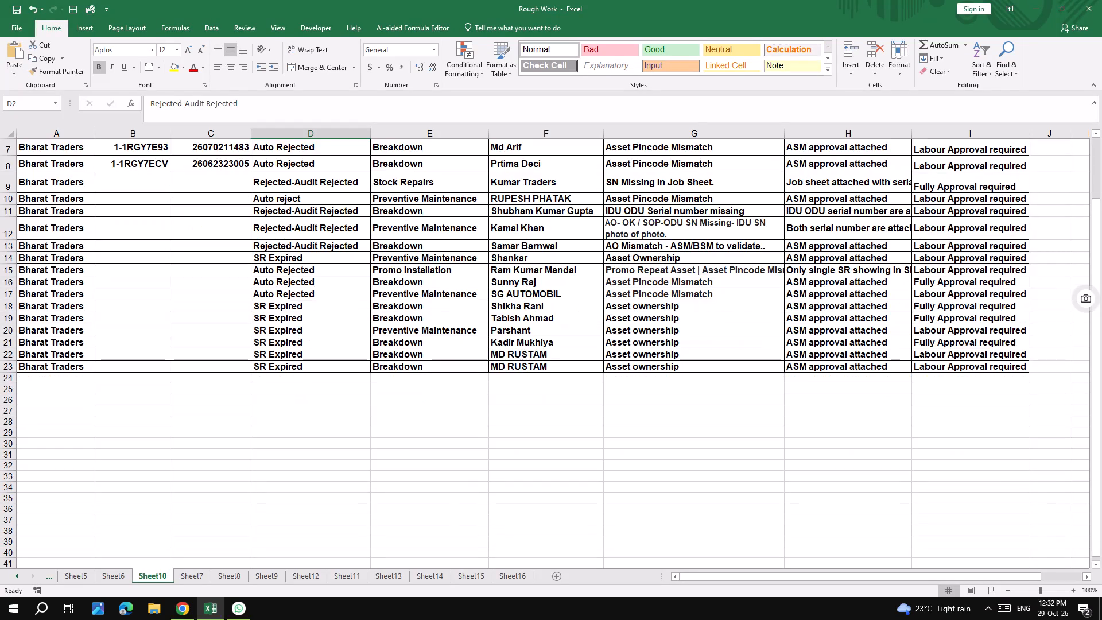
pyautogui.scroll(4, 952, 362)
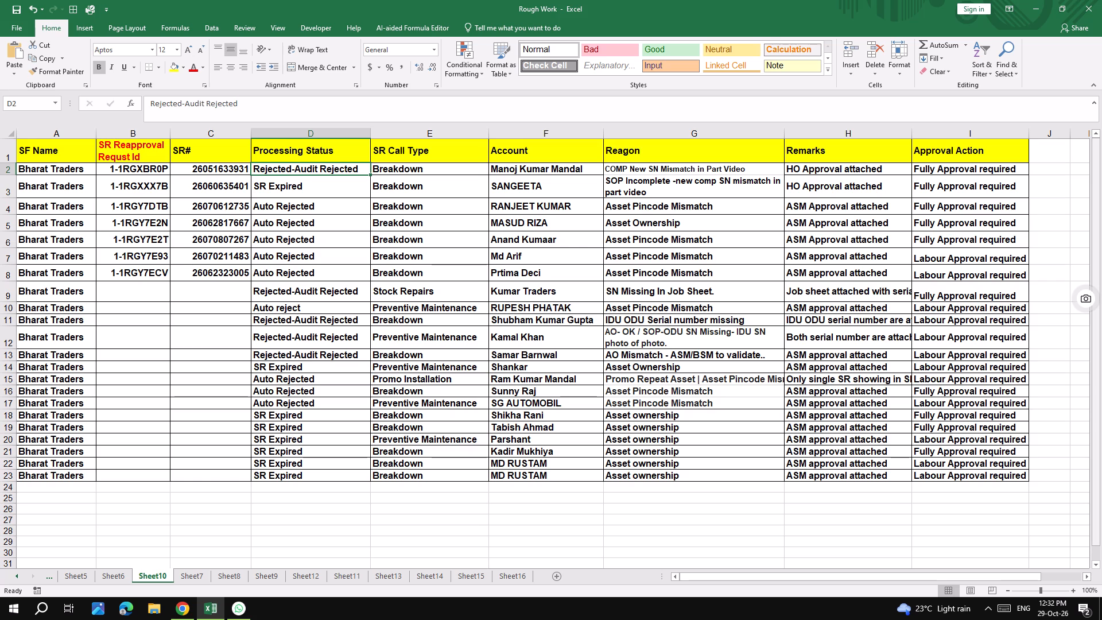
pyautogui.moveTo(751, 575); pyautogui.dragTo(292, 555)
pyautogui.moveTo(152, 172); pyautogui.dragTo(154, 218)
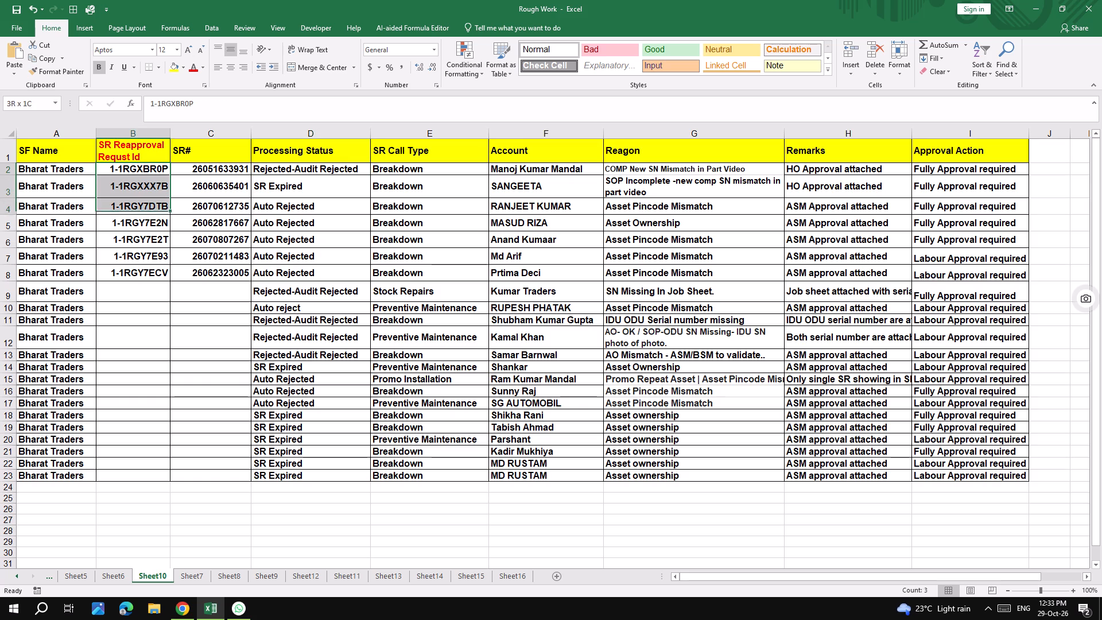
pyautogui.moveTo(154, 218); pyautogui.dragTo(151, 274)
pyautogui.click(218, 529)
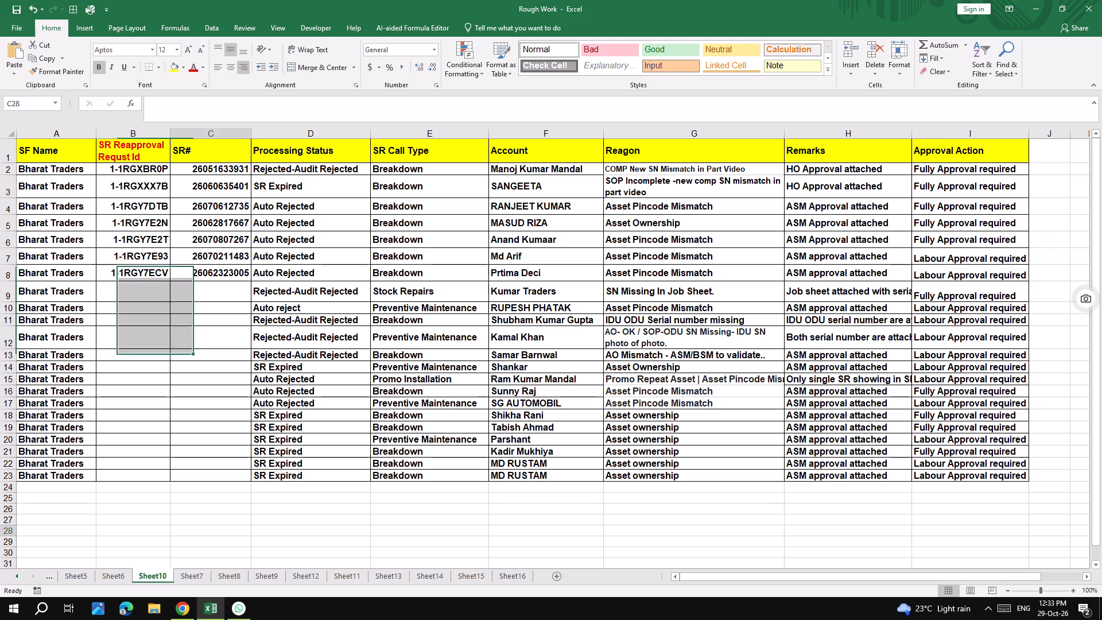
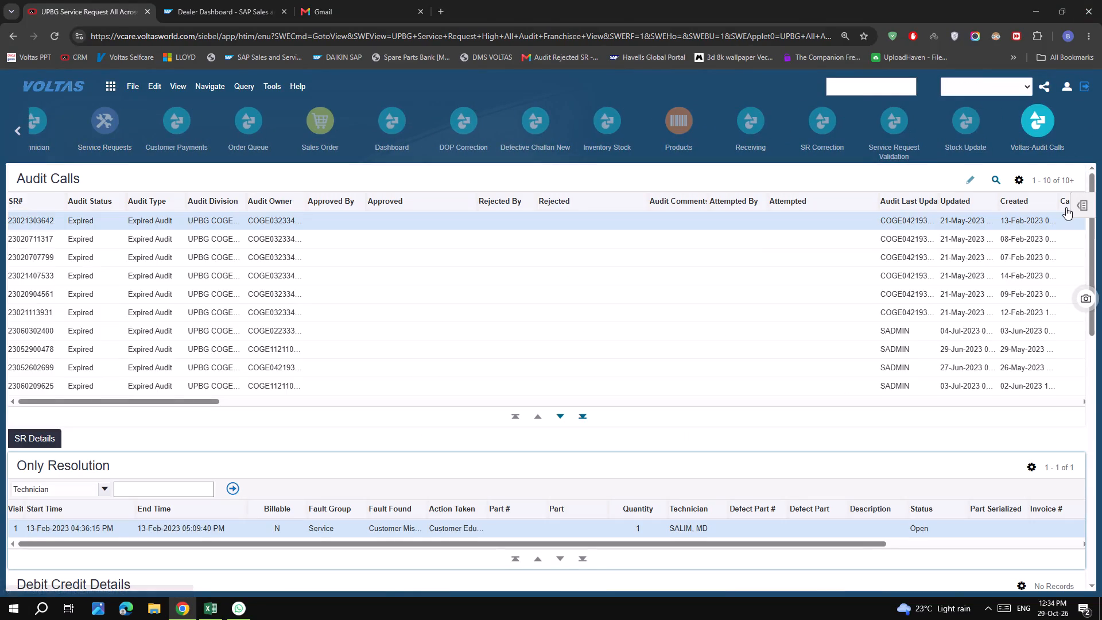
# Open the SR Reapproval view of the Voltas audit calls and examine the reapproval requests and their statuses back to the August 2026 entry.
pyautogui.click(1083, 206)
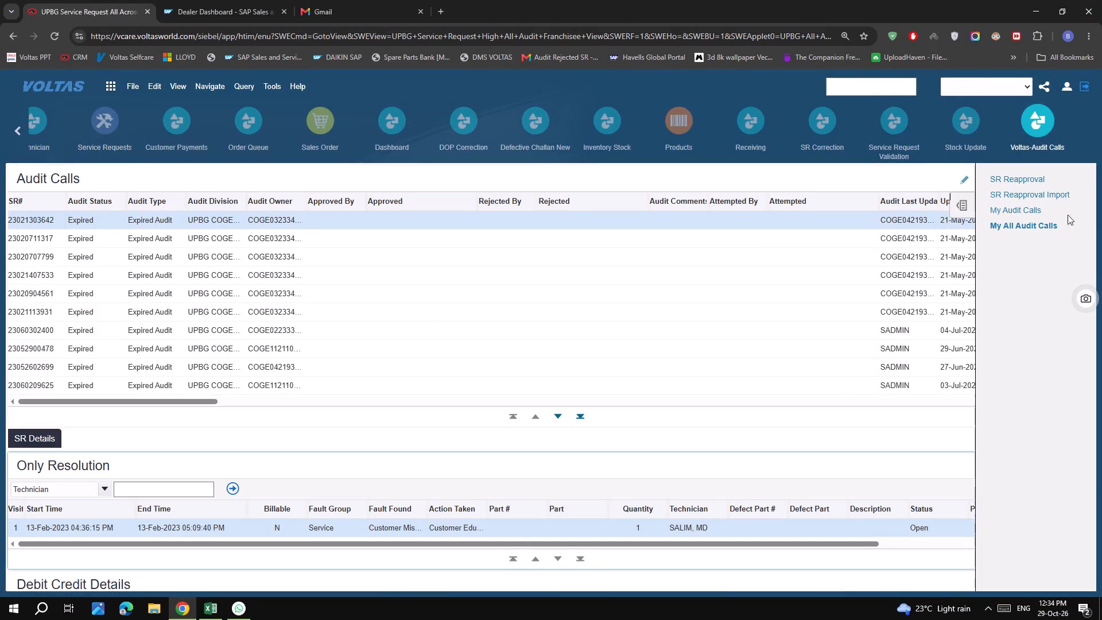
pyautogui.click(1032, 183)
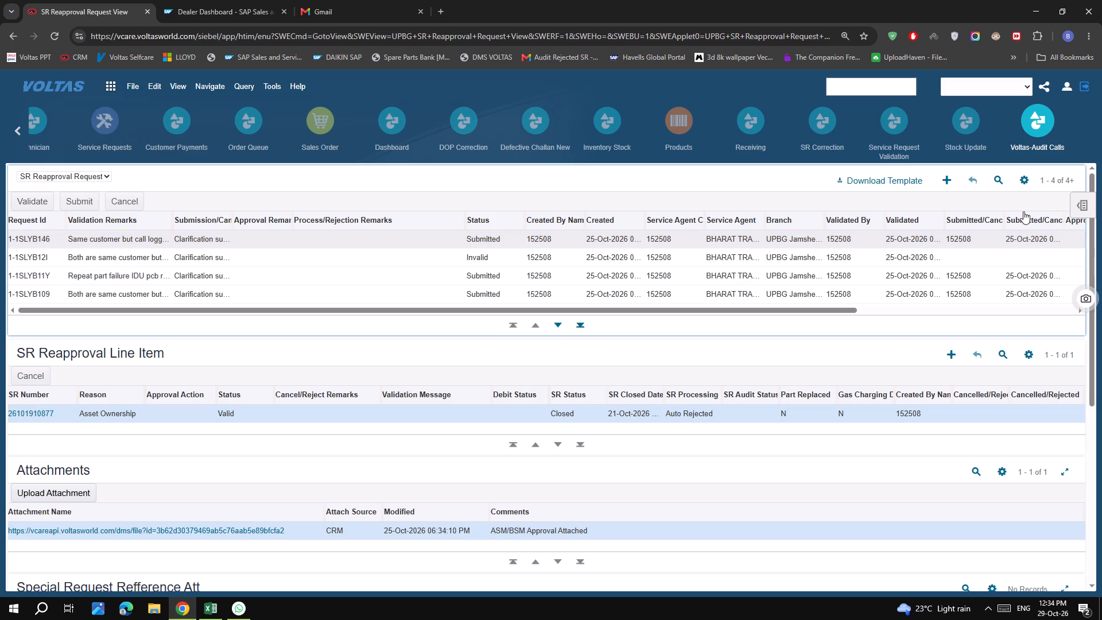
pyautogui.doubleClick(559, 325)
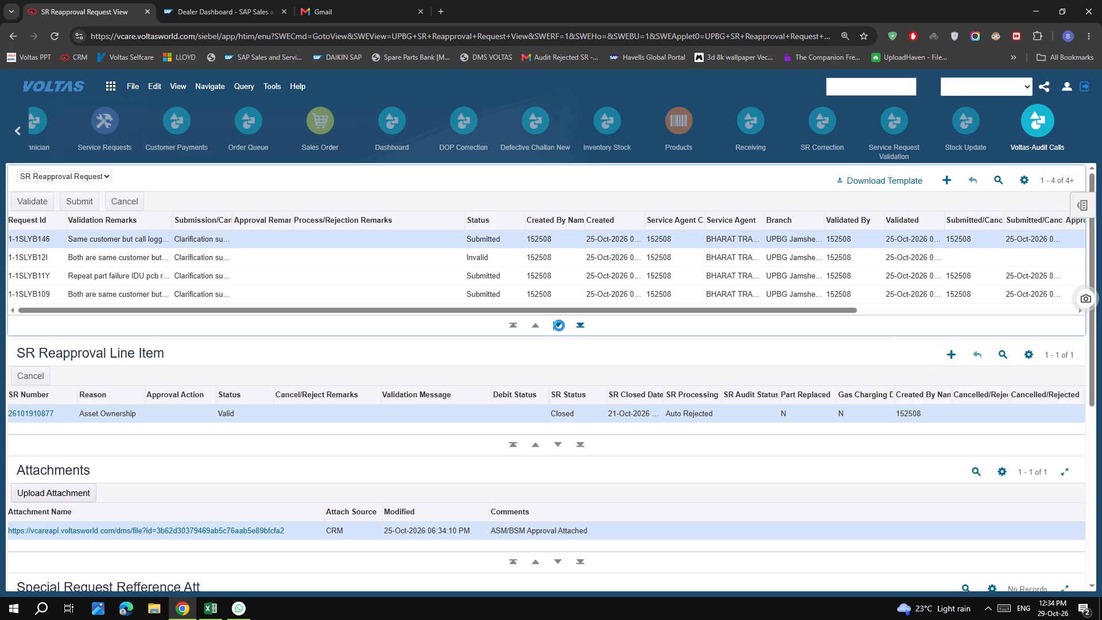
pyautogui.click(559, 325)
pyautogui.click(559, 325)
pyautogui.click(559, 325)
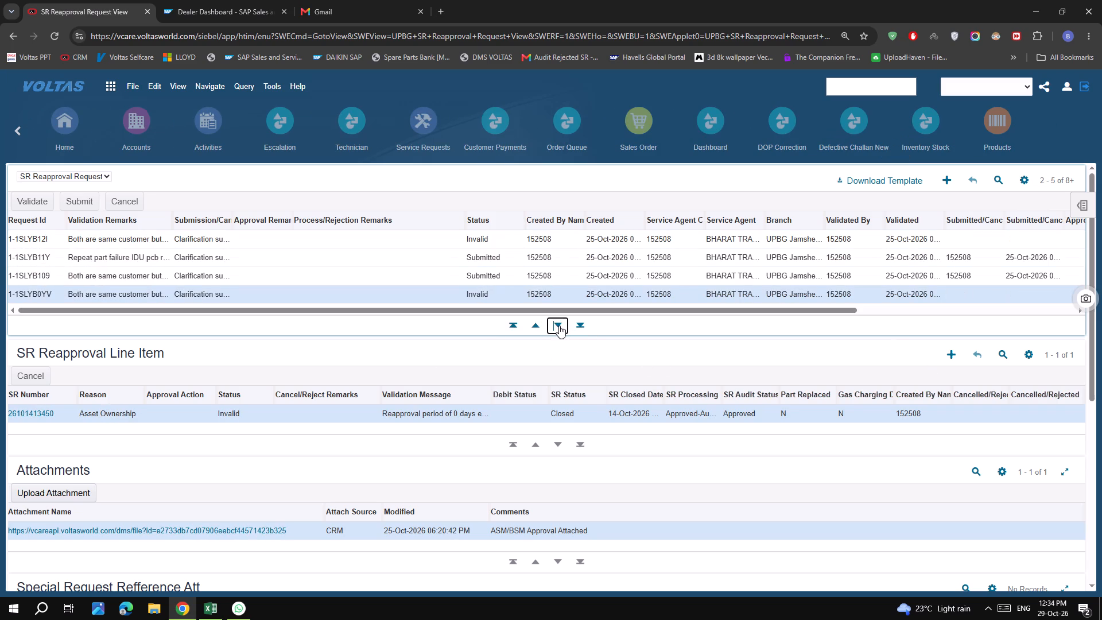
pyautogui.click(559, 325)
pyautogui.click(559, 325)
pyautogui.click(559, 325)
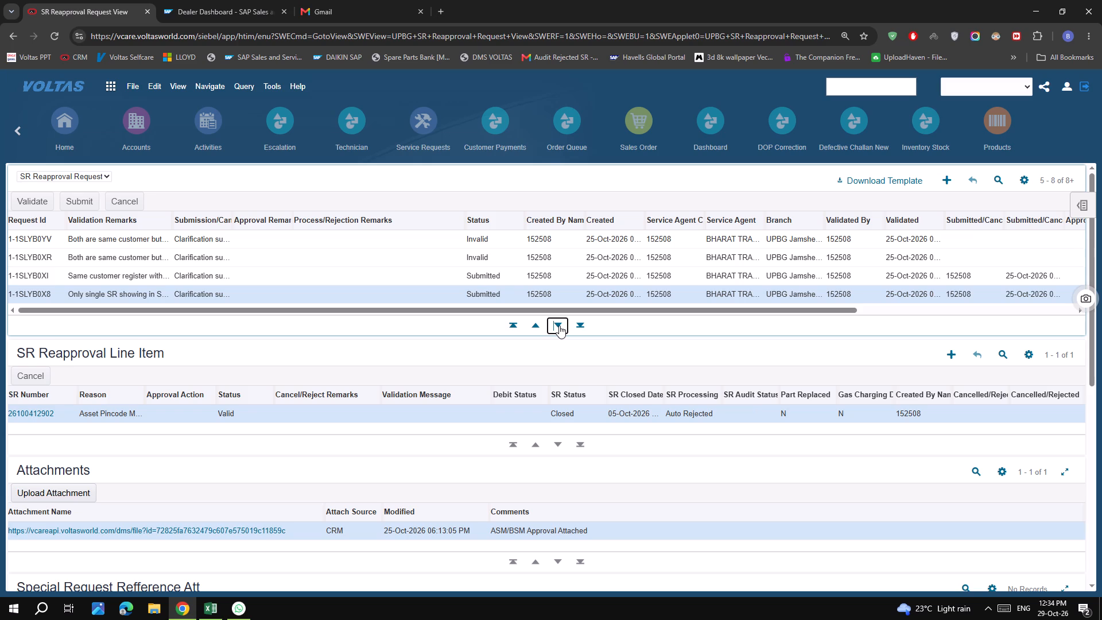
pyautogui.click(559, 325)
pyautogui.click(559, 325)
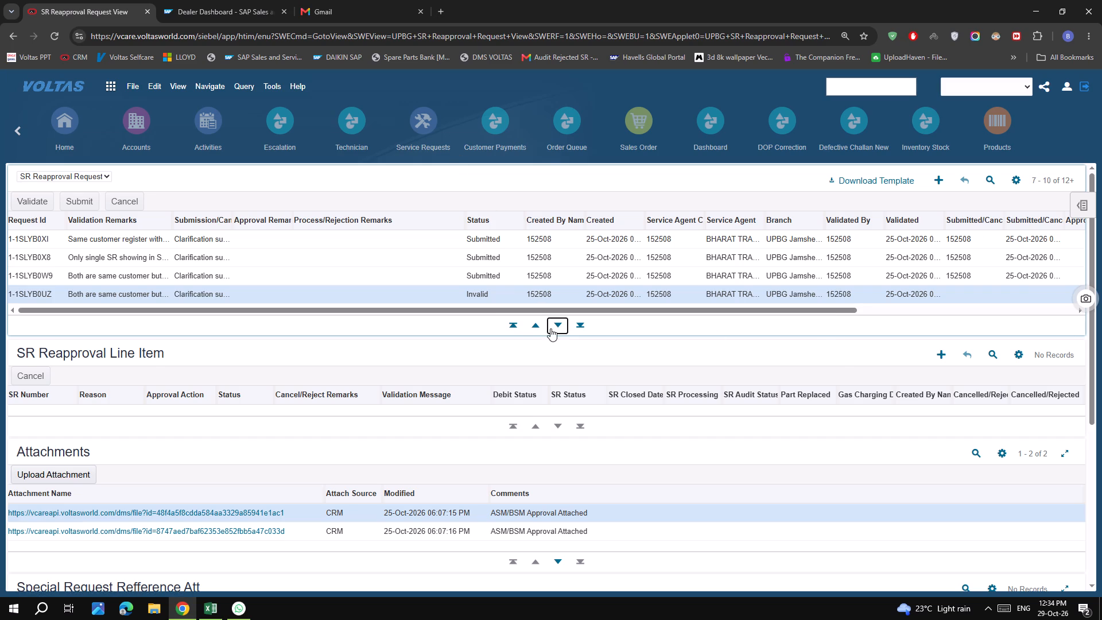
pyautogui.click(553, 326)
pyautogui.click(553, 326)
pyautogui.tripleClick(553, 326)
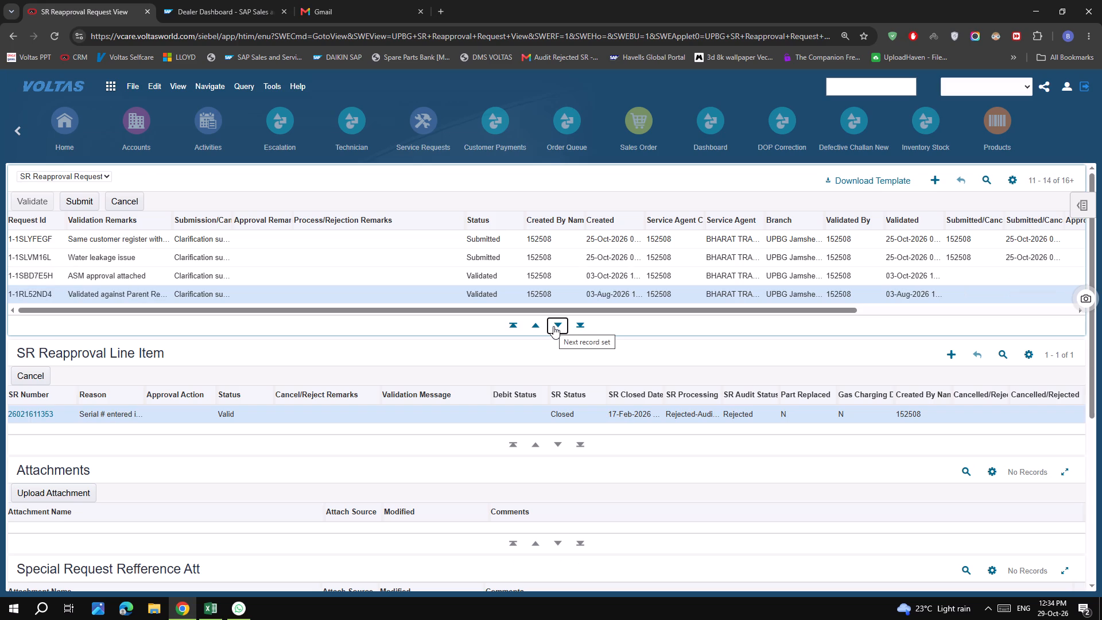
pyautogui.tripleClick(536, 326)
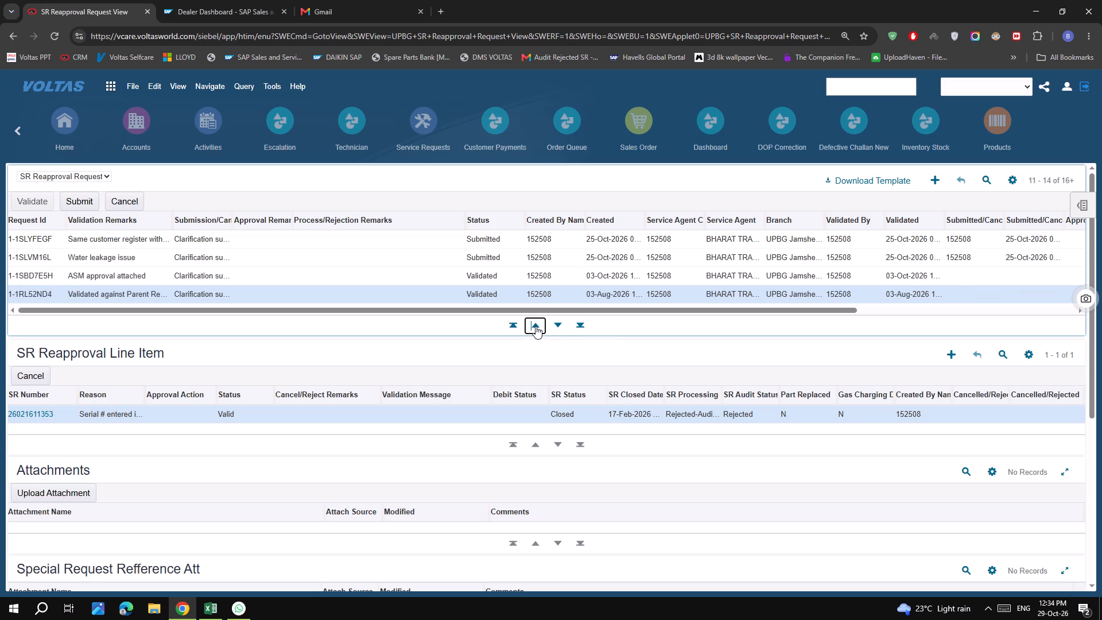
pyautogui.tripleClick(536, 326)
pyautogui.tripleClick(536, 326)
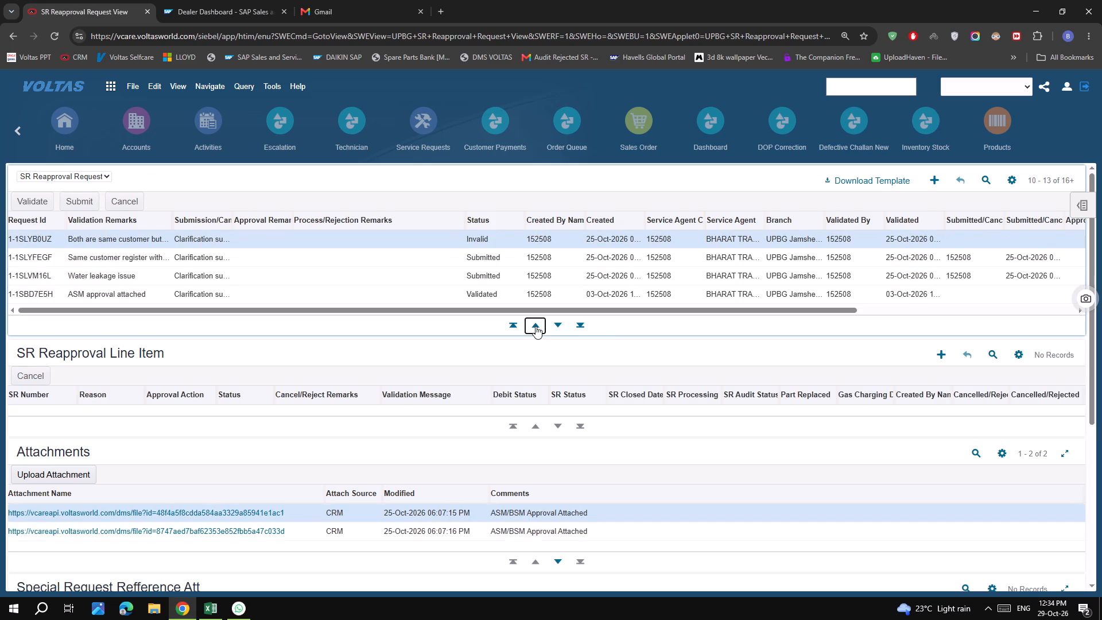
pyautogui.tripleClick(536, 326)
pyautogui.tripleClick(536, 326)
pyautogui.tripleClick(536, 326)
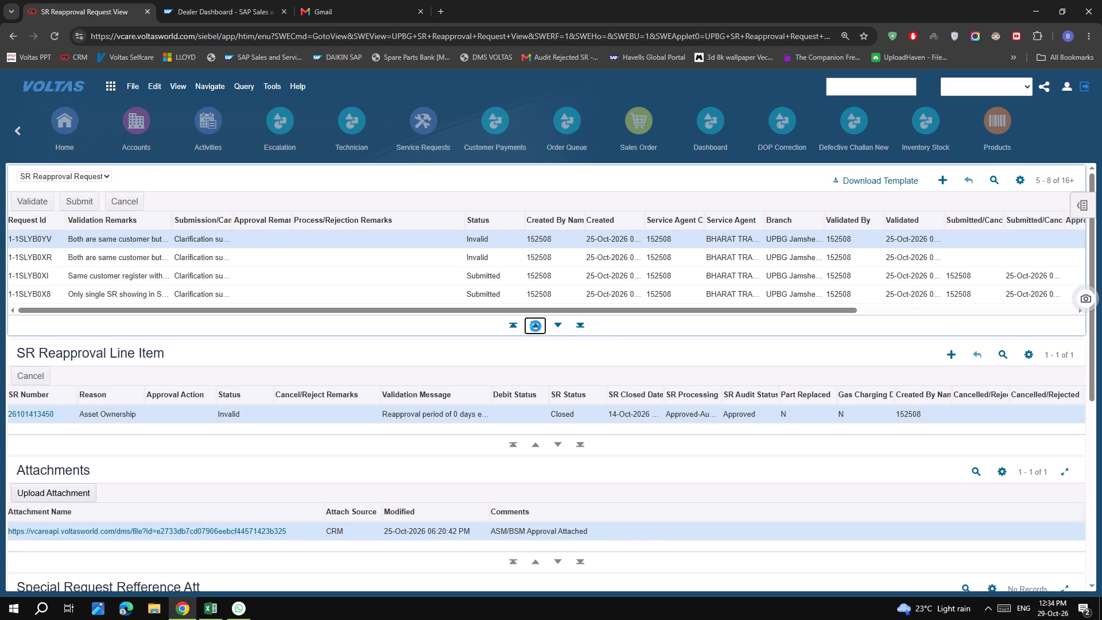
pyautogui.doubleClick(536, 326)
pyautogui.tripleClick(536, 326)
pyautogui.tripleClick(536, 326)
pyautogui.tripleClick(536, 326)
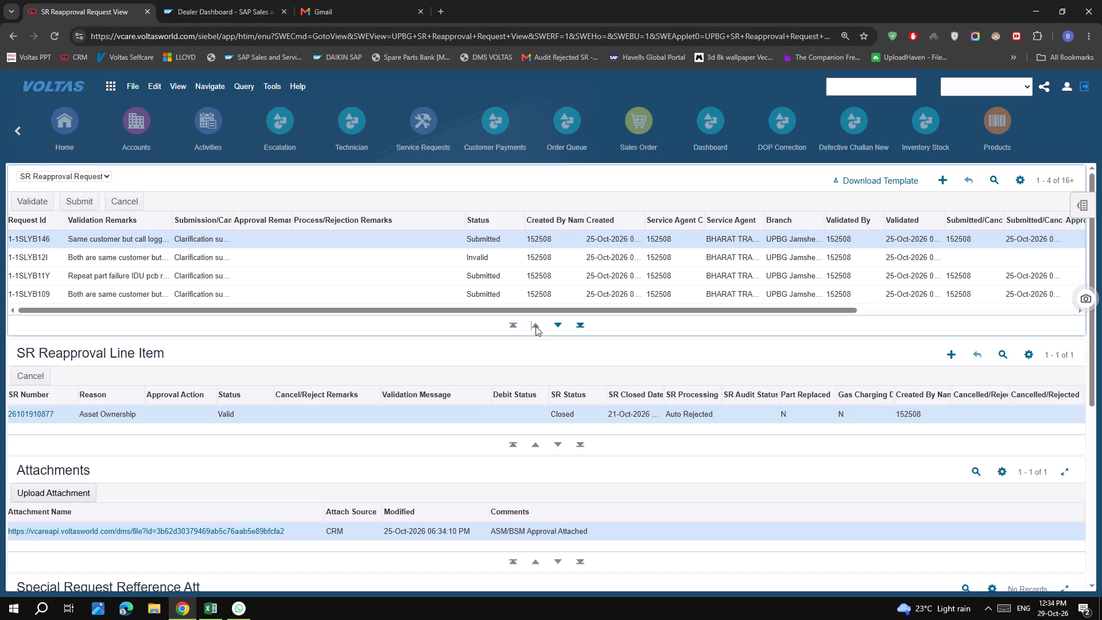
pyautogui.click(536, 326)
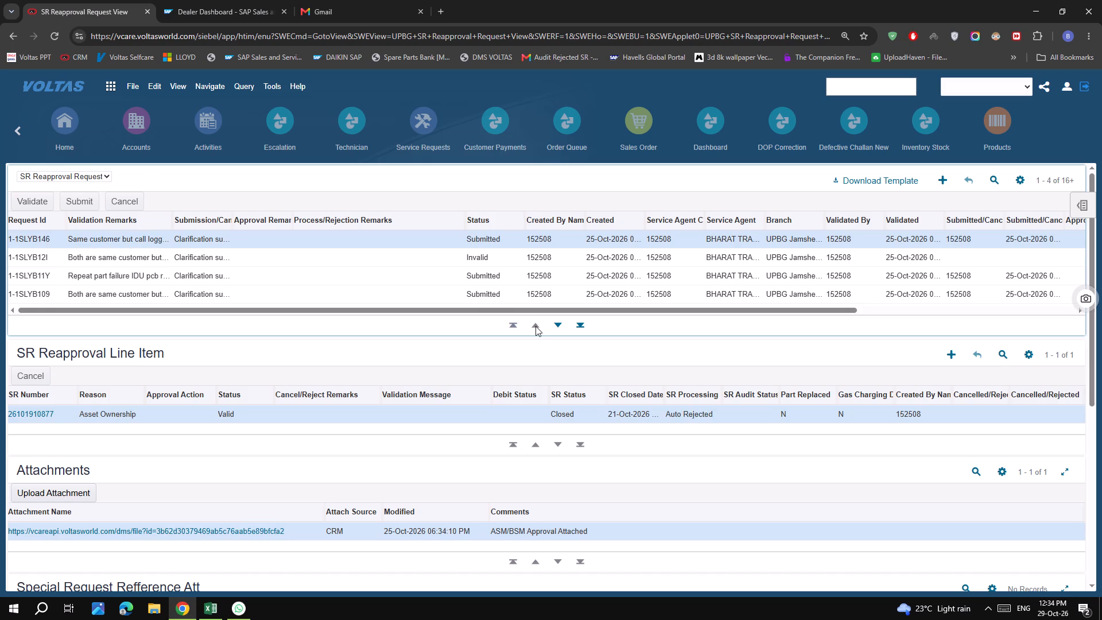
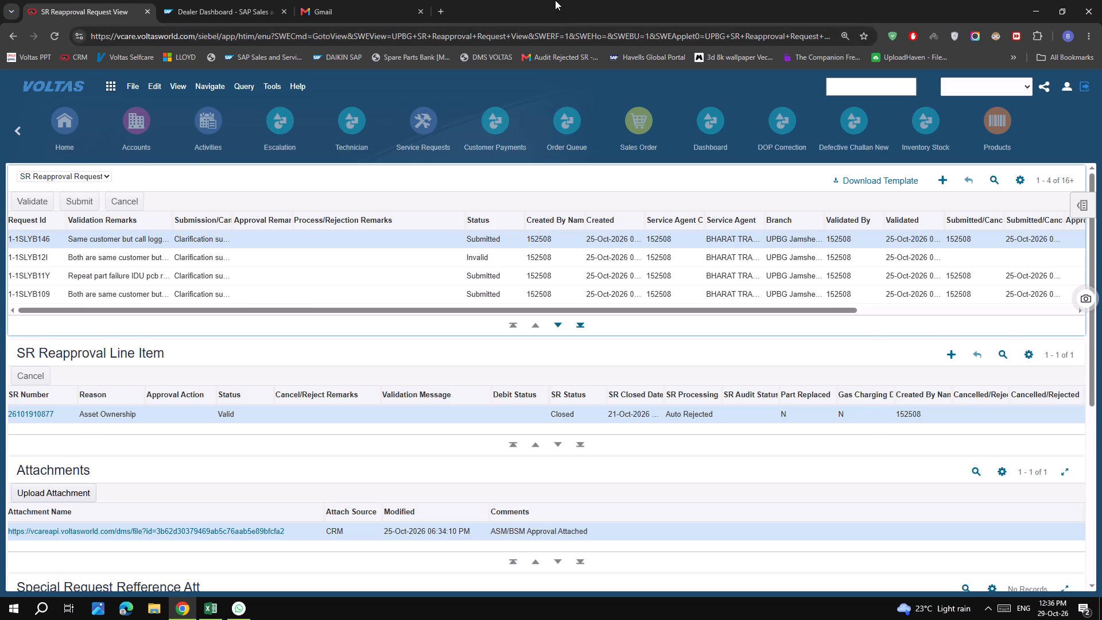
# Arrange the Voltas CRM browser window and the Rough Work workbook side by side.
pyautogui.moveTo(555, 0); pyautogui.dragTo(0, 347)
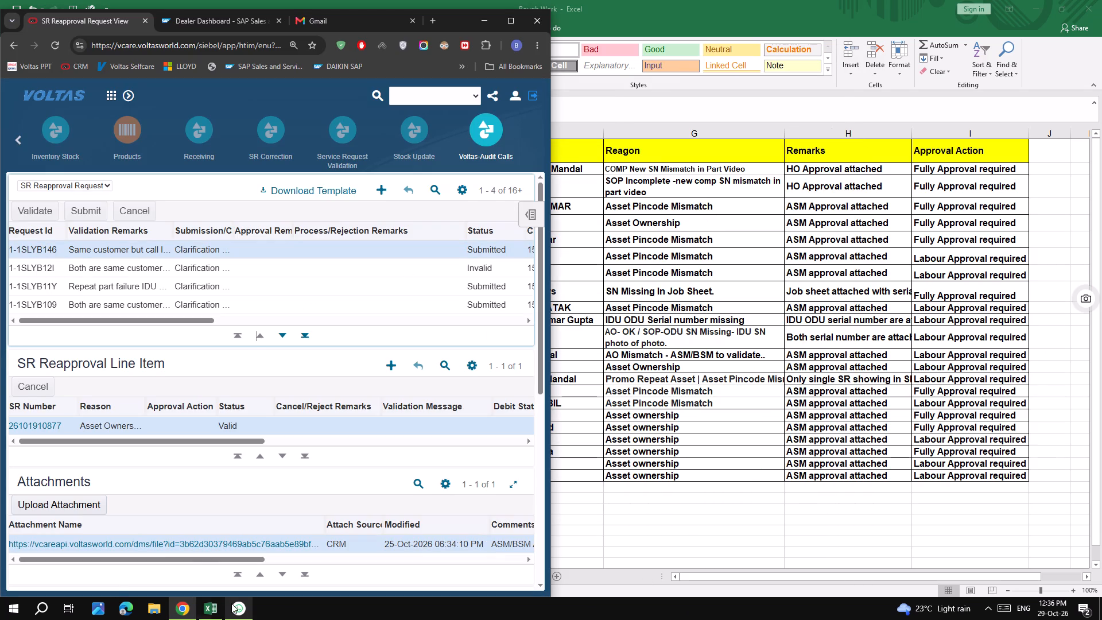
pyautogui.click(213, 611)
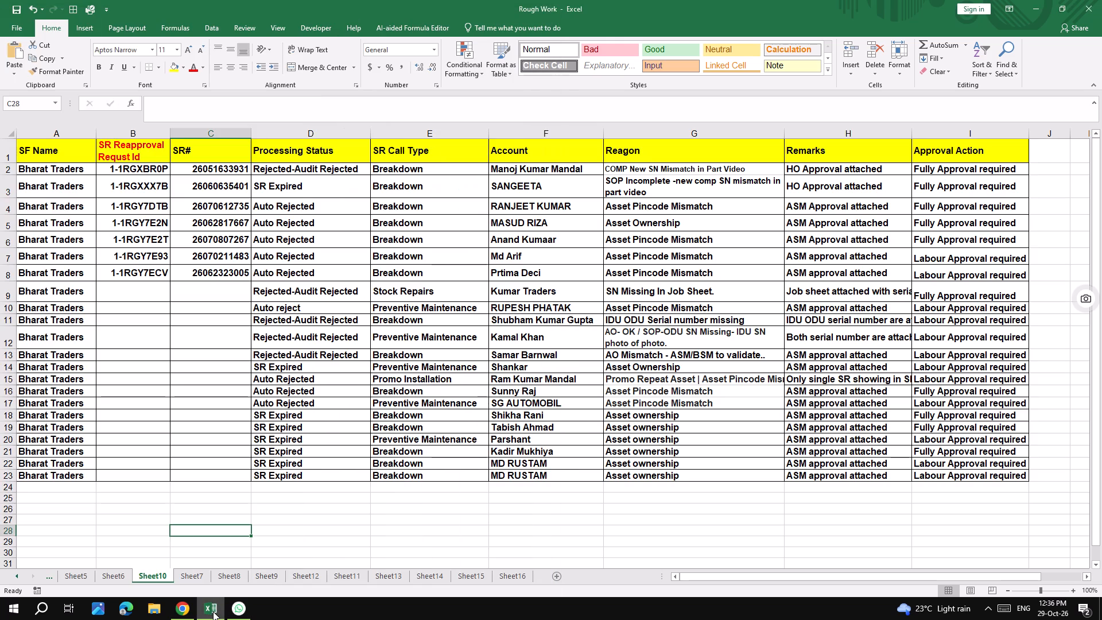
pyautogui.click(213, 611)
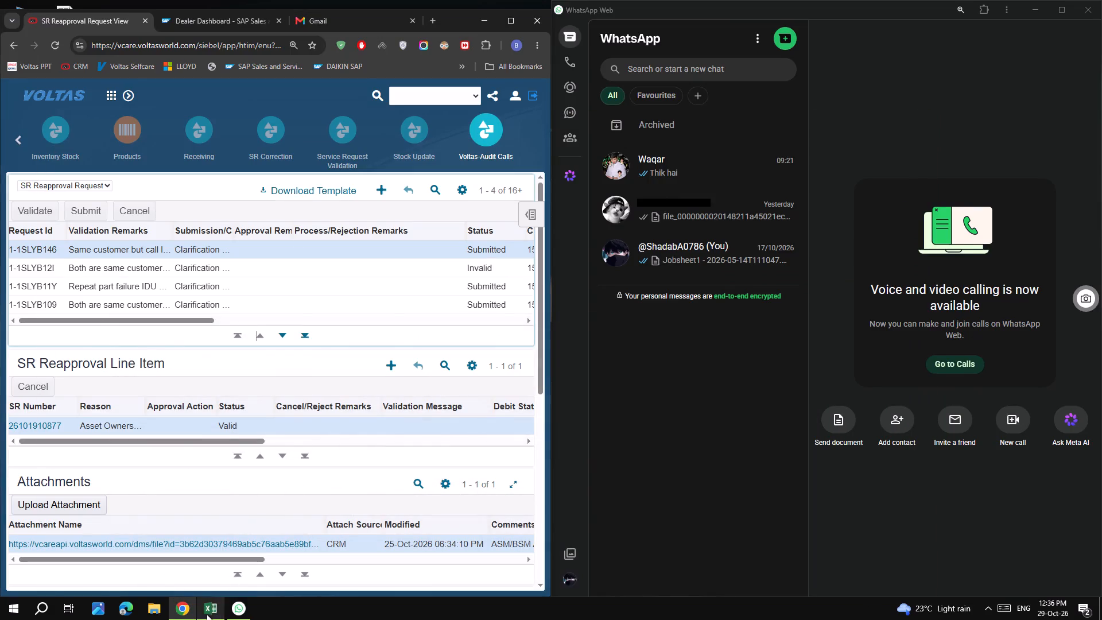
pyautogui.click(207, 614)
pyautogui.moveTo(635, 0); pyautogui.dragTo(1101, 119)
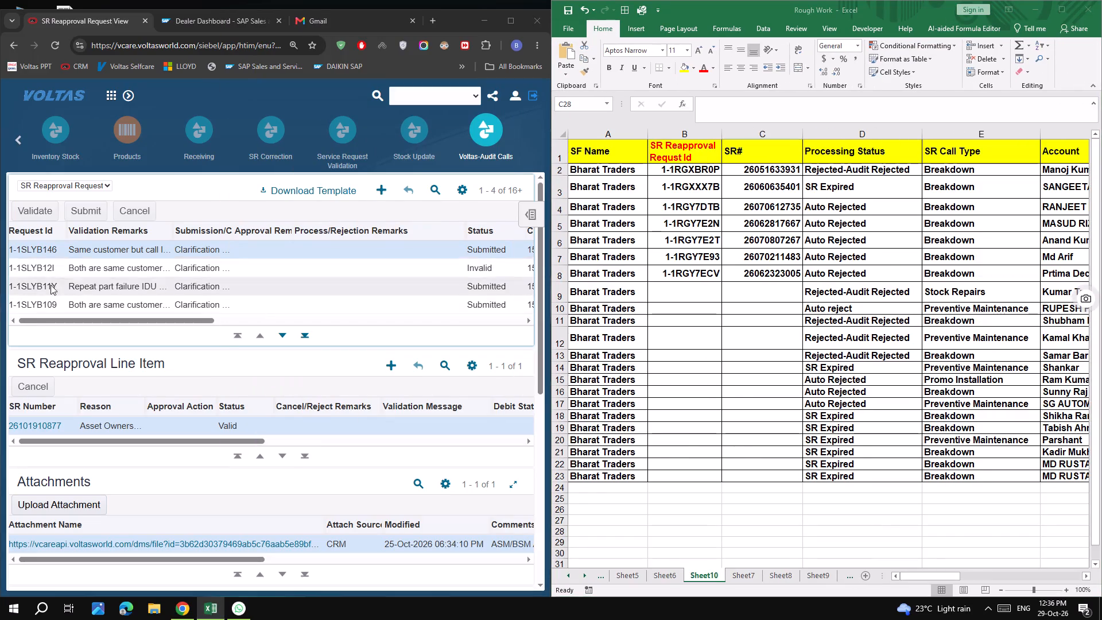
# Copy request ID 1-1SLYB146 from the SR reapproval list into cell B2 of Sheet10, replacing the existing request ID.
pyautogui.doubleClick(33, 251)
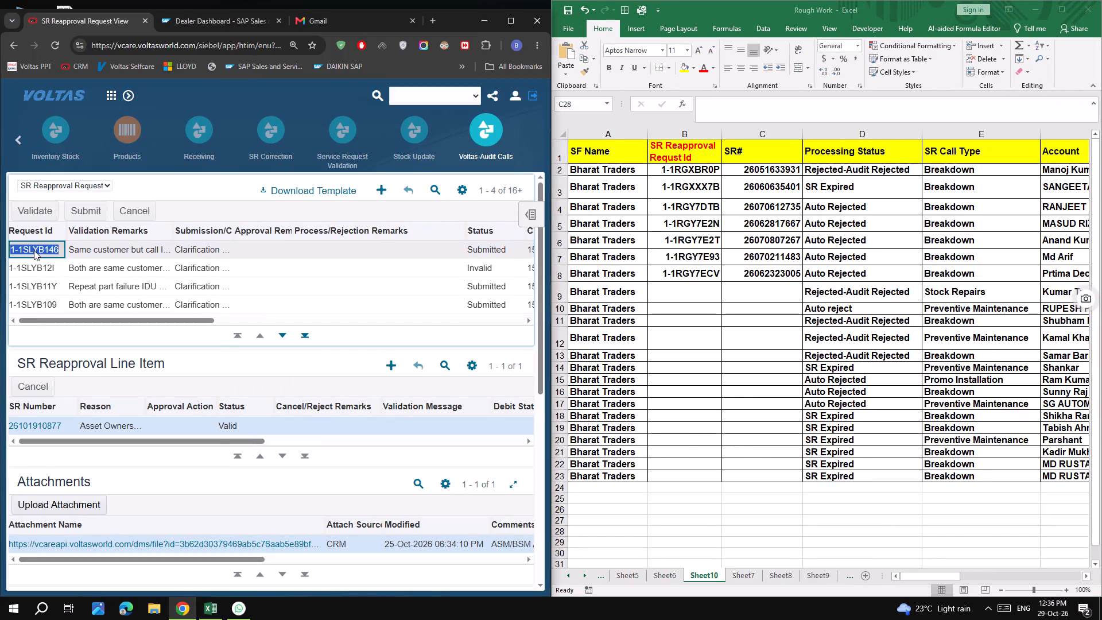
pyautogui.hotkey('ctrl', 'c')
pyautogui.hotkey('ctrl', 'c')
pyautogui.hotkey('ctrl', 'c')
pyautogui.click(679, 165)
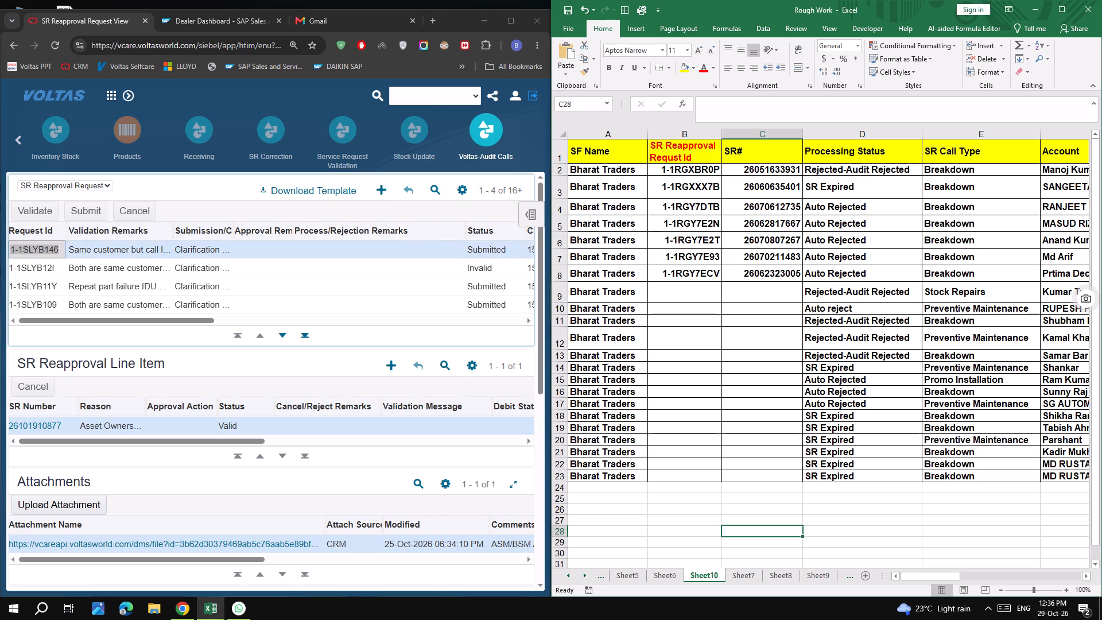
pyautogui.click(679, 169)
pyautogui.hotkey('ctrl', 'v')
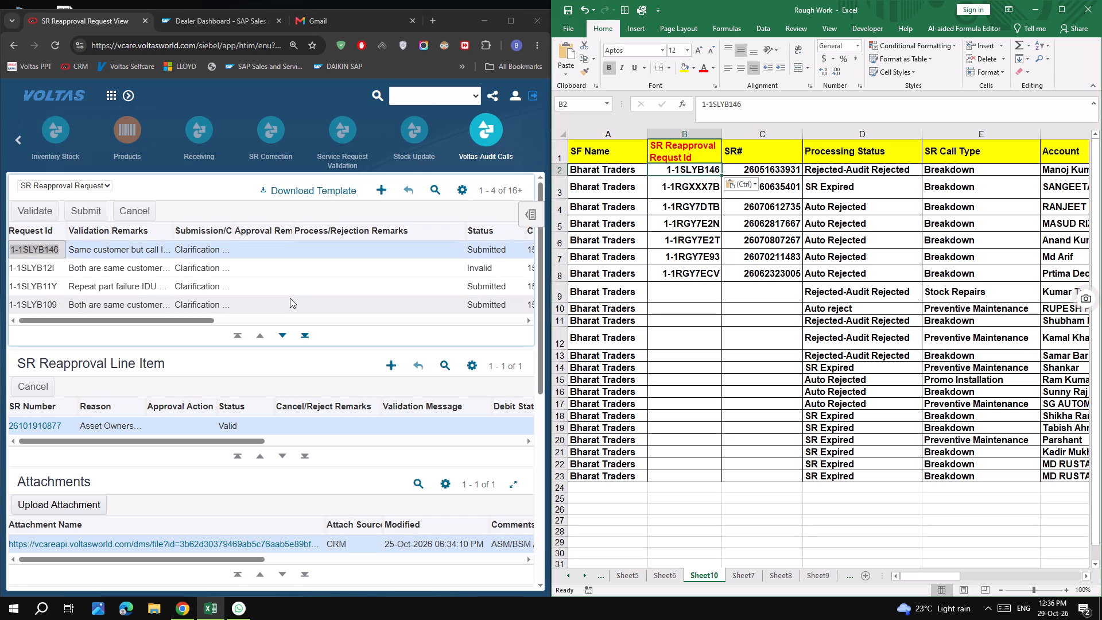
pyautogui.click(64, 425)
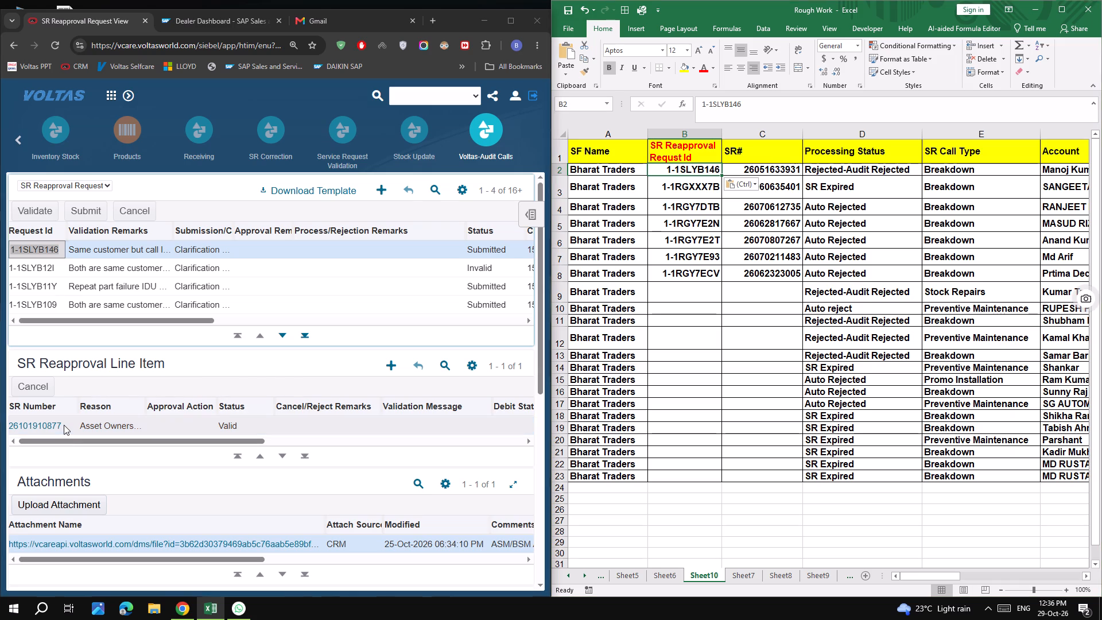
pyautogui.hotkey('ctrl', 'c')
pyautogui.hotkey('ctrl', 'c')
pyautogui.hotkey('ctrl', 'c')
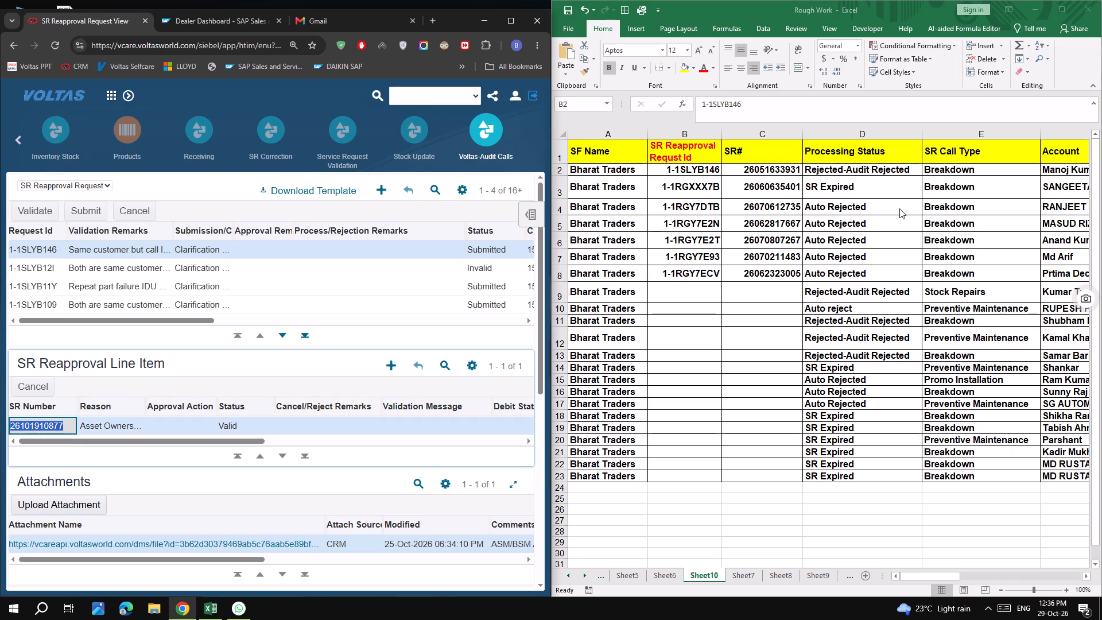
pyautogui.click(781, 166)
pyautogui.click(779, 168)
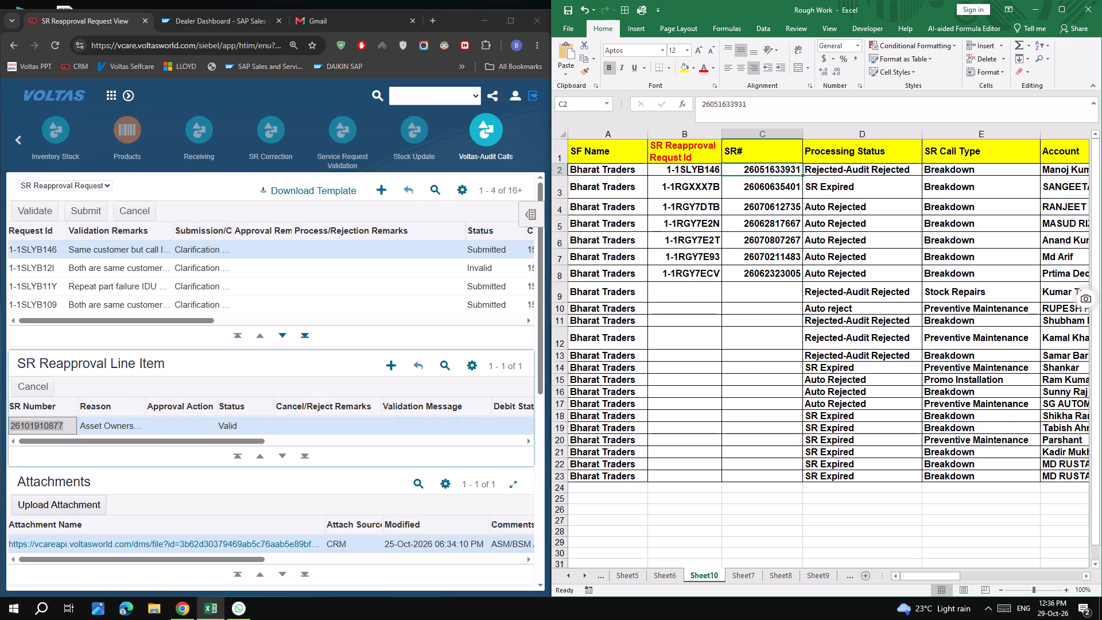
pyautogui.hotkey('ctrl', 'v')
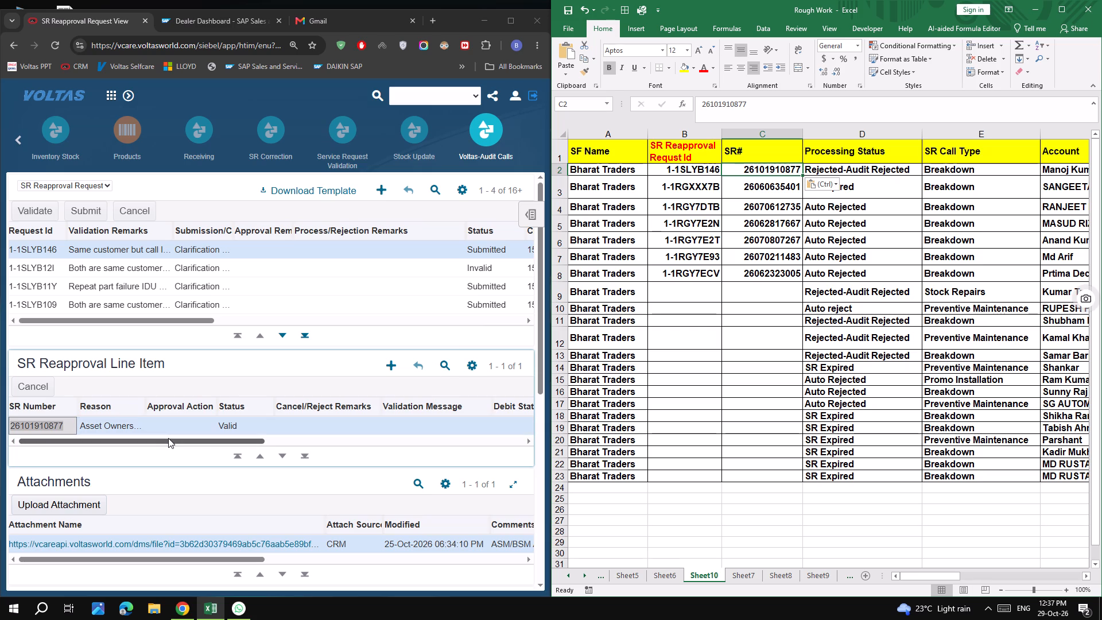
# Copy the line item's SR processing status, Auto Rejected, into the Processing Status cell D2 of Sheet10.
pyautogui.moveTo(168, 440); pyautogui.dragTo(250, 445)
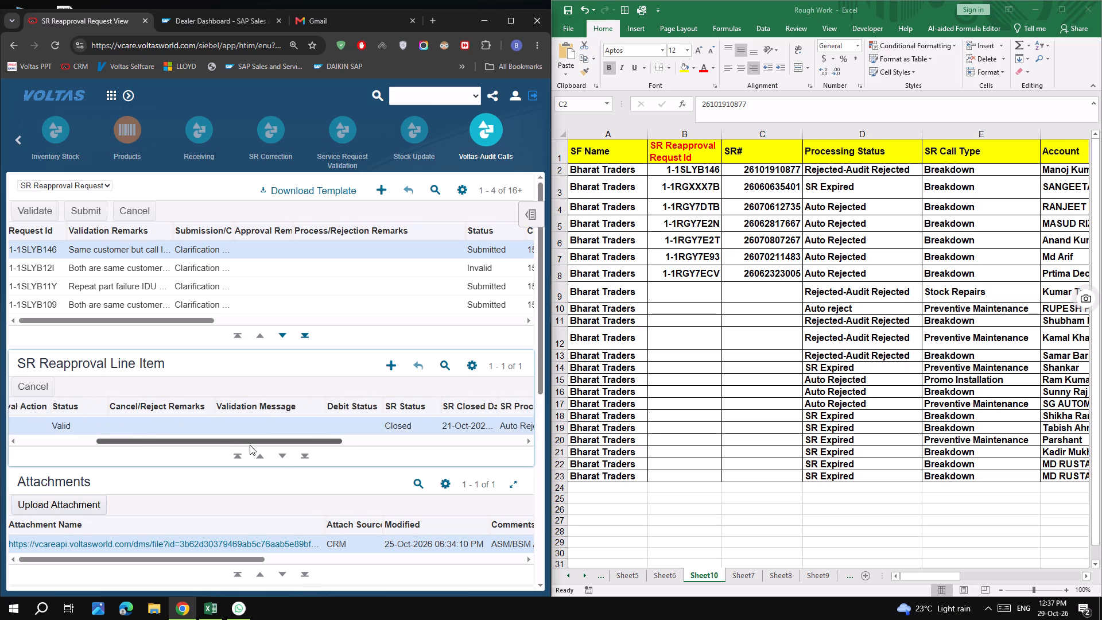
pyautogui.moveTo(250, 445); pyautogui.dragTo(319, 447)
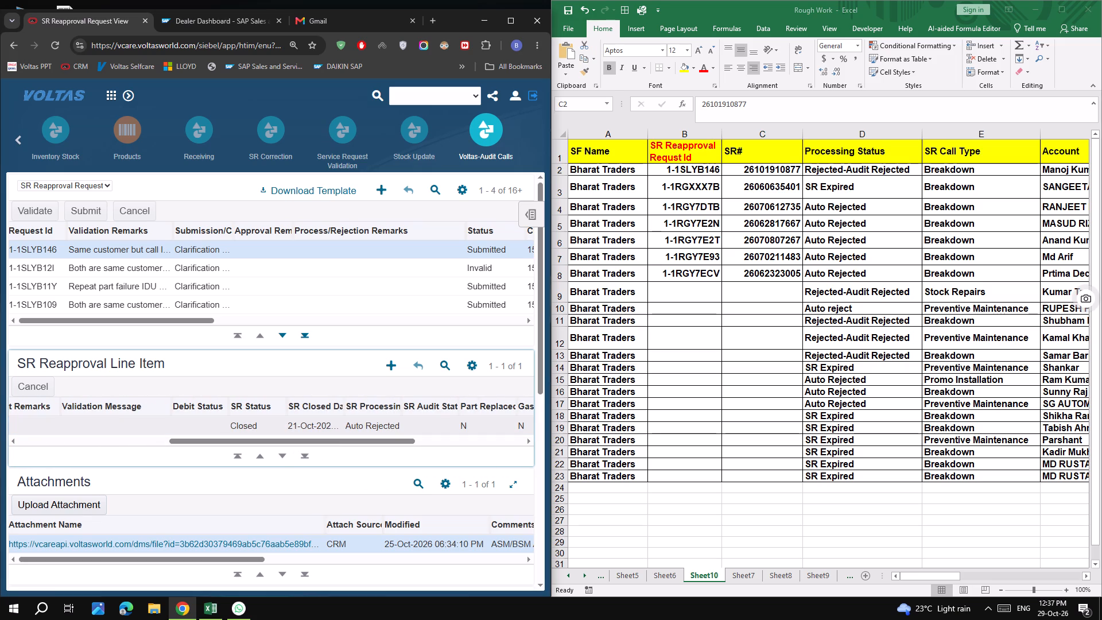
pyautogui.doubleClick(383, 425)
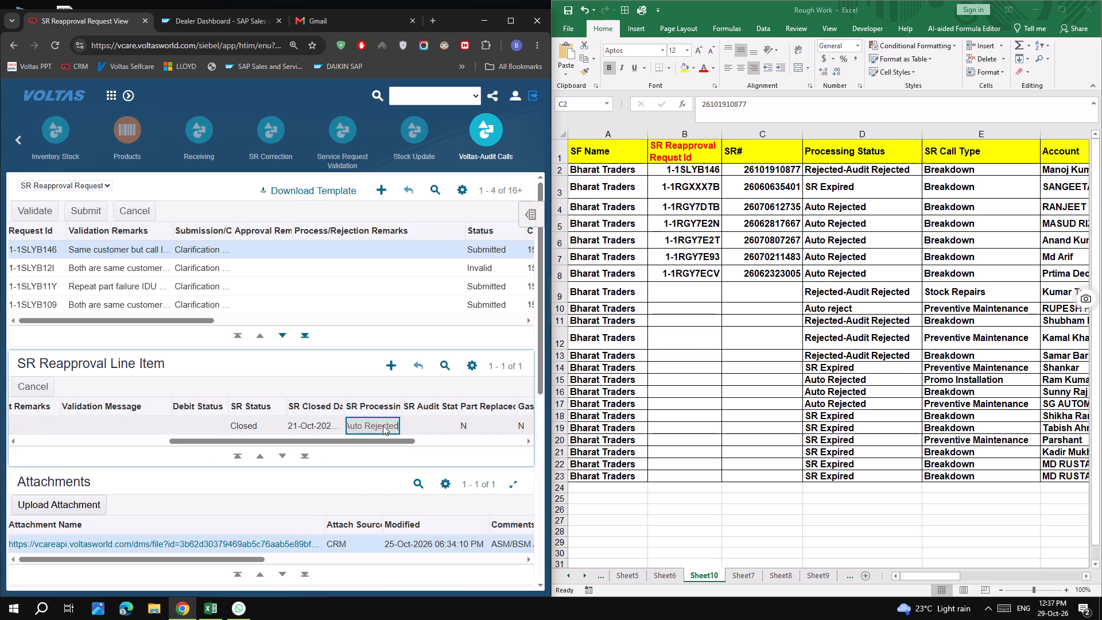
pyautogui.hotkey('ctrl', 'c')
pyautogui.hotkey('ctrl', 'c')
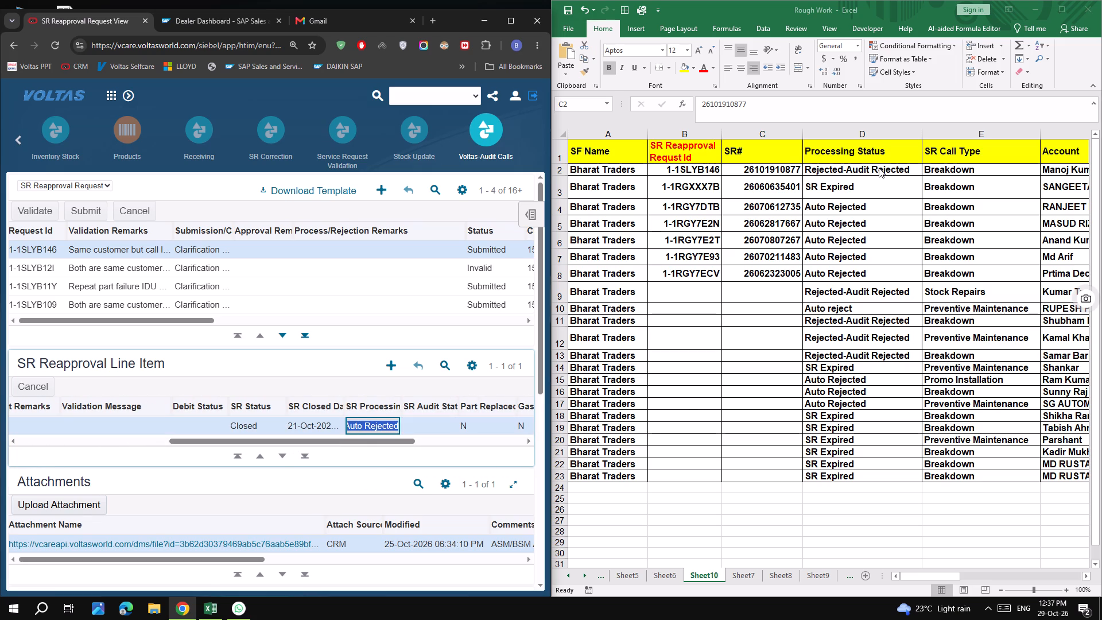
pyautogui.click(879, 168)
pyautogui.doubleClick(879, 168)
pyautogui.hotkey('ctrl', 'v')
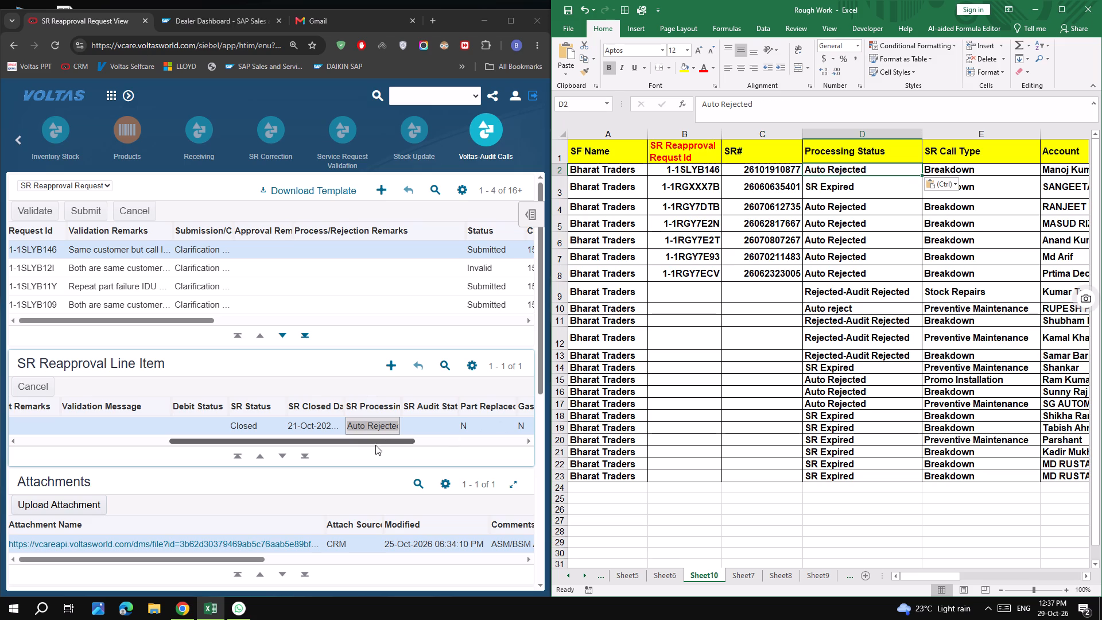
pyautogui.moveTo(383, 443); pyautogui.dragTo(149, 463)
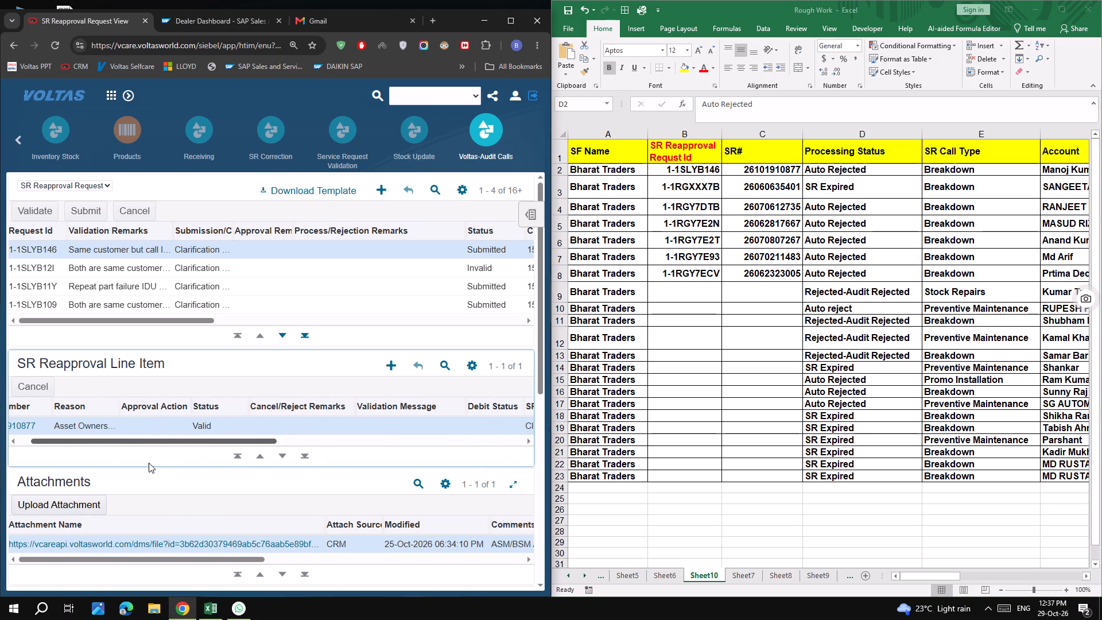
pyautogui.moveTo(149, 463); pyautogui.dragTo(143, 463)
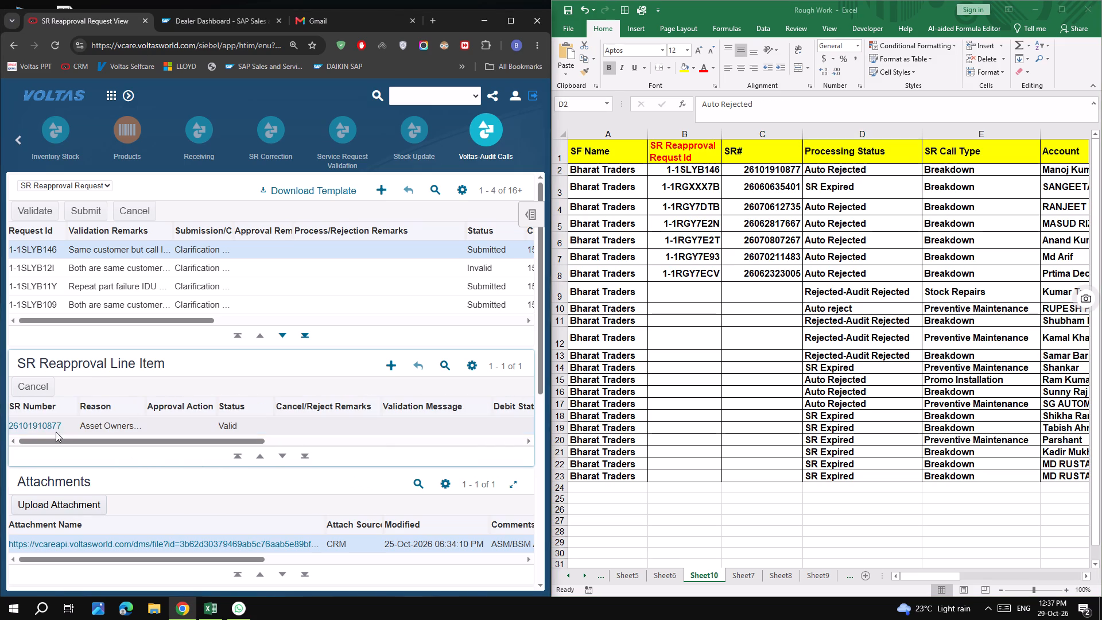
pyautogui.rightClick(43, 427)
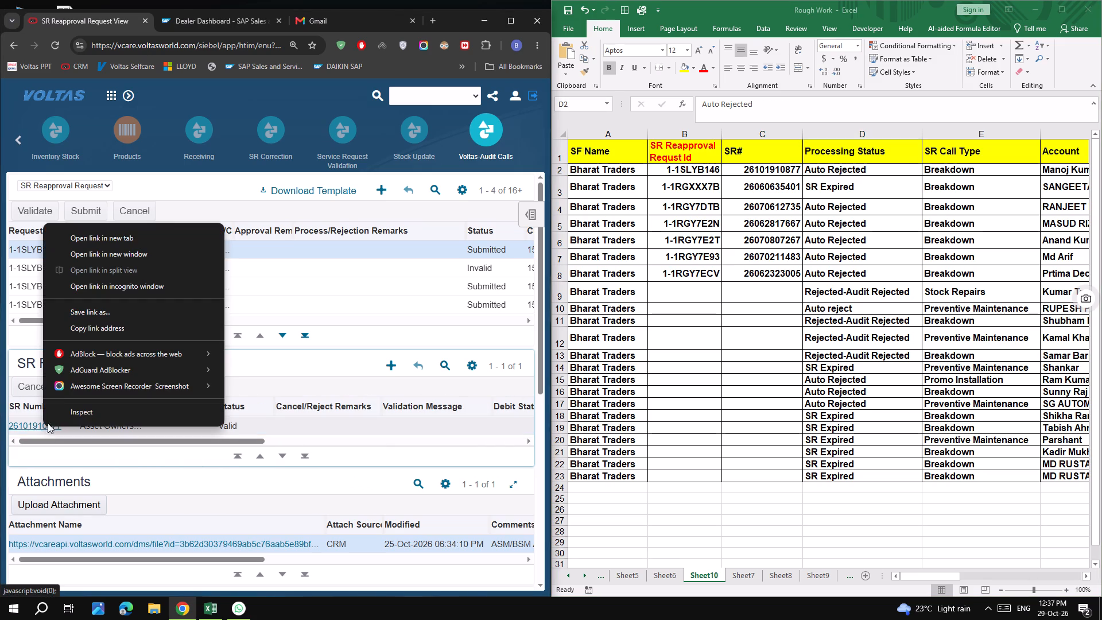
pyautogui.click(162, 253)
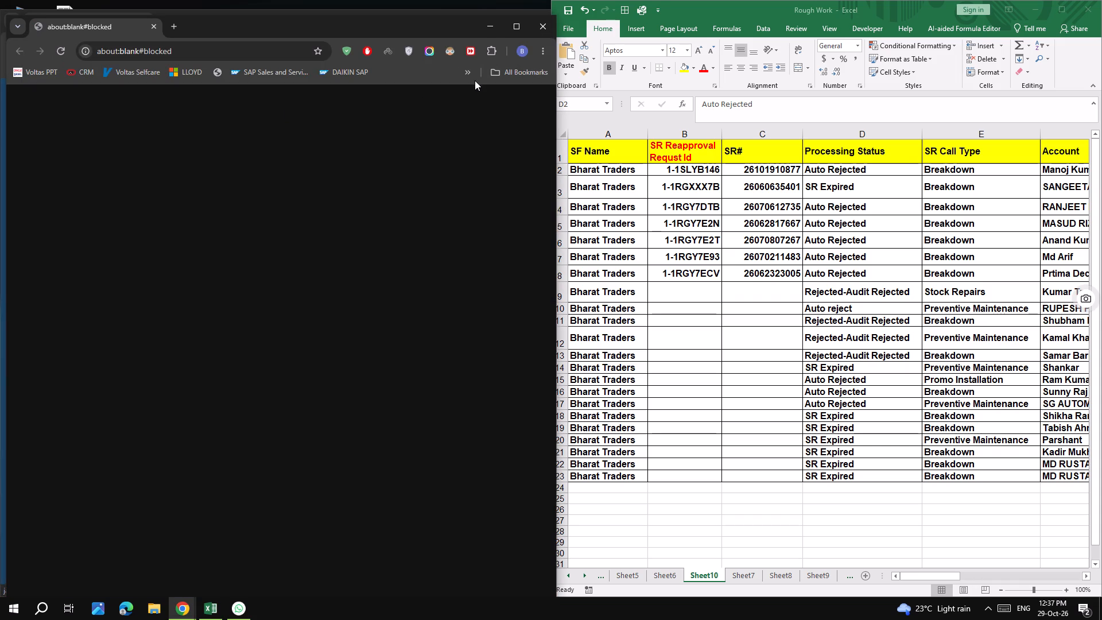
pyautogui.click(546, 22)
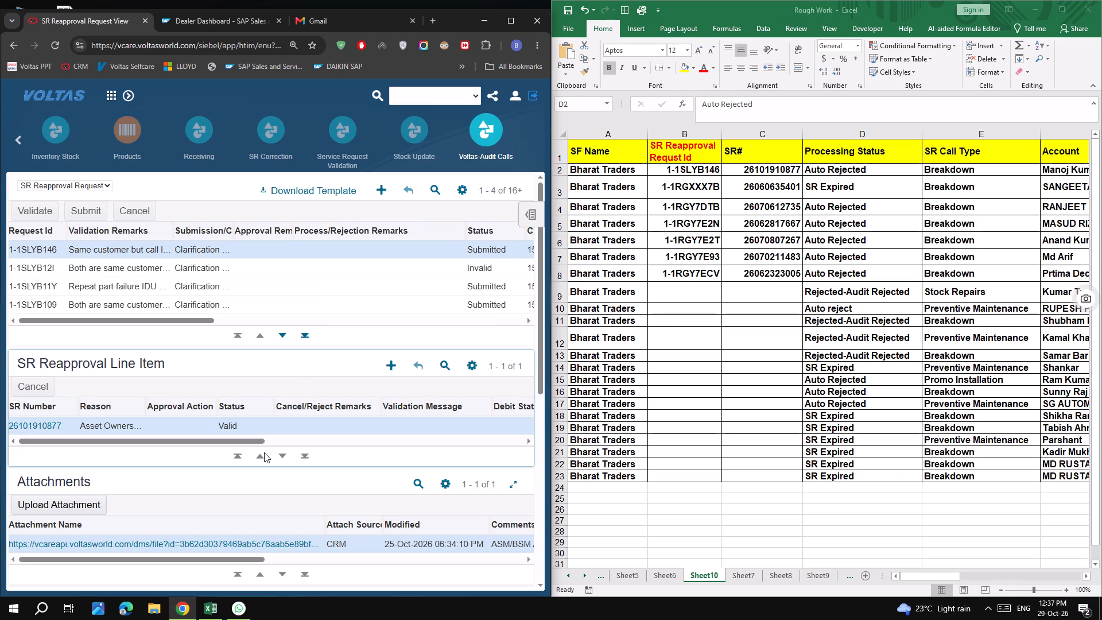
pyautogui.click(278, 543)
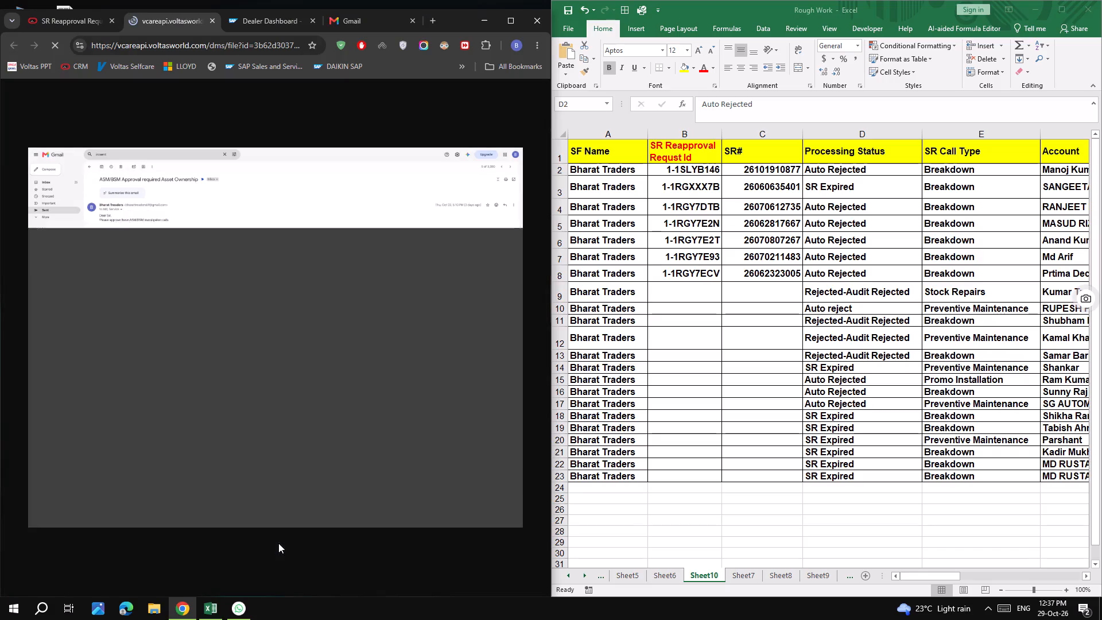
pyautogui.click(178, 309)
pyautogui.scroll(1, 178, 309)
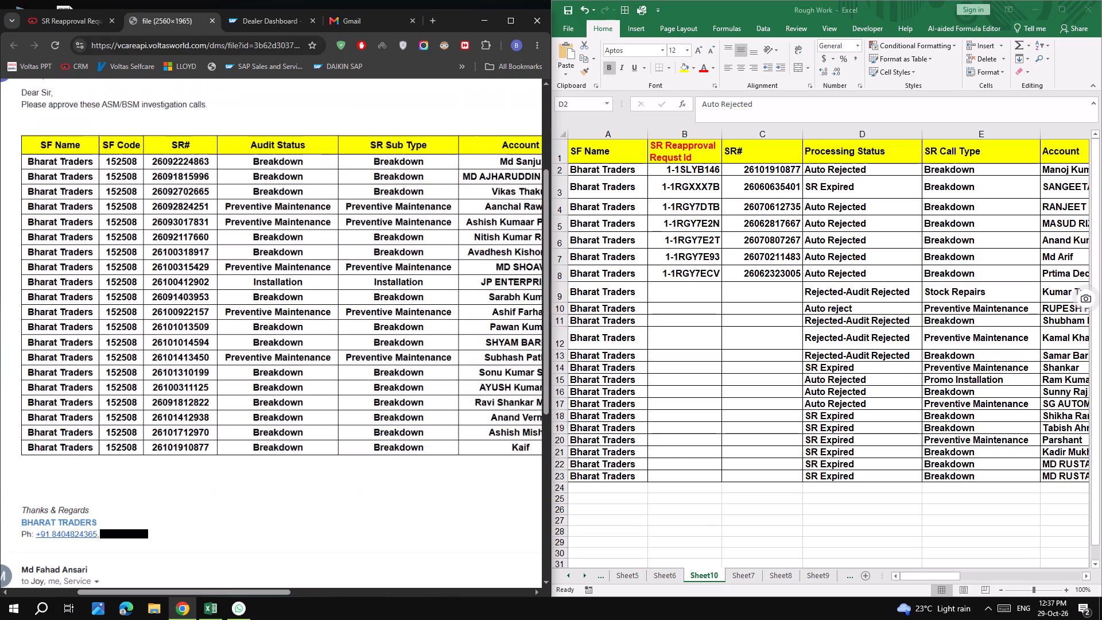
pyautogui.click(178, 309)
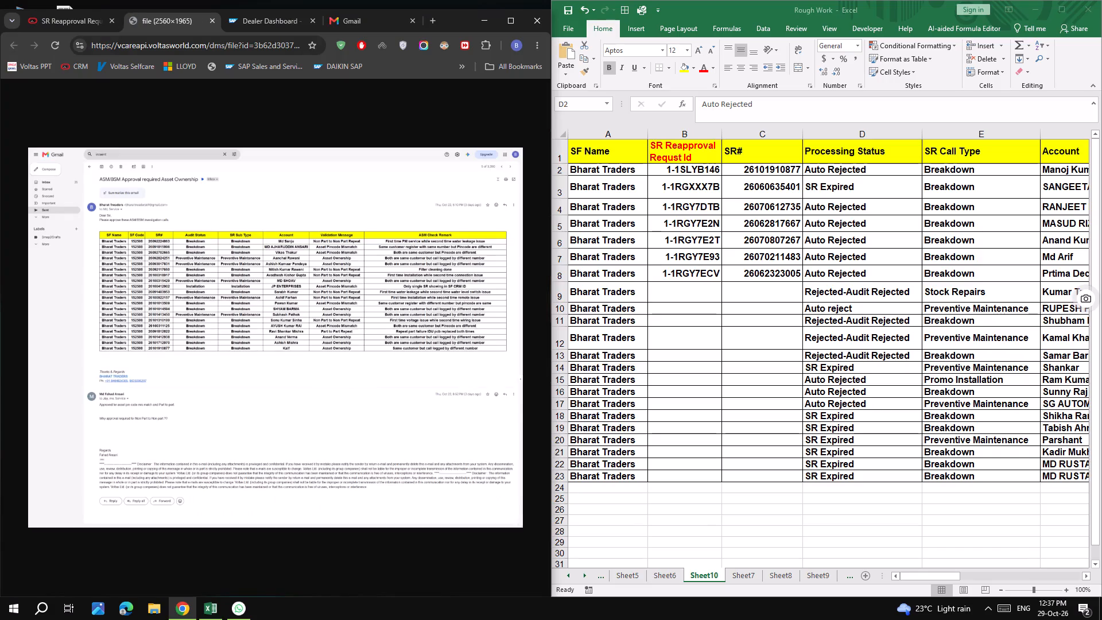
pyautogui.click(413, 268)
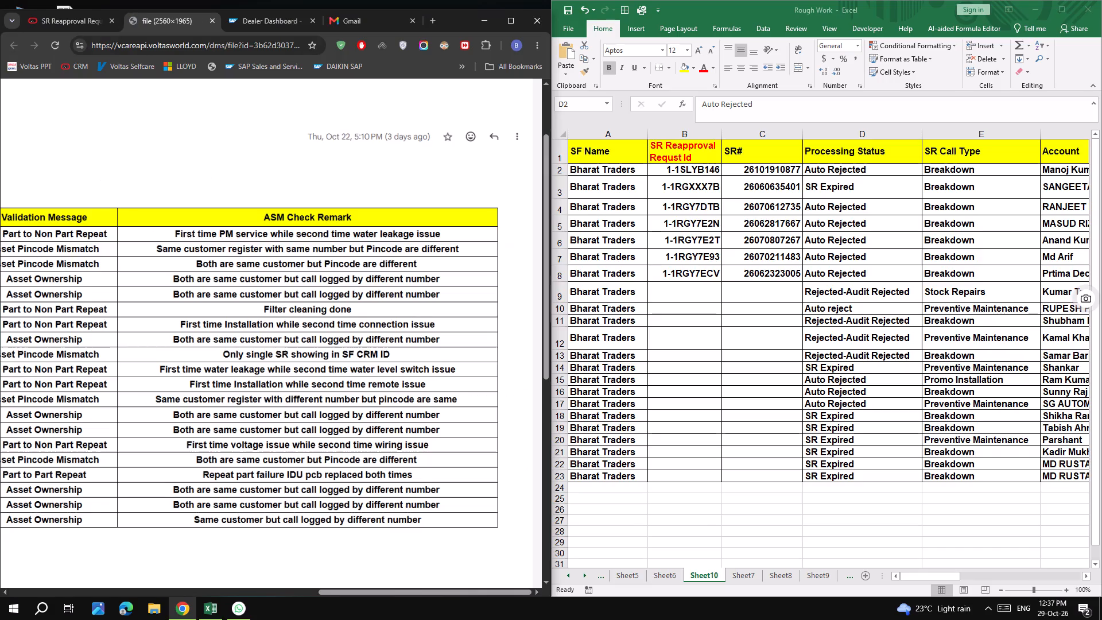
pyautogui.click(301, 301)
pyautogui.click(179, 280)
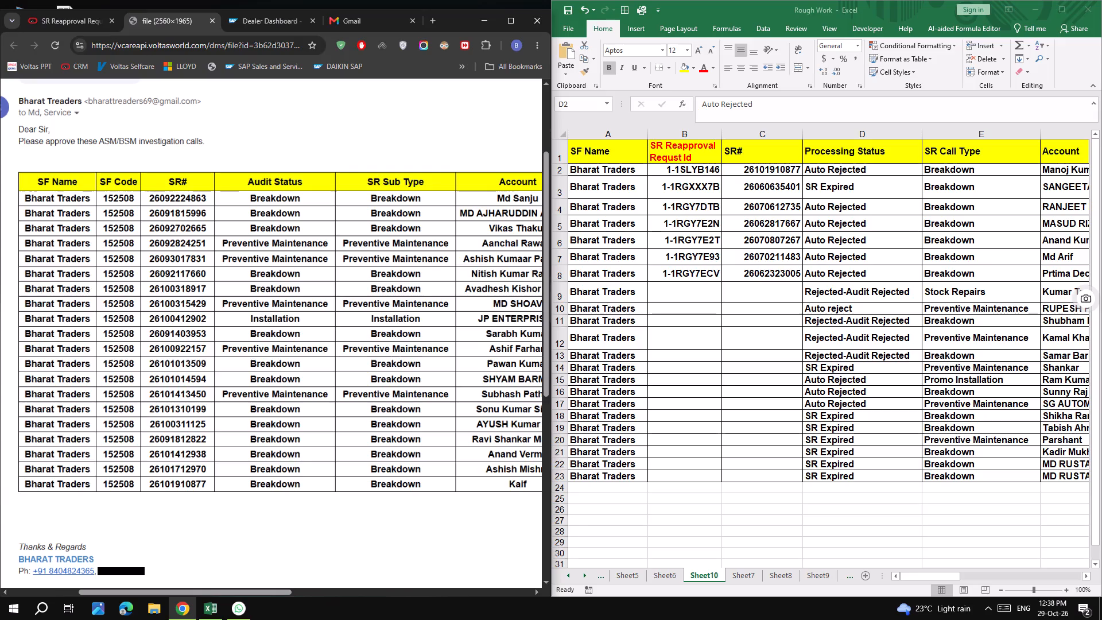
pyautogui.click(211, 20)
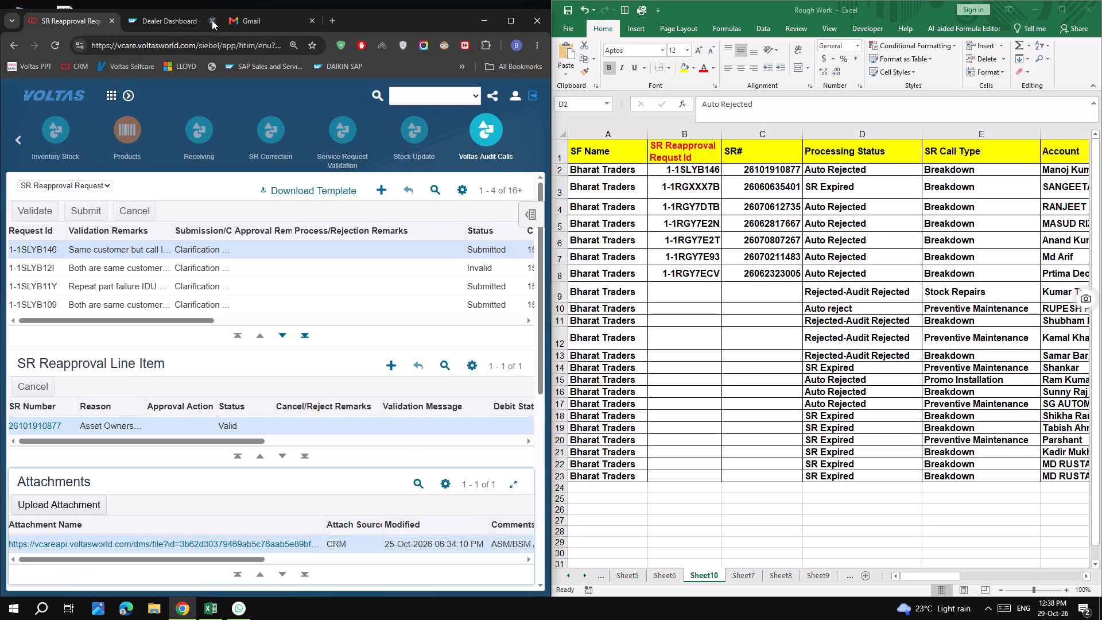
# Open the Voltas CRM in a new incognito window placed beside the reapproval requests.
pyautogui.click(540, 42)
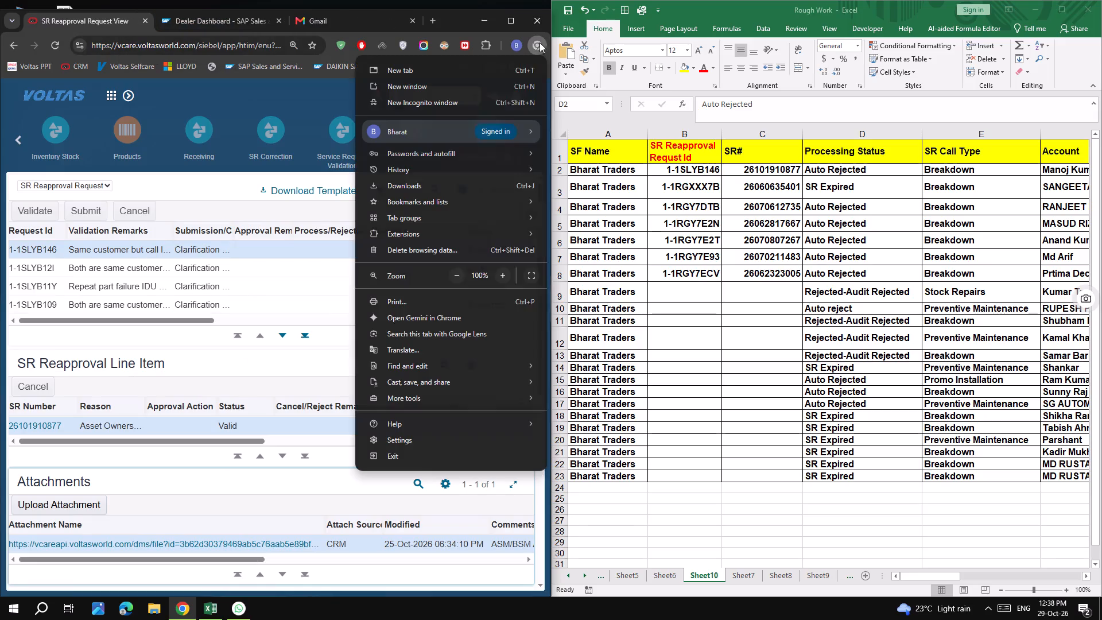
pyautogui.click(486, 98)
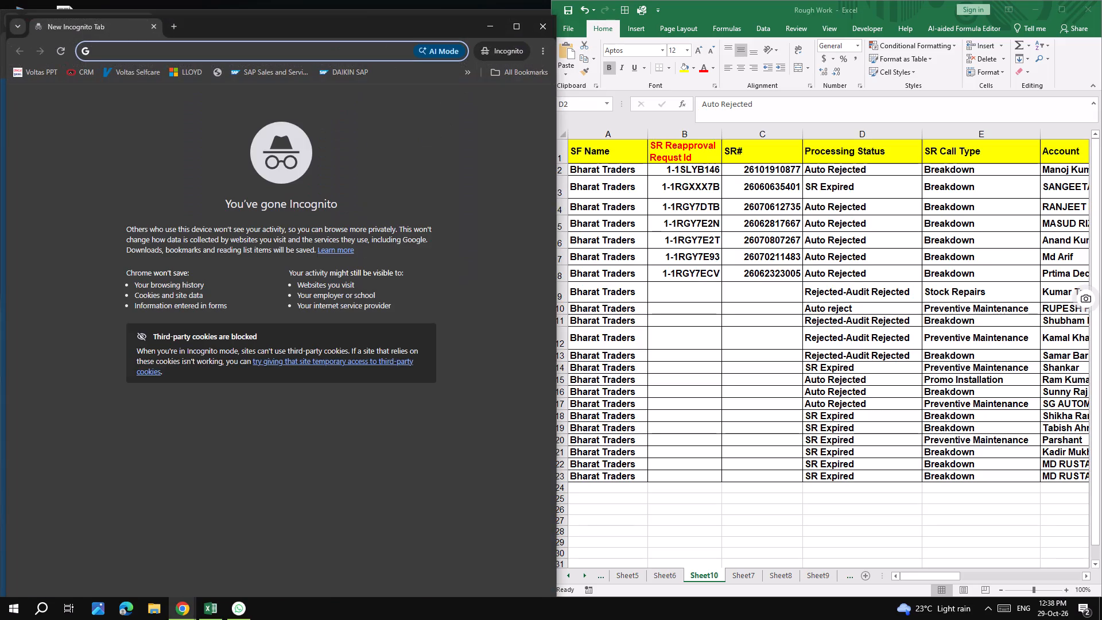
pyautogui.moveTo(368, 22); pyautogui.dragTo(788, 71)
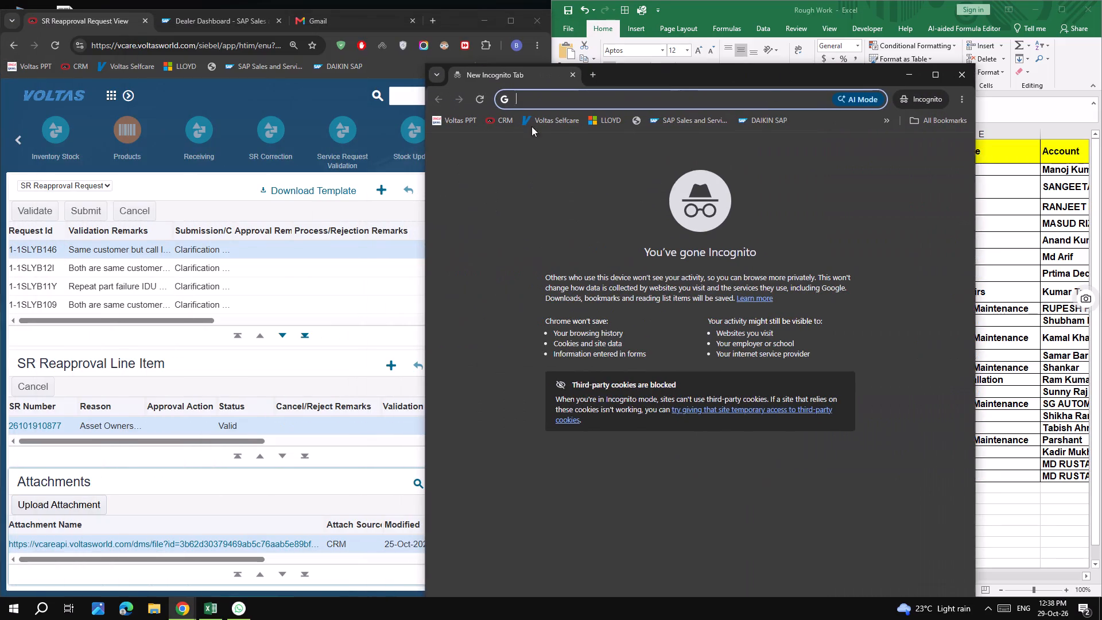
pyautogui.click(494, 120)
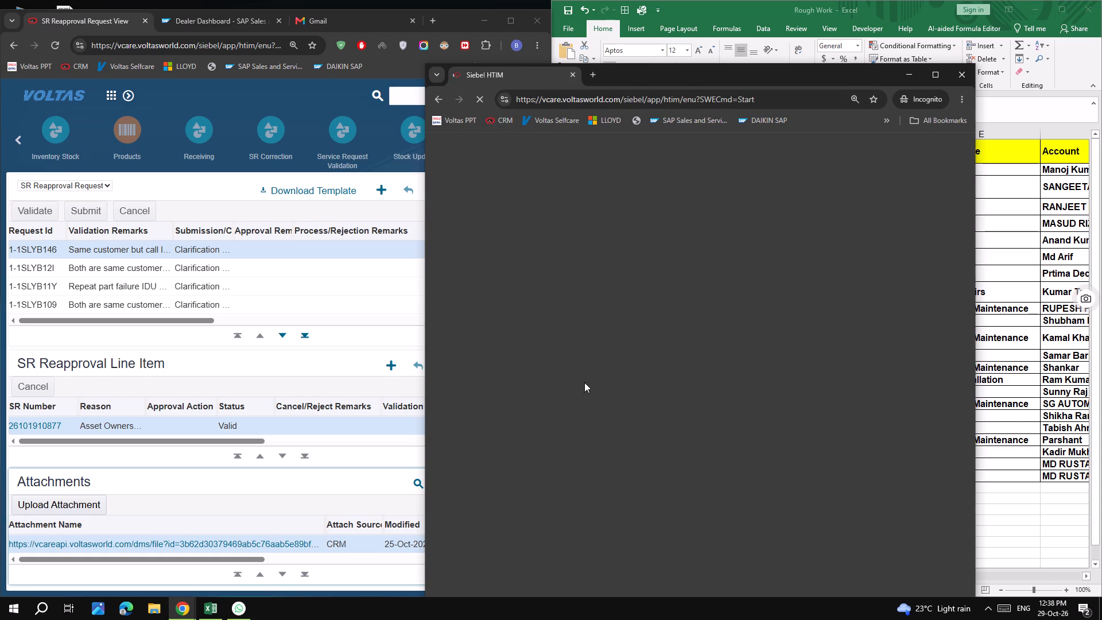
pyautogui.click(64, 426)
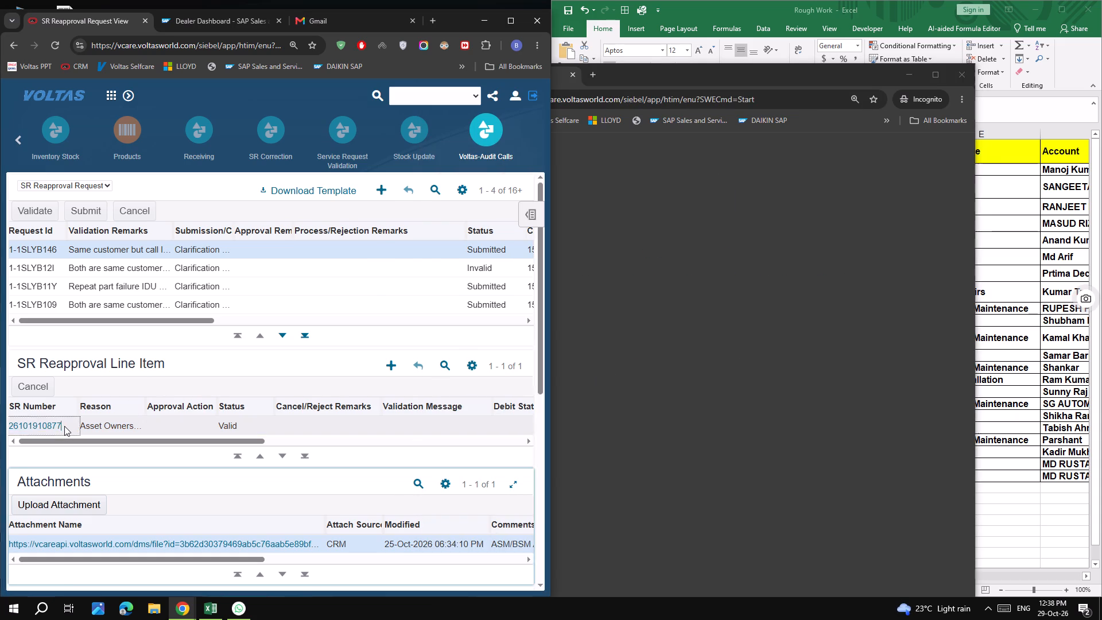
pyautogui.hotkey('ctrl', 'c')
pyautogui.hotkey('ctrl', 'c')
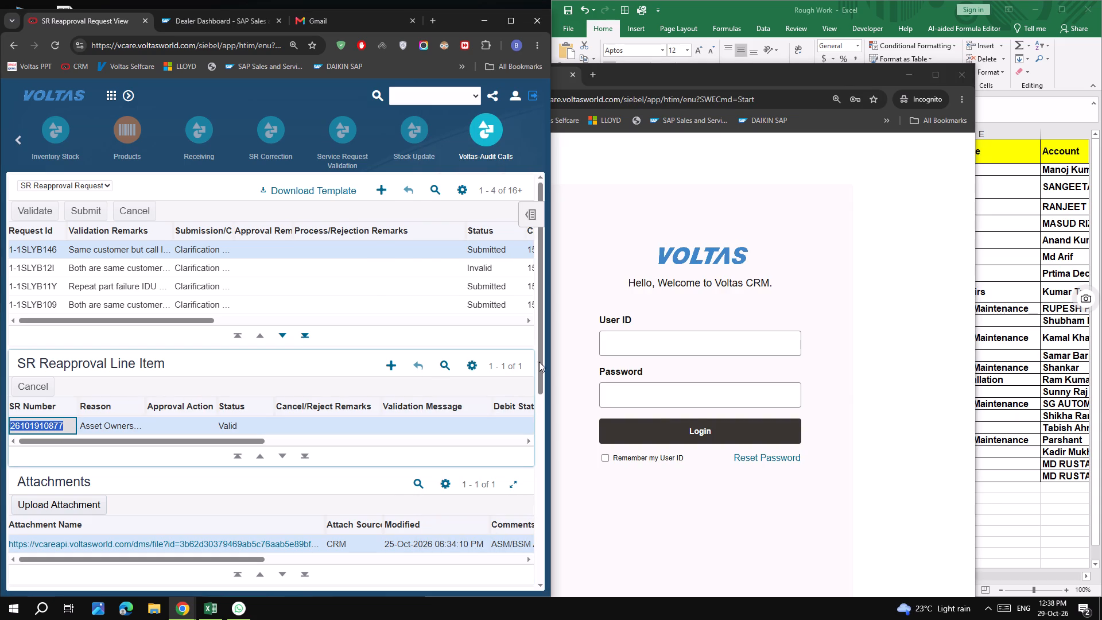
# Log in to the Voltas CRM in the incognito window with the saved account credentials.
pyautogui.click(709, 329)
pyautogui.click(701, 342)
pyautogui.click(693, 372)
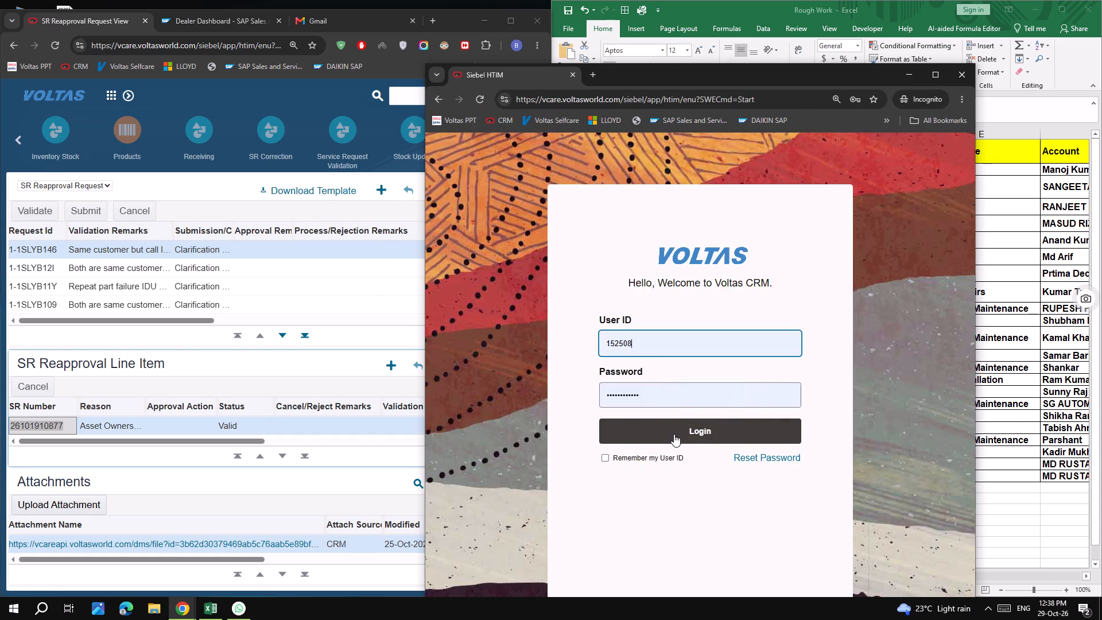
pyautogui.click(682, 431)
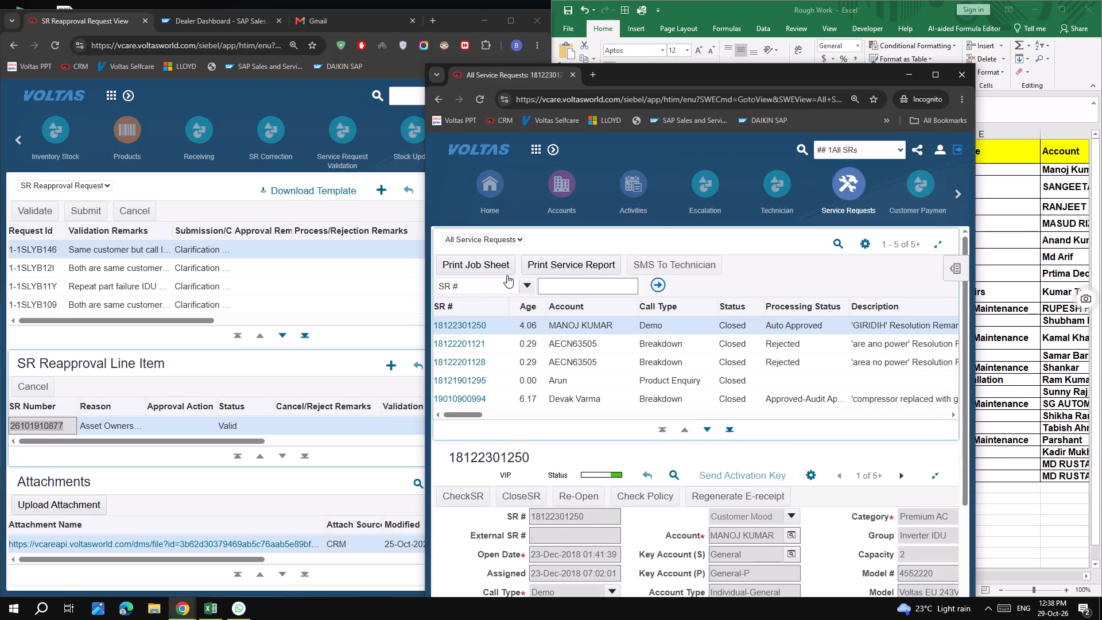
pyautogui.click(557, 286)
pyautogui.hotkey('ctrl', 'v')
pyautogui.click(658, 285)
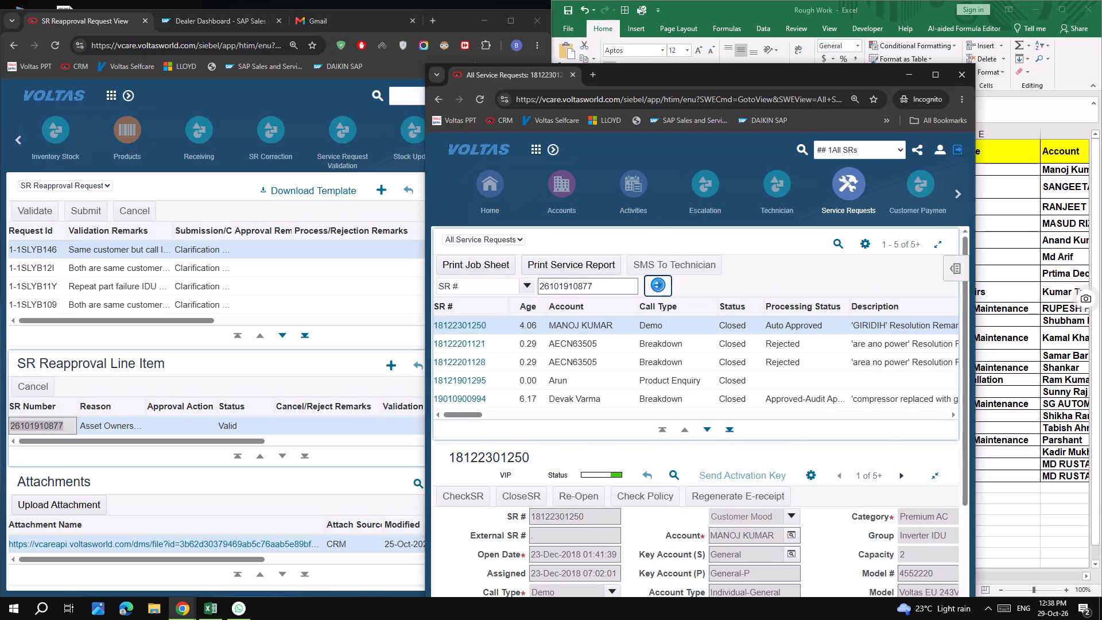
pyautogui.click(585, 324)
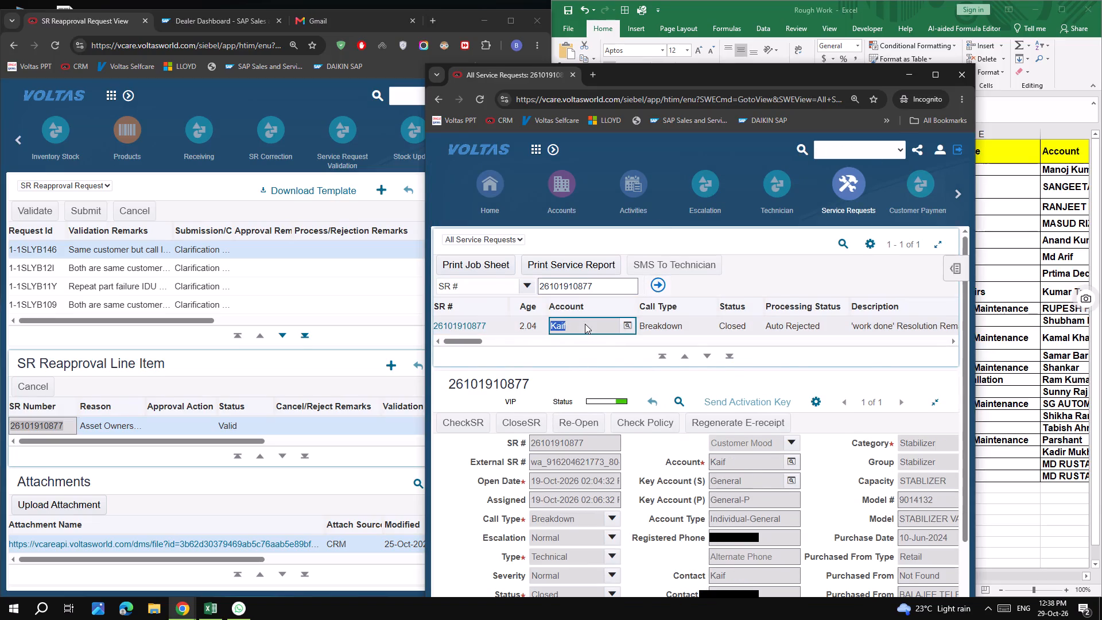
pyautogui.hotkey('ctrl', 'c')
pyautogui.hotkey('ctrl', 'c')
pyautogui.hotkey('ctrl', 'c')
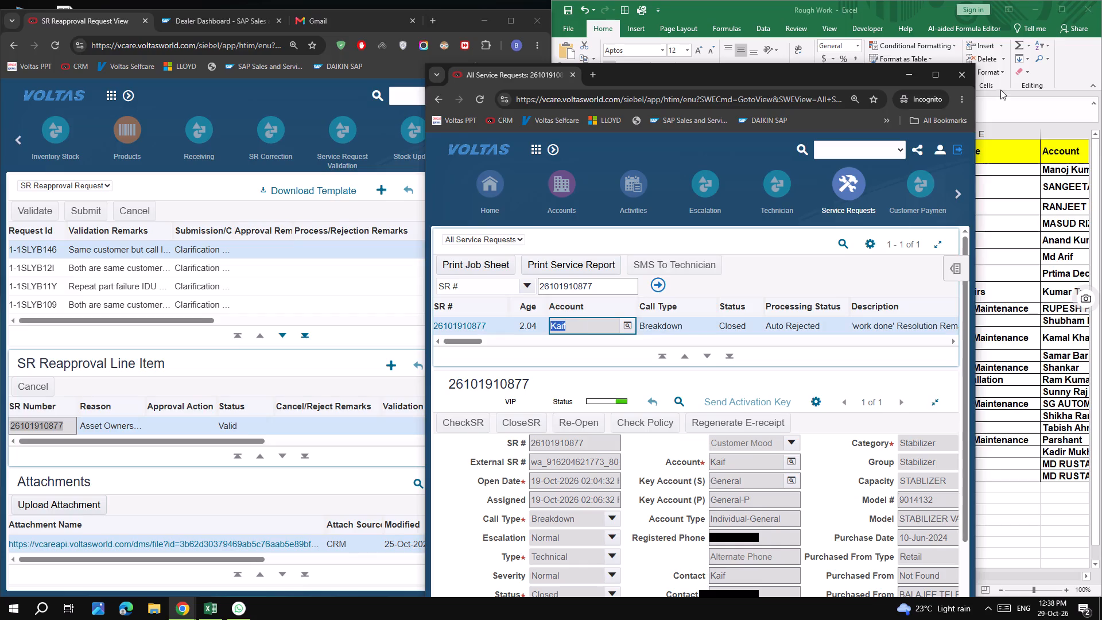
pyautogui.click(910, 76)
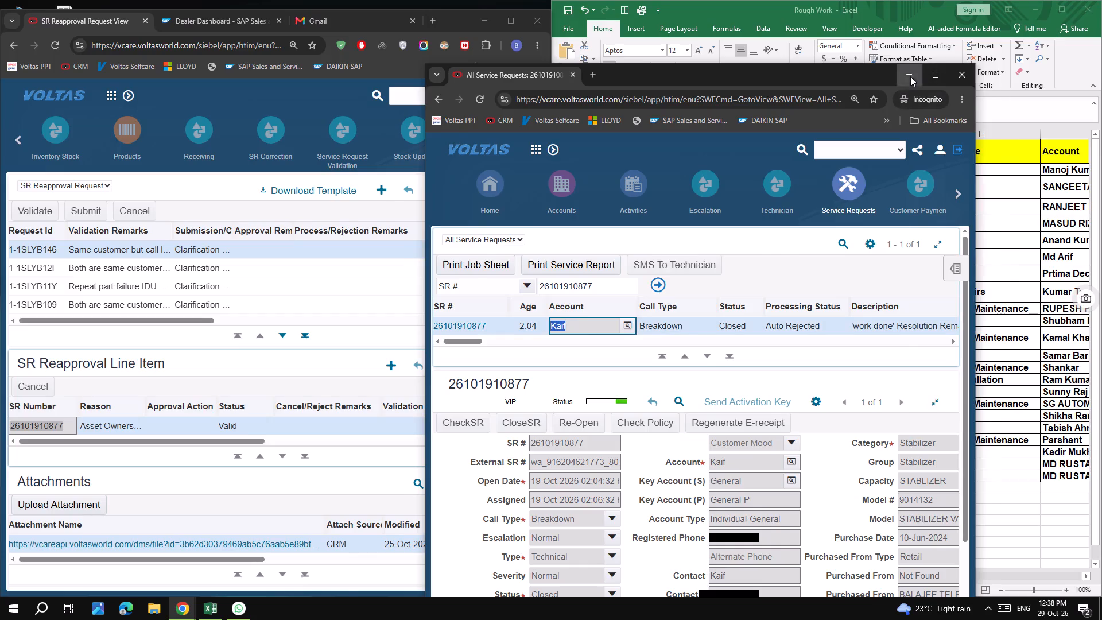
pyautogui.click(1074, 169)
pyautogui.click(1074, 169)
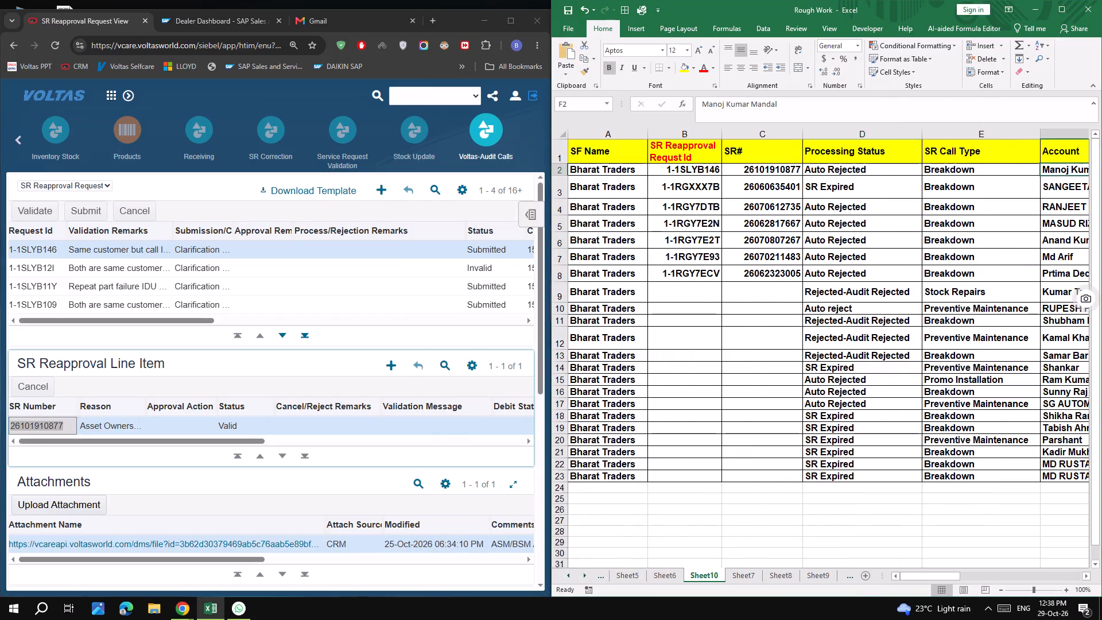
pyautogui.hotkey('ctrl', 'v')
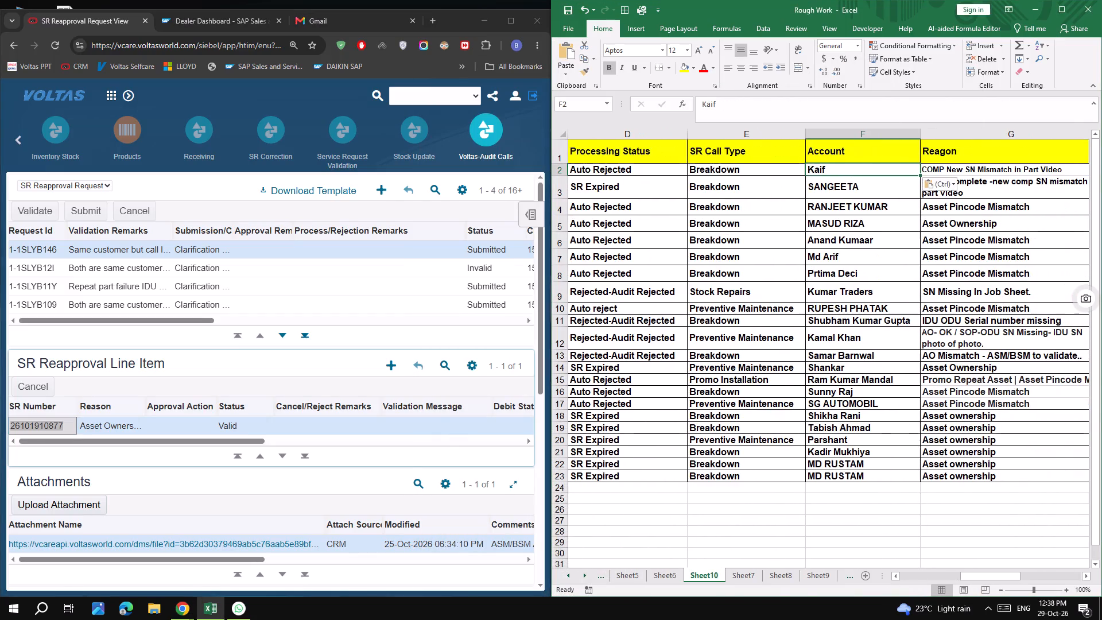
# Copy the reason Asset Ownership from the CRM's reapproval line item into Excel cell G2.
pyautogui.moveTo(1004, 579); pyautogui.dragTo(1043, 572)
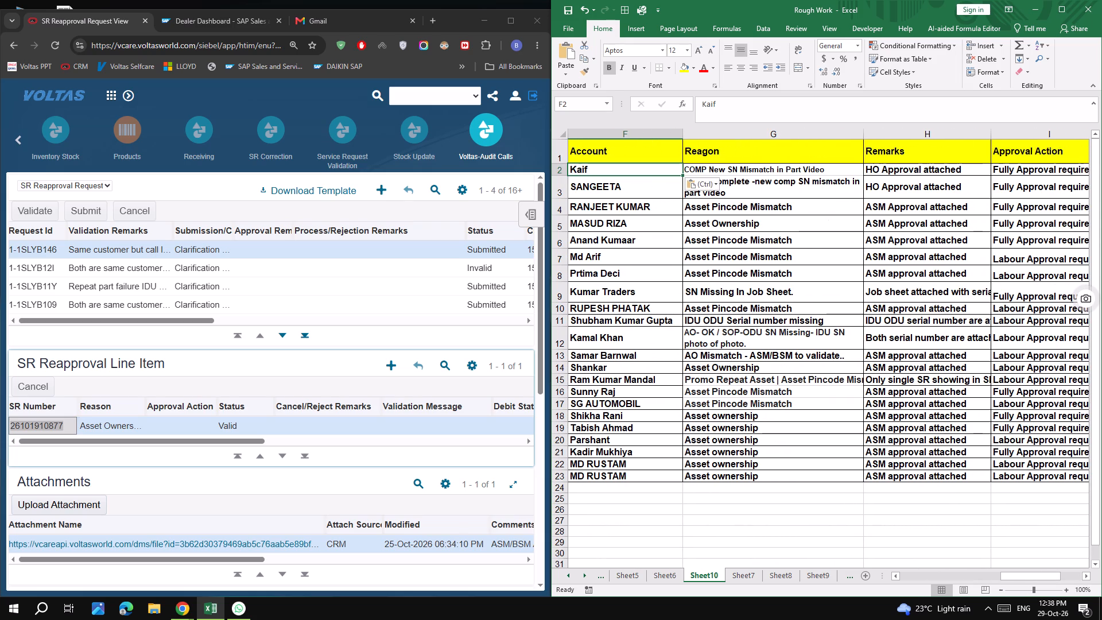
pyautogui.click(119, 426)
pyautogui.hotkey('ctrl', 'c')
pyautogui.hotkey('ctrl', 'c')
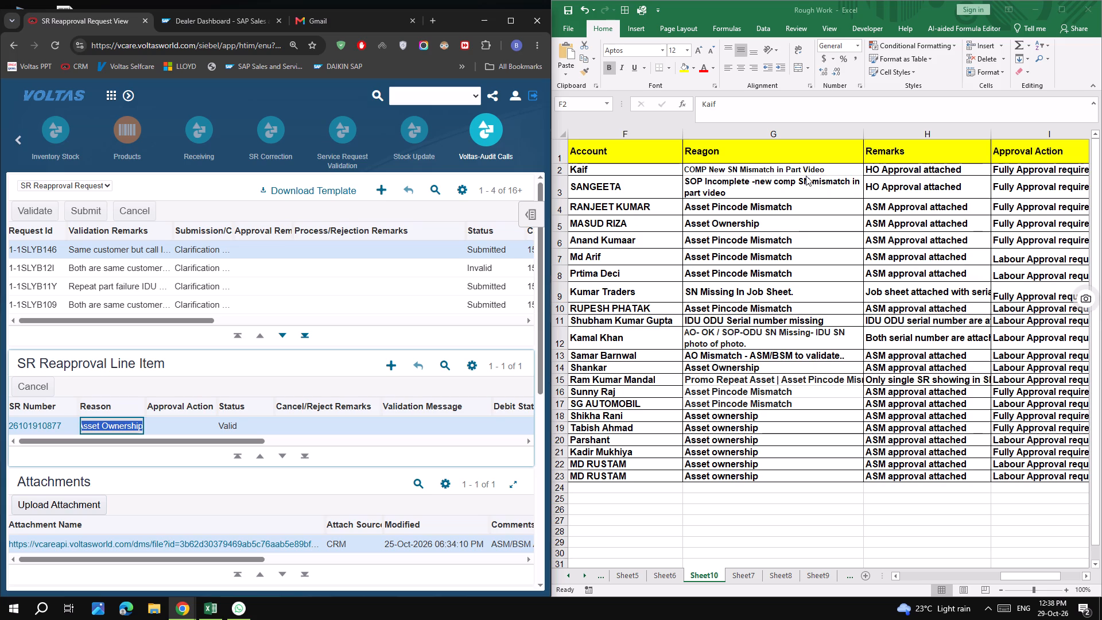
pyautogui.click(815, 168)
pyautogui.click(815, 168)
pyautogui.click(815, 168)
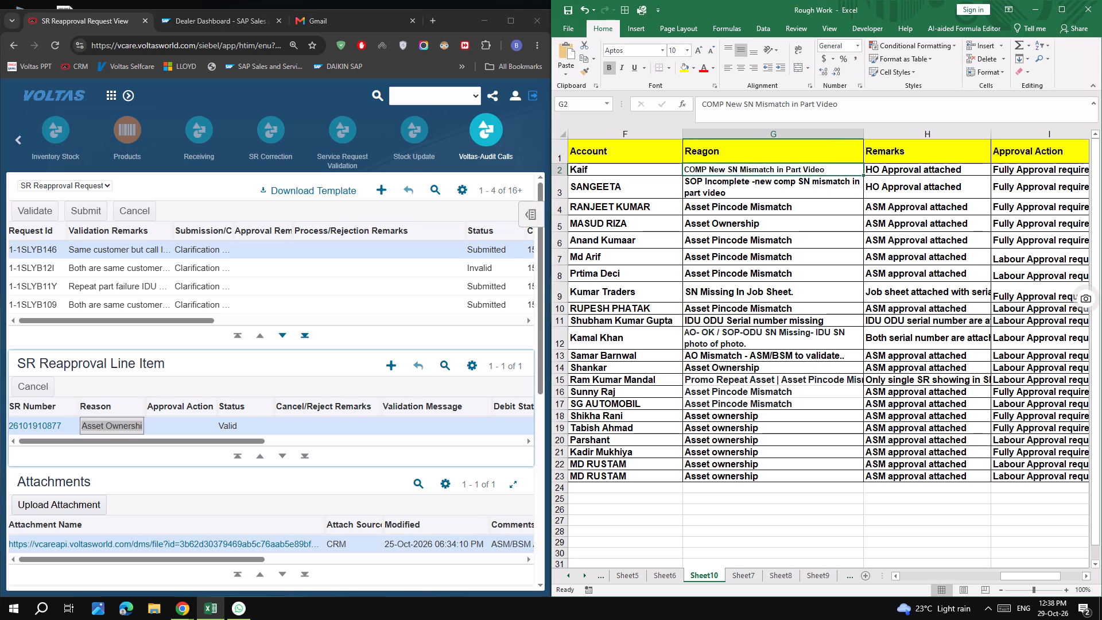
pyautogui.hotkey('ctrl', 'v')
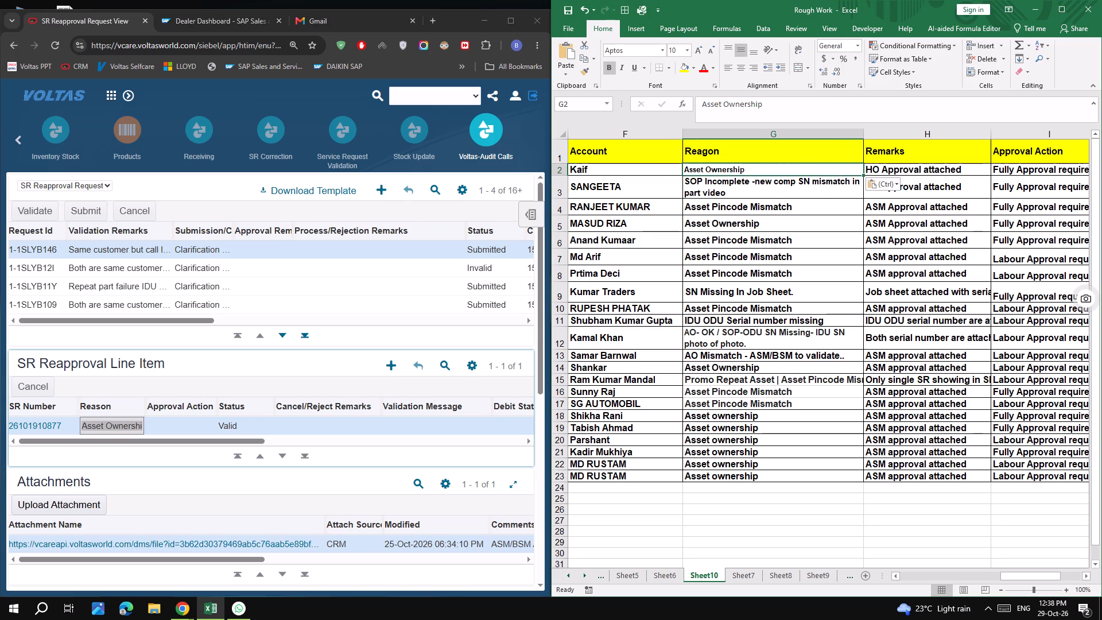
# Apply the cell formatting of G3 to the Asset Ownership reason in G2 with Format Painter.
pyautogui.click(752, 188)
pyautogui.click(589, 72)
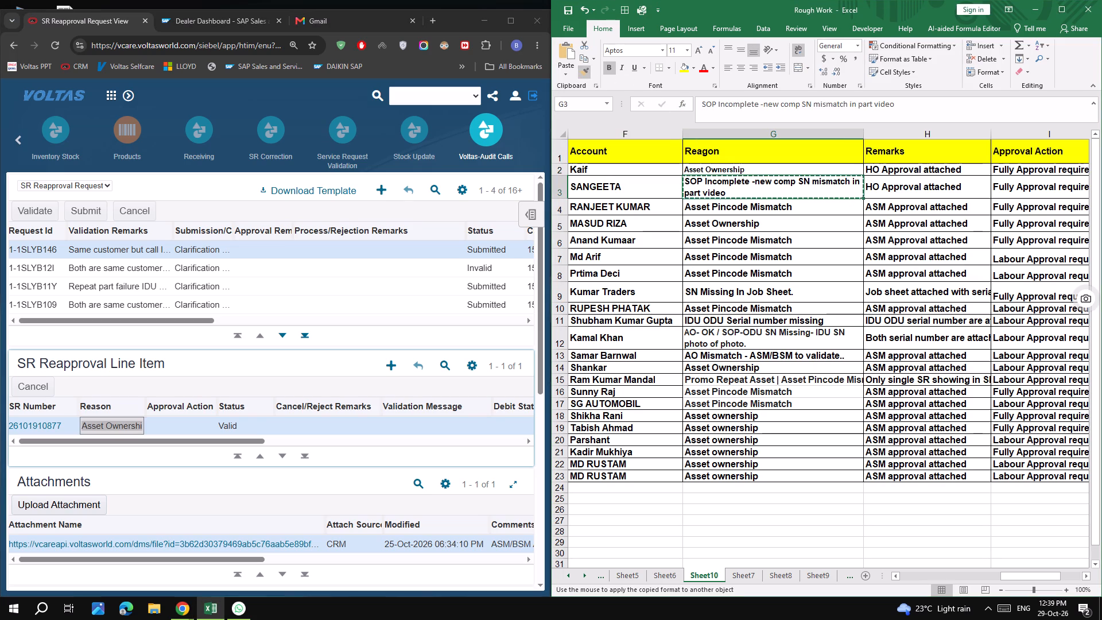
pyautogui.click(718, 169)
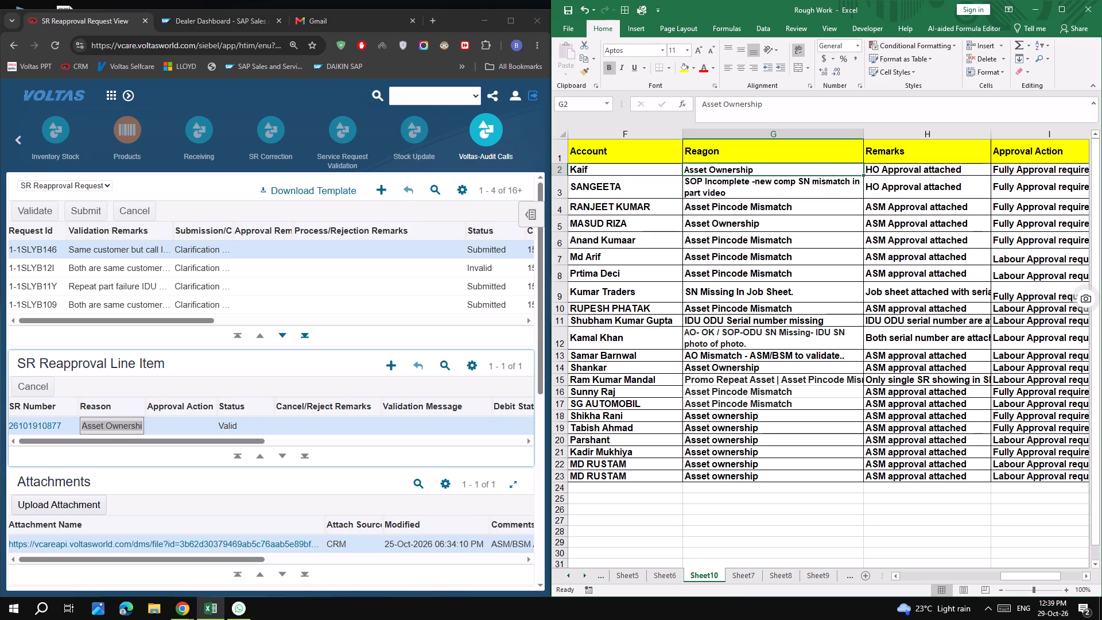
# Copy the remark ASM Approval attached from H4 into the Remarks cell H2 and end the copy selection.
pyautogui.click(921, 207)
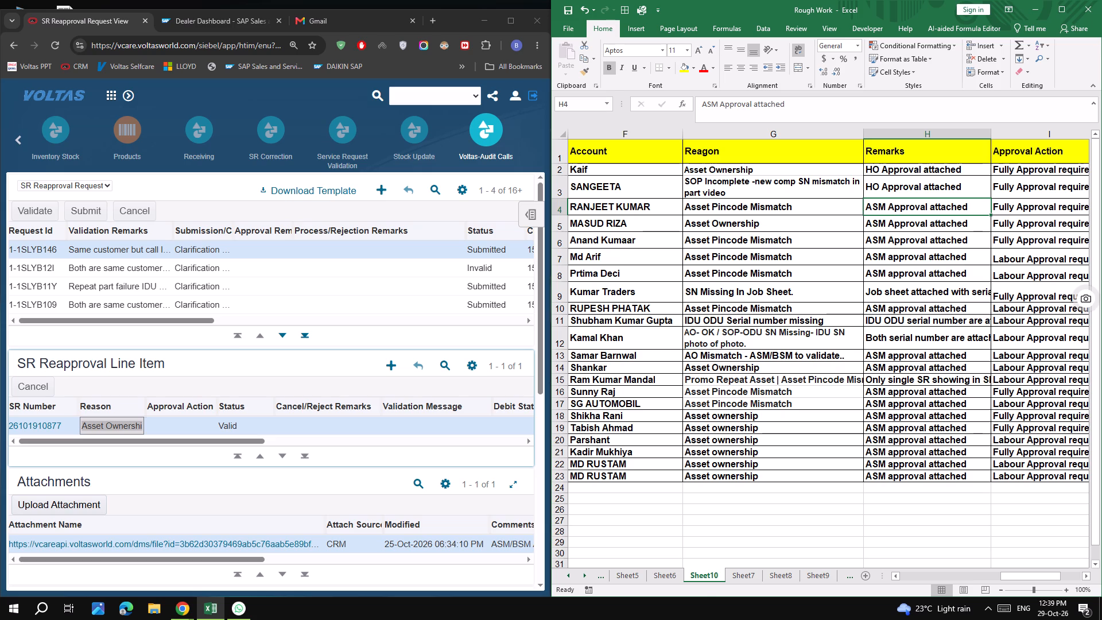
pyautogui.hotkey('ctrl', 'c')
pyautogui.click(936, 173)
pyautogui.hotkey('ctrl', 'v')
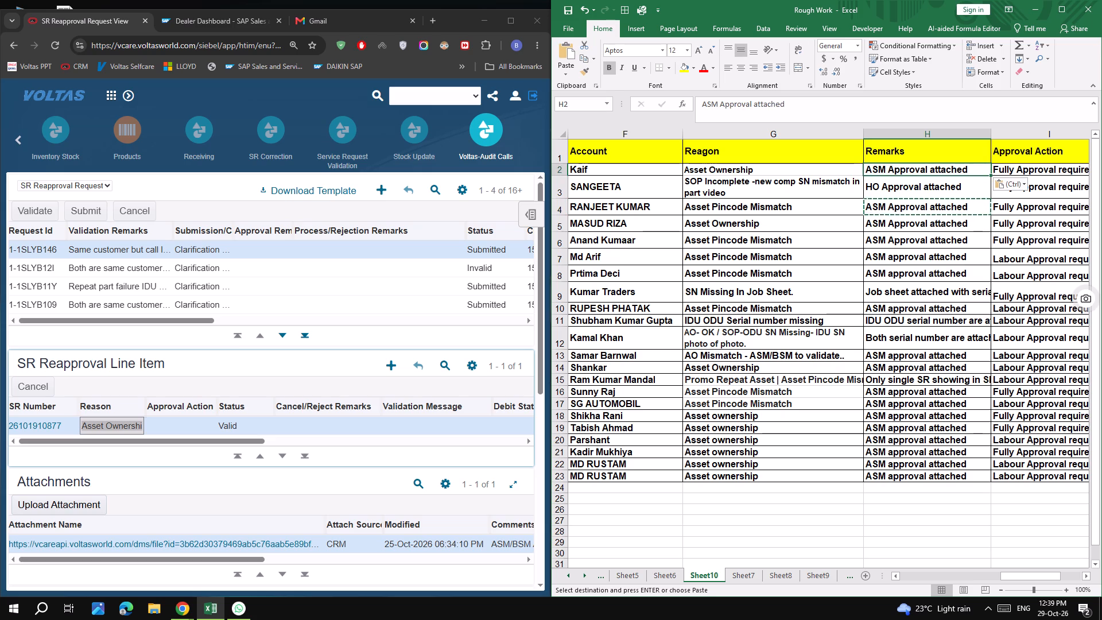
pyautogui.moveTo(1036, 578); pyautogui.dragTo(1053, 574)
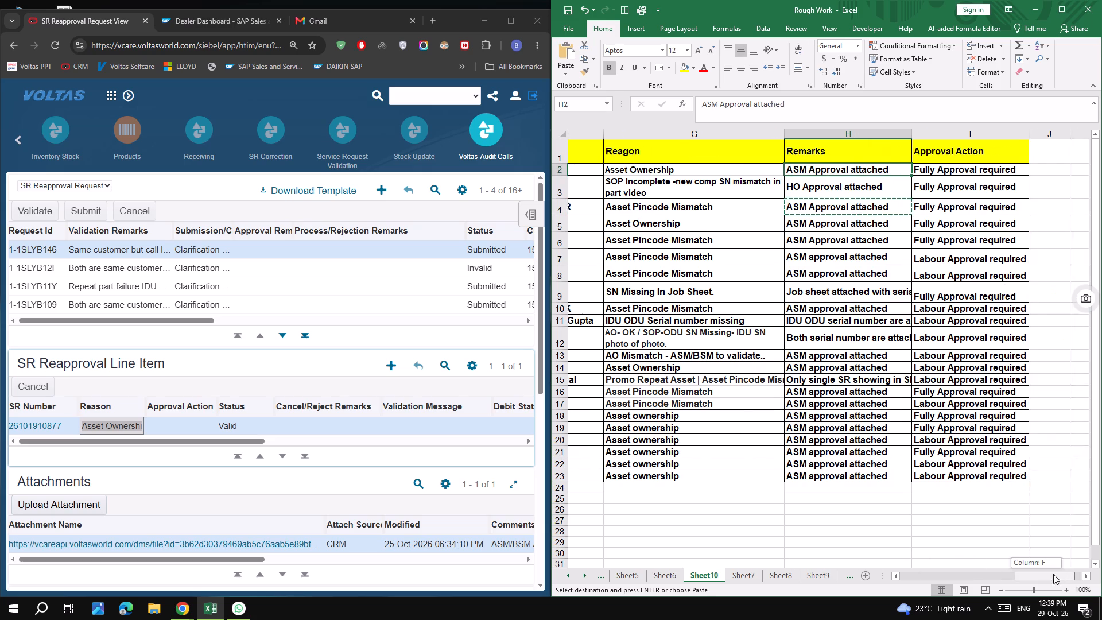
pyautogui.moveTo(1053, 574); pyautogui.dragTo(1057, 573)
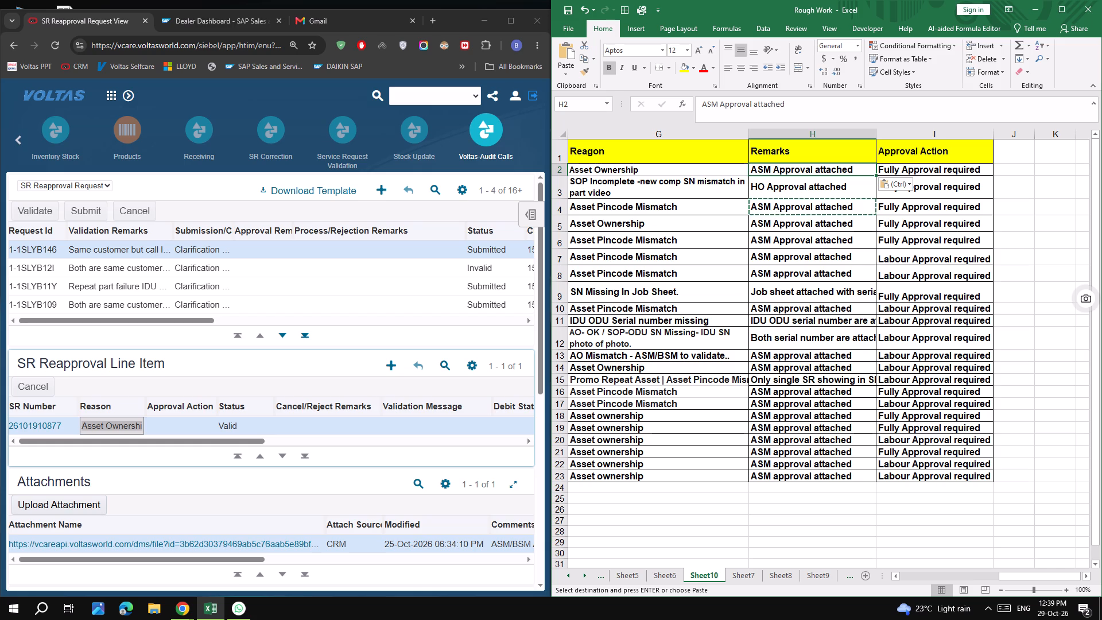
pyautogui.click(818, 211)
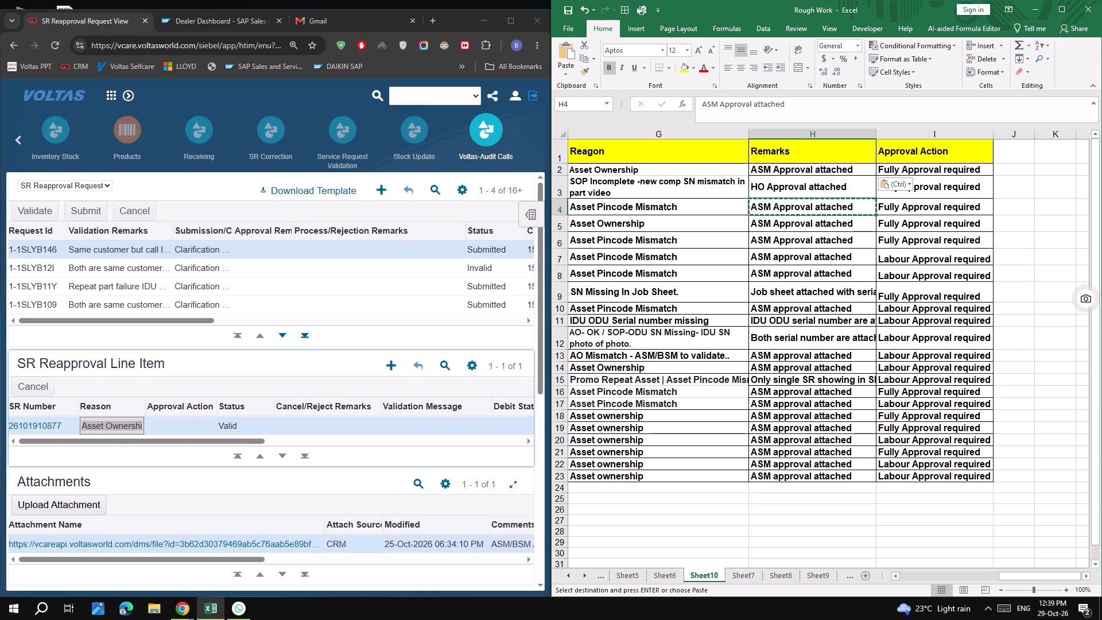
pyautogui.press('Return')
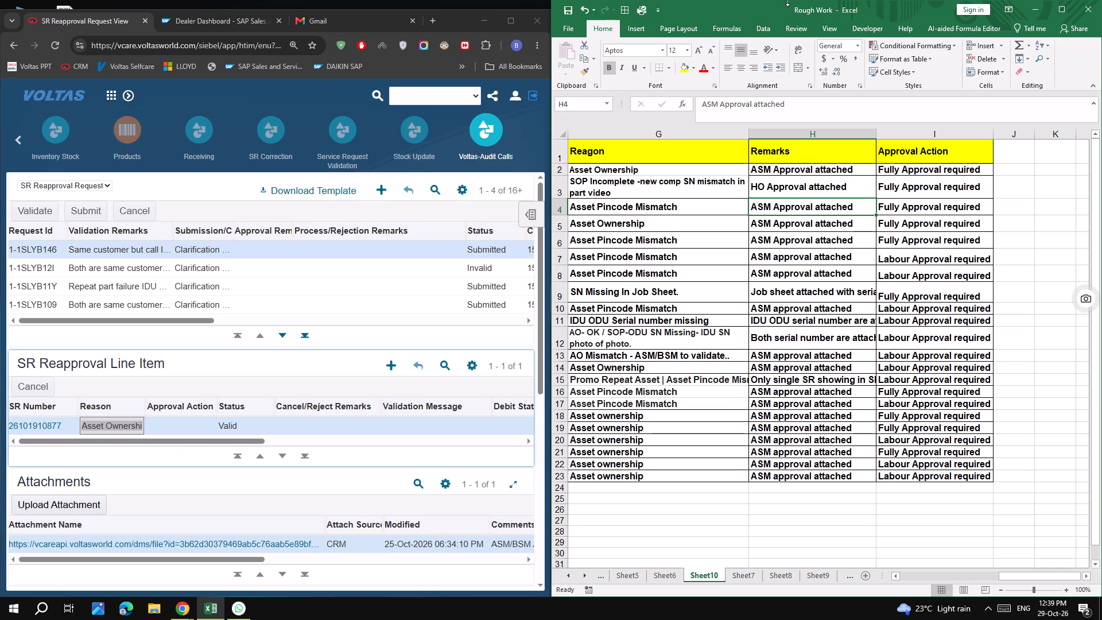
# Enter the word service in cell J7, beside the Approval Action column.
pyautogui.moveTo(1031, 575); pyautogui.dragTo(1029, 567)
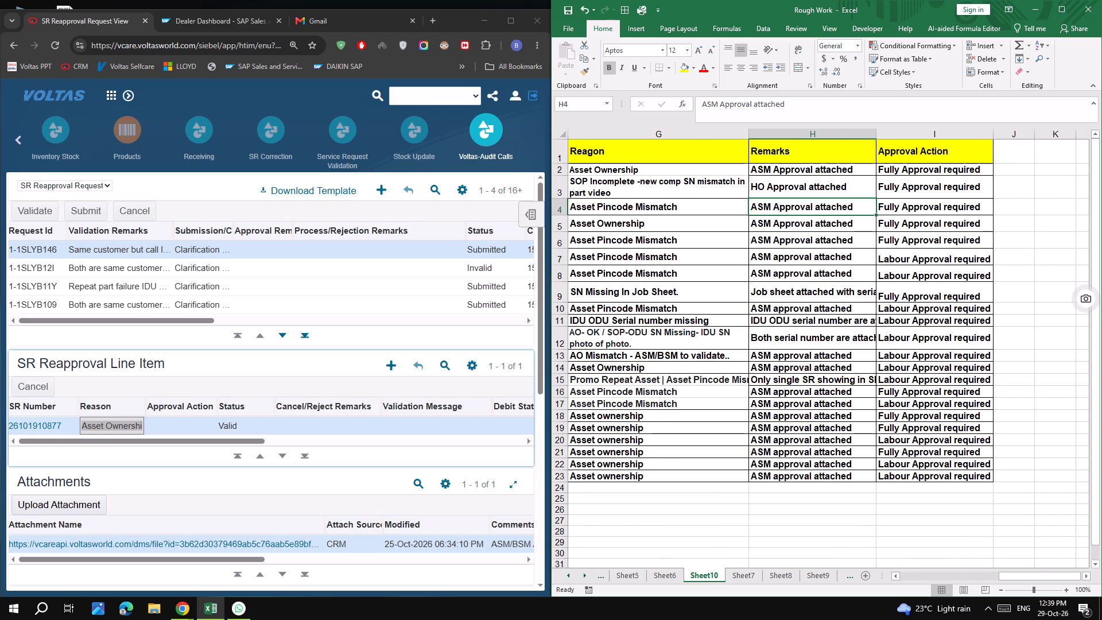
pyautogui.click(1022, 259)
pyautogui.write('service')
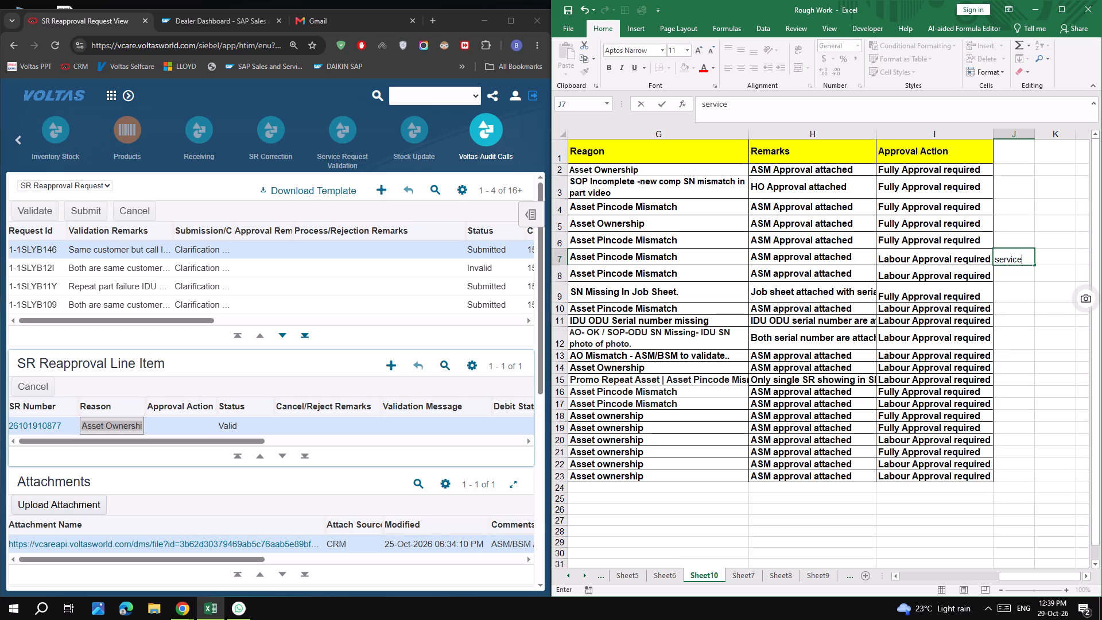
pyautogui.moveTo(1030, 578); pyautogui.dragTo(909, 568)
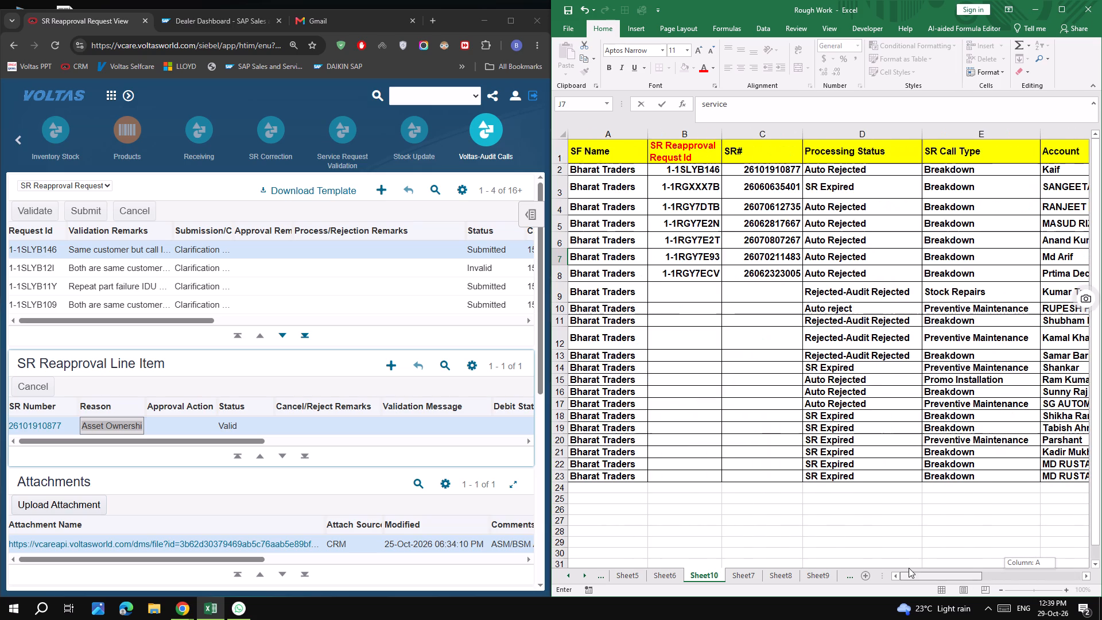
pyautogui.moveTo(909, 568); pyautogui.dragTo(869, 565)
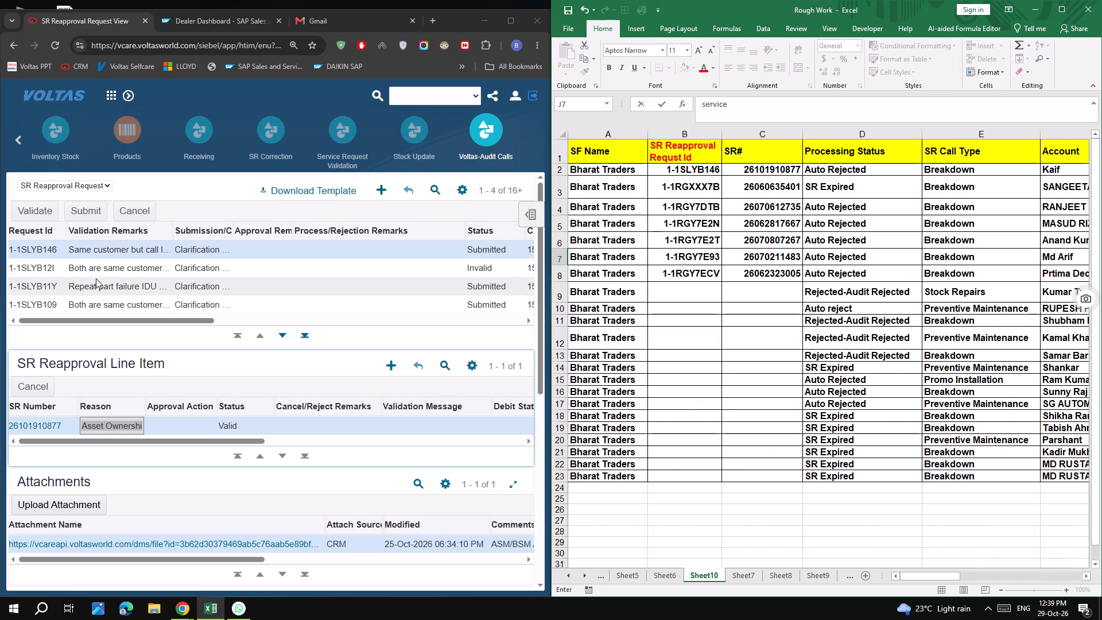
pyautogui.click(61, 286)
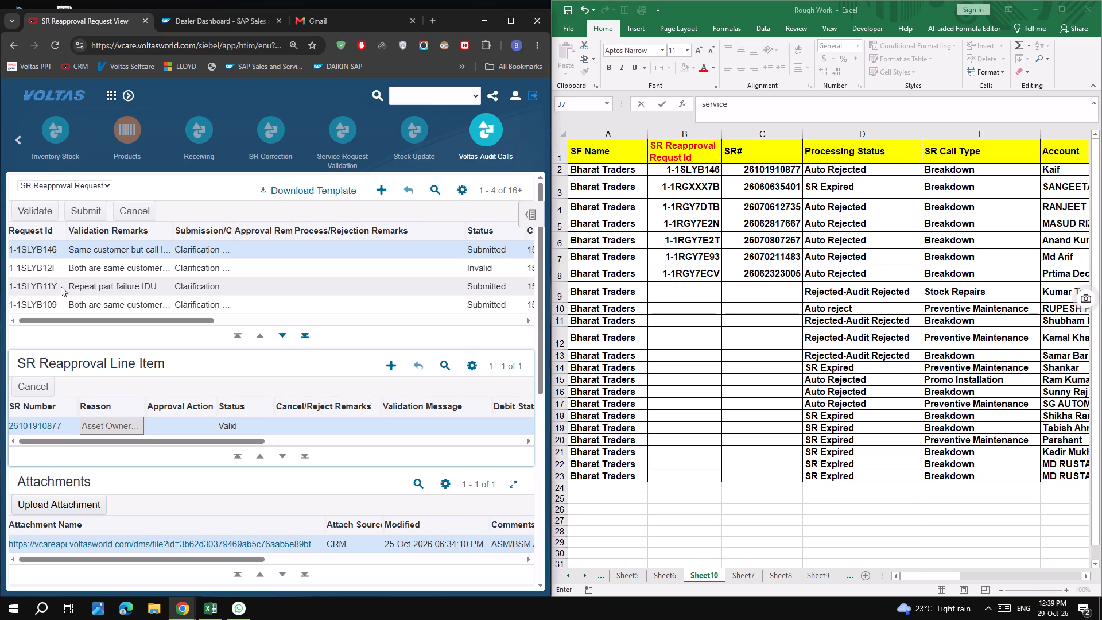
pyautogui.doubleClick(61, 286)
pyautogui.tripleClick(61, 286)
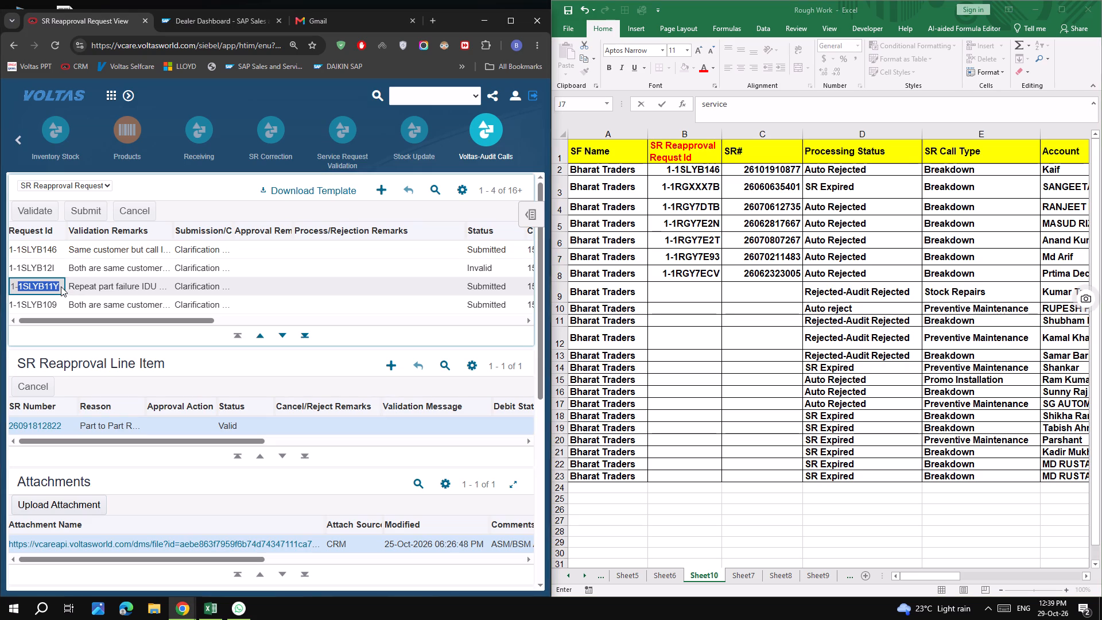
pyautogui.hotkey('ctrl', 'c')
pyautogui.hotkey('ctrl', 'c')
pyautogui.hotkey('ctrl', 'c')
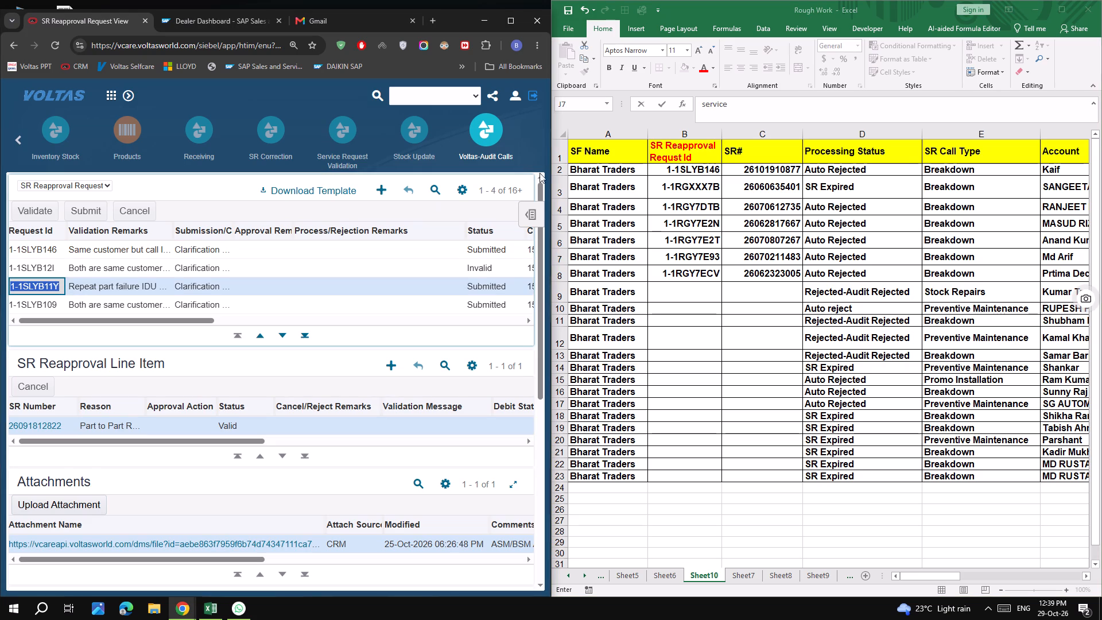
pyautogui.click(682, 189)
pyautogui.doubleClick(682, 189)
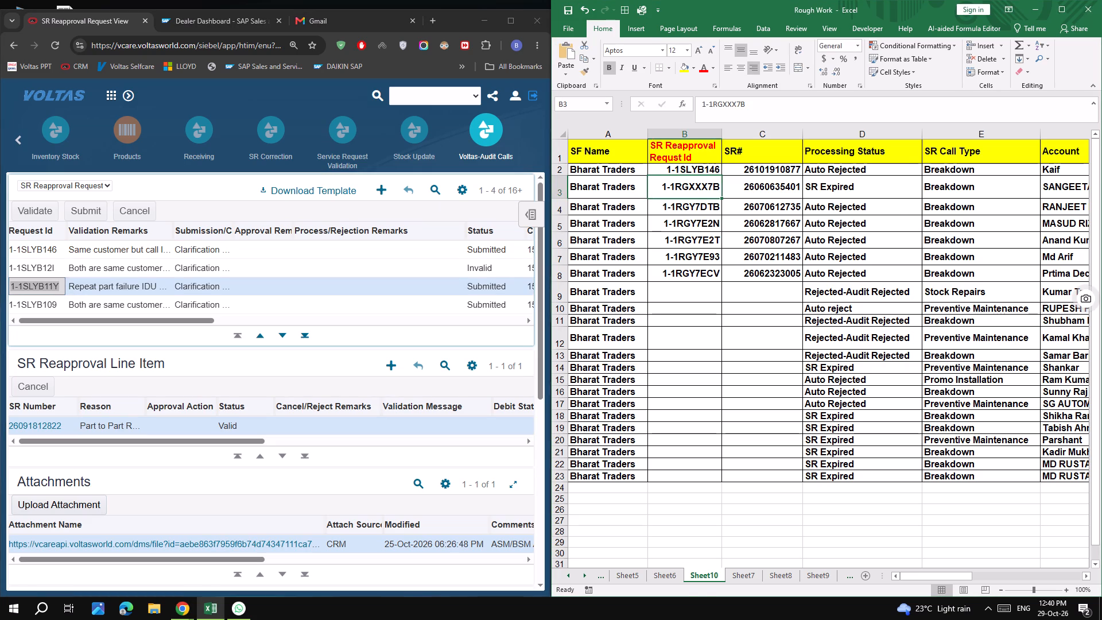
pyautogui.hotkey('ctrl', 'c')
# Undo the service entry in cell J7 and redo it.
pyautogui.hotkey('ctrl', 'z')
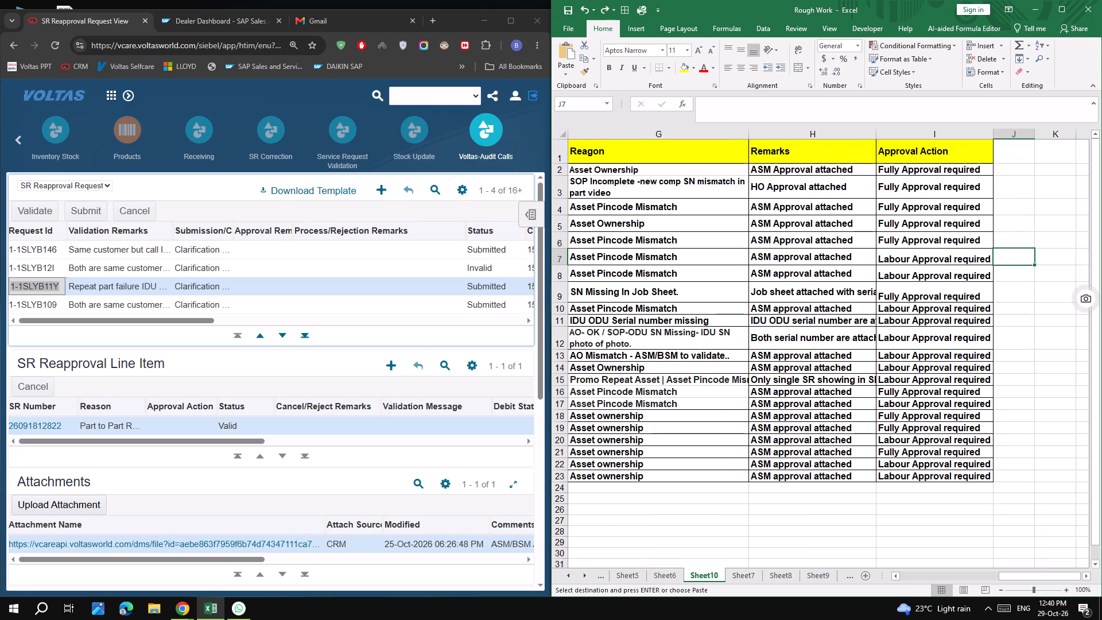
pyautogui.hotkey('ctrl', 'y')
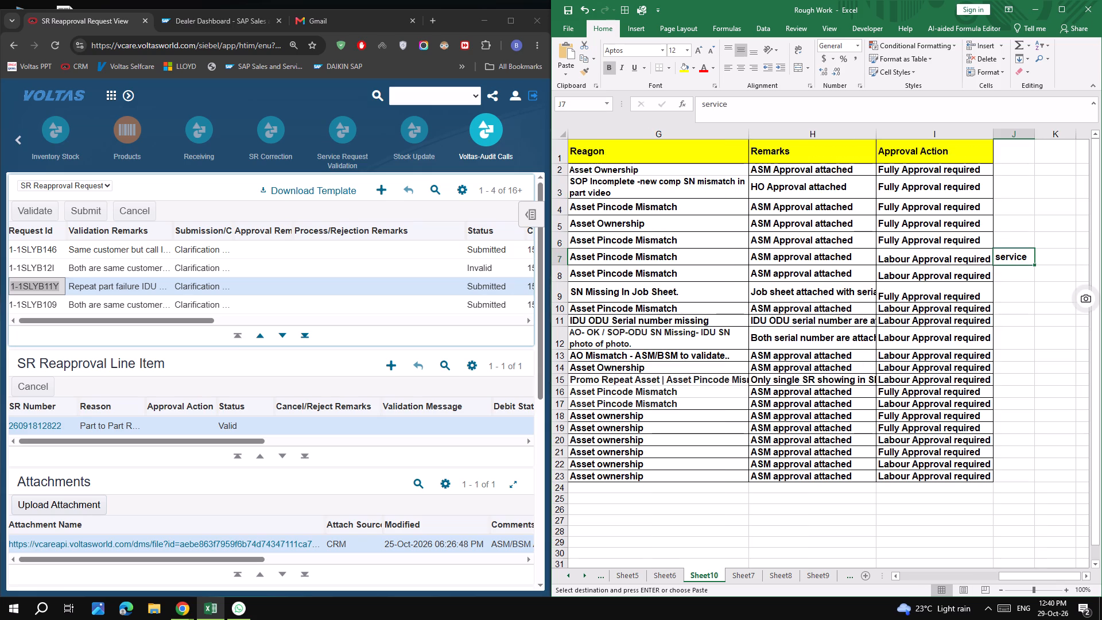
pyautogui.moveTo(1023, 576); pyautogui.dragTo(862, 559)
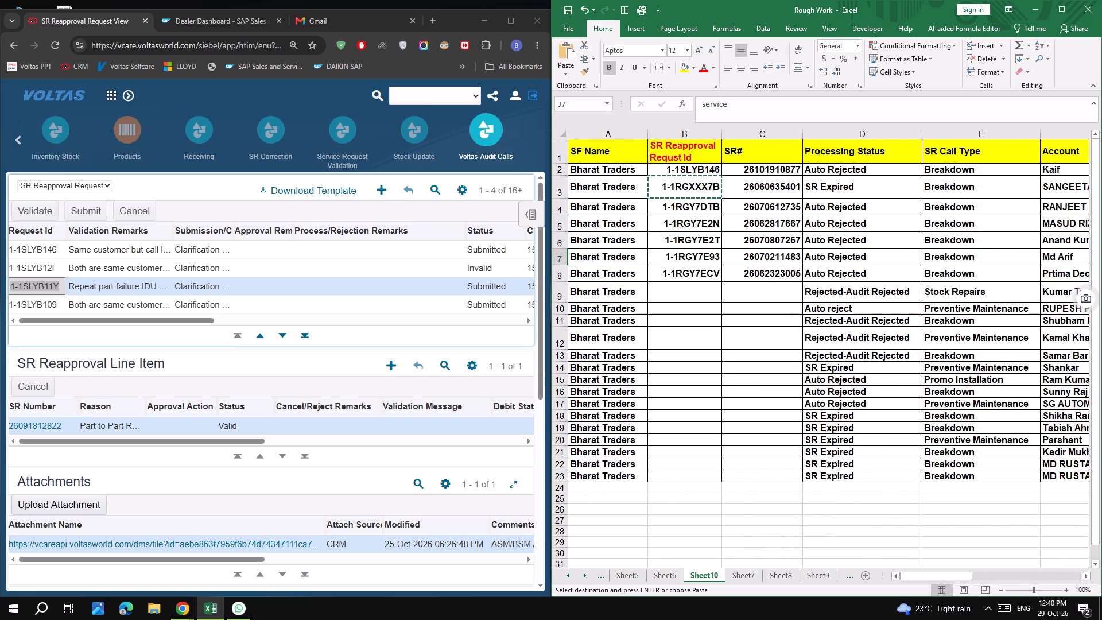
pyautogui.doubleClick(37, 281)
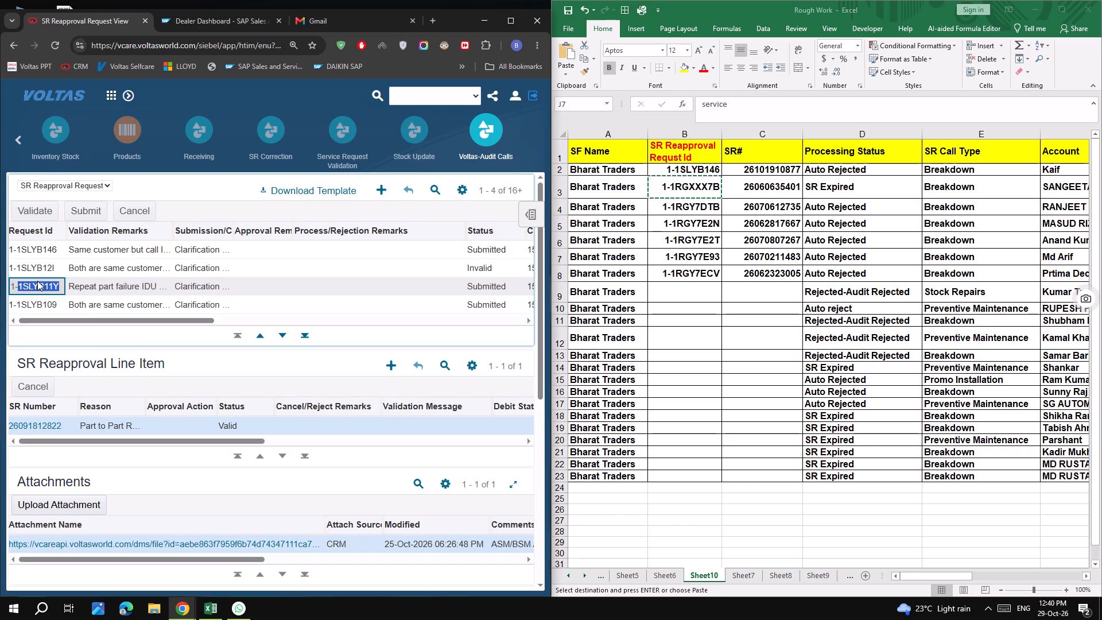
pyautogui.doubleClick(37, 281)
pyautogui.hotkey('ctrl', 'c')
pyautogui.hotkey('ctrl', 'c')
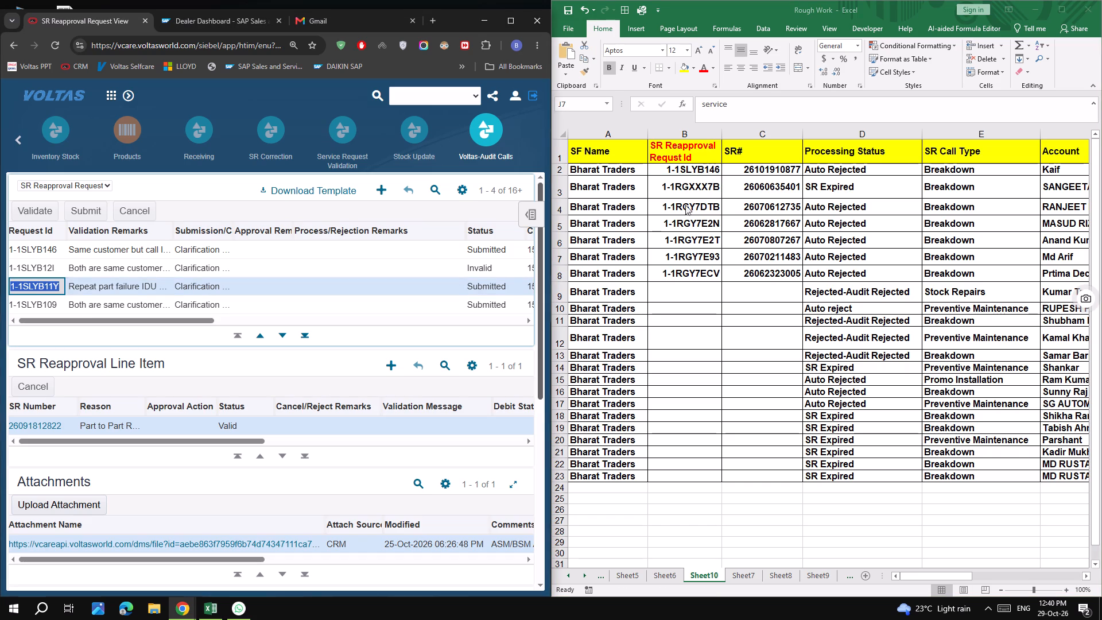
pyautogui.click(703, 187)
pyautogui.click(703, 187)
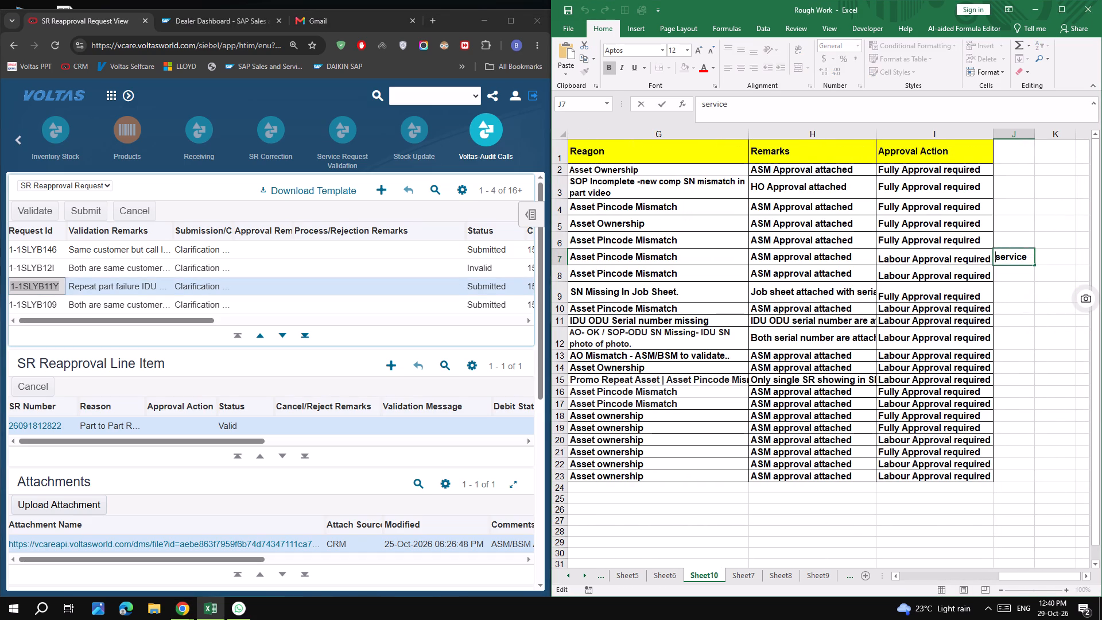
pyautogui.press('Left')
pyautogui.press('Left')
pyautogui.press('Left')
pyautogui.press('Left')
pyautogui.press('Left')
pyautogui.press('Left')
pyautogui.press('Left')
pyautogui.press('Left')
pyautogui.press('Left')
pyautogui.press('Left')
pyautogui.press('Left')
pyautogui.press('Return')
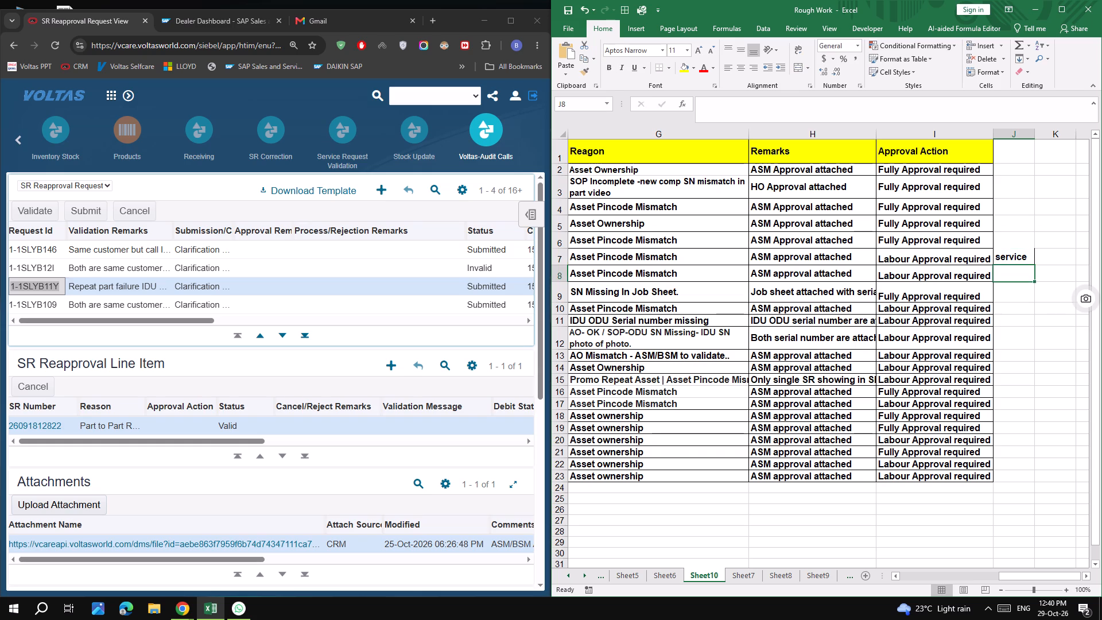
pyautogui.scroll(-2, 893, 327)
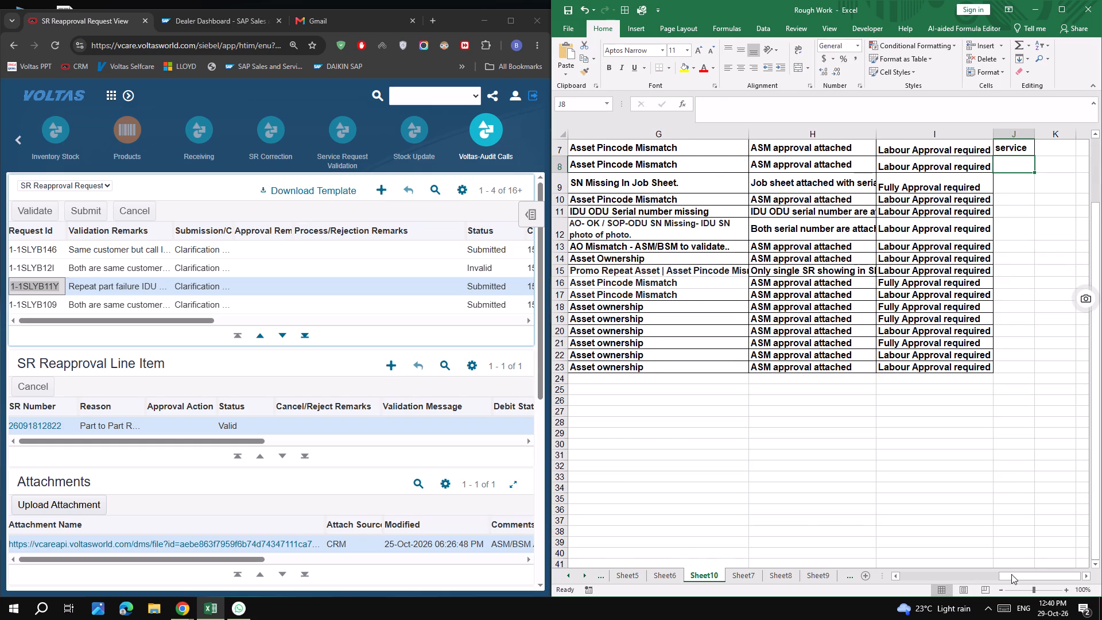
pyautogui.moveTo(1011, 574); pyautogui.dragTo(849, 534)
pyautogui.scroll(5, 839, 375)
pyautogui.click(703, 192)
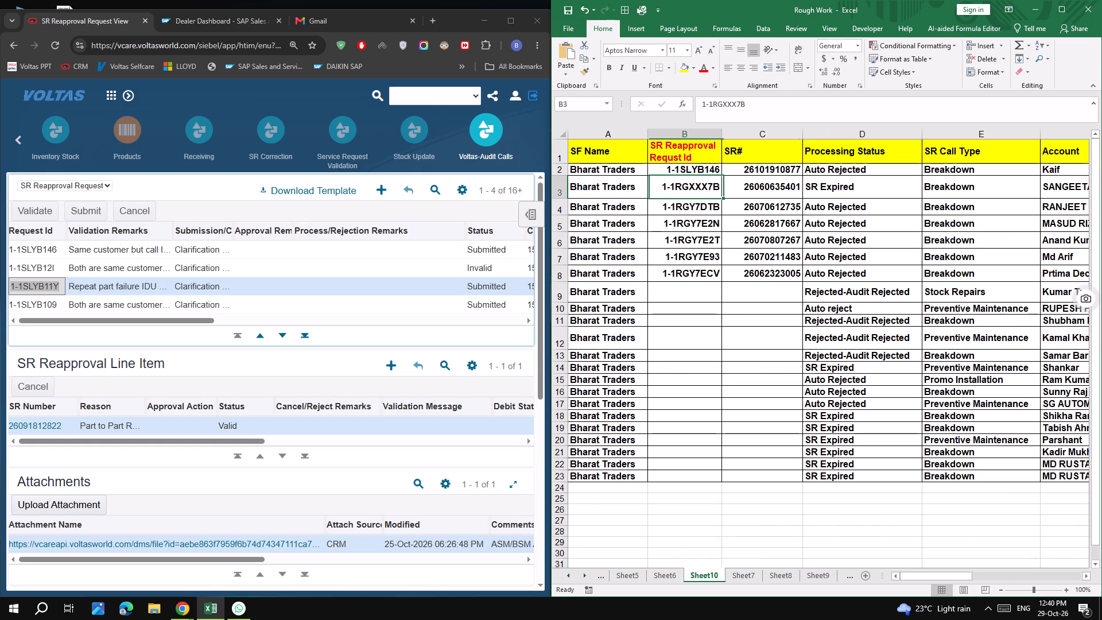
pyautogui.hotkey('ctrl', 'v')
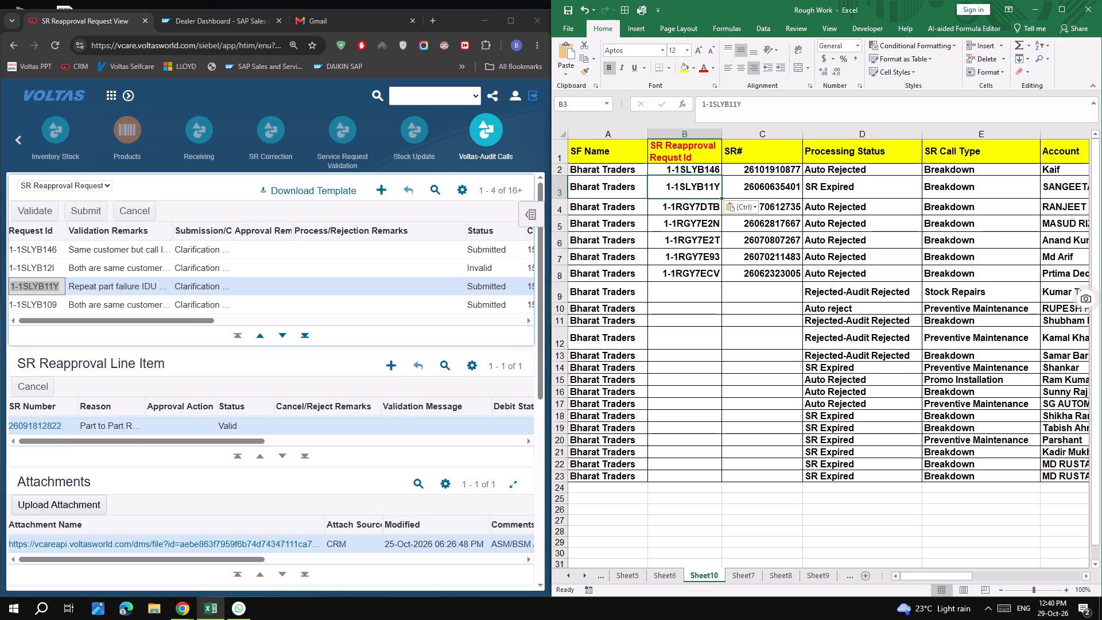
pyautogui.click(65, 424)
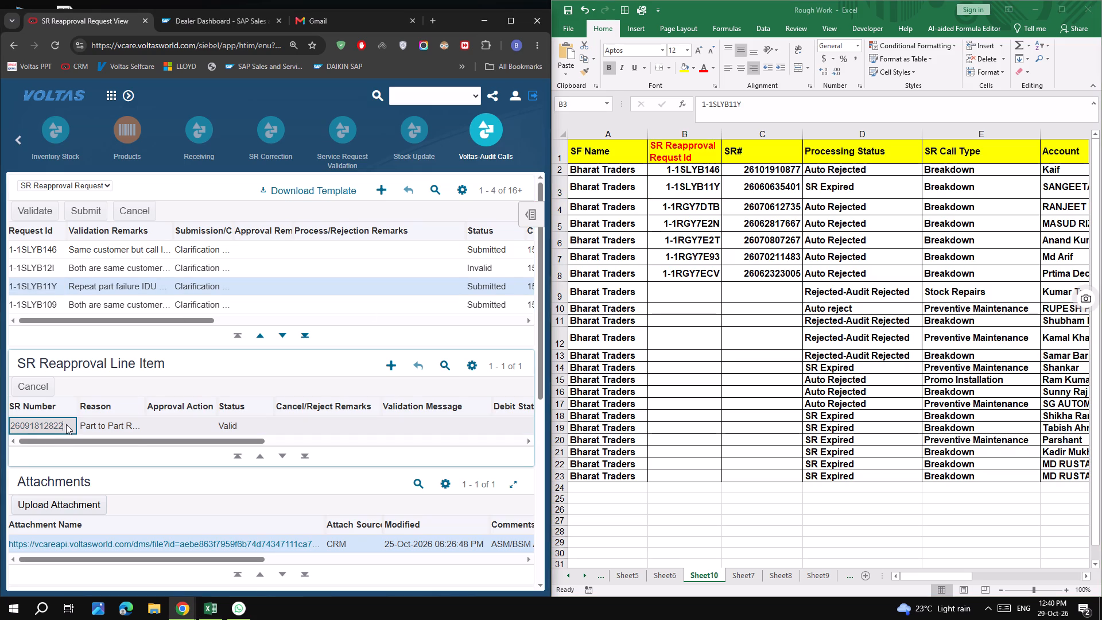
pyautogui.hotkey('ctrl', 'c')
pyautogui.tripleClick(782, 190)
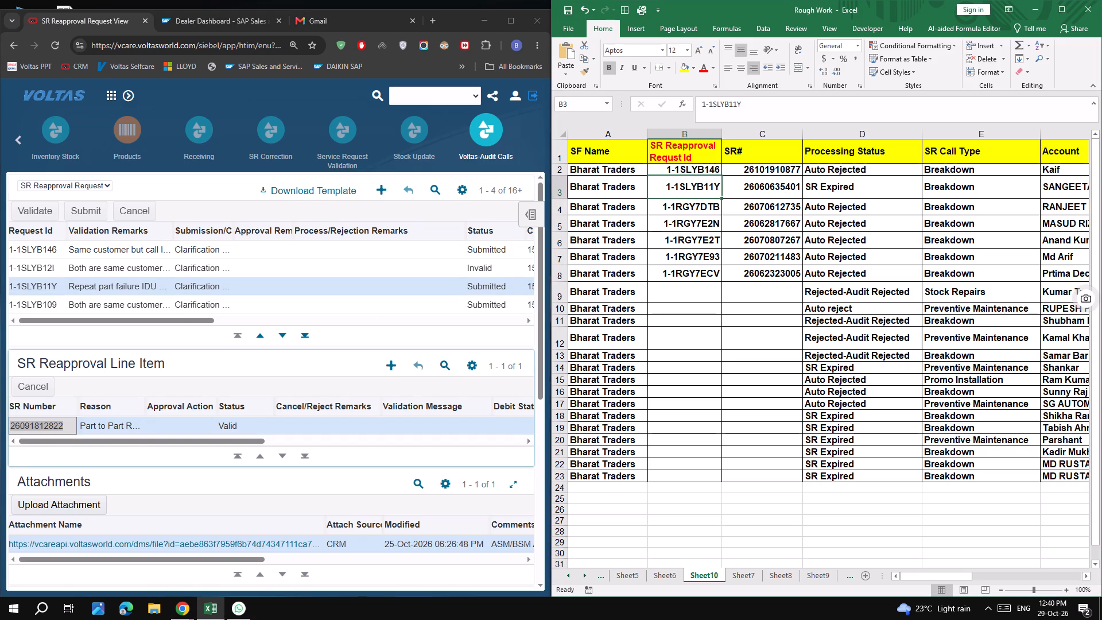
pyautogui.hotkey('ctrl', 'v')
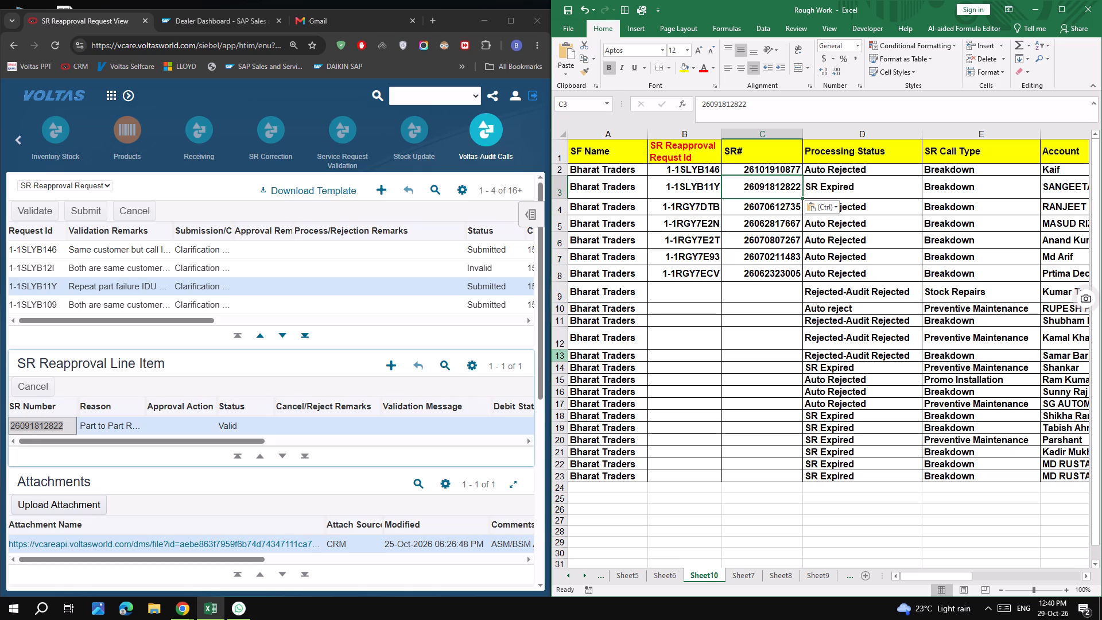
# Copy the Auto Rejected processing status from the CRM line item into row 3's Processing Status cell.
pyautogui.moveTo(250, 441); pyautogui.dragTo(365, 434)
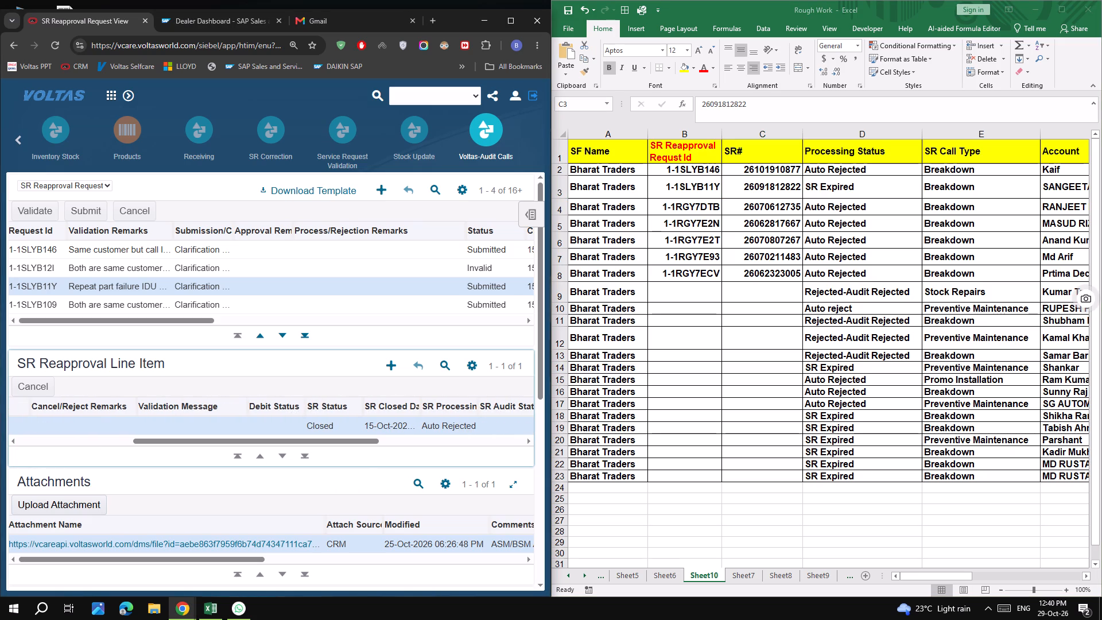
pyautogui.click(475, 424)
pyautogui.hotkey('ctrl', 'c')
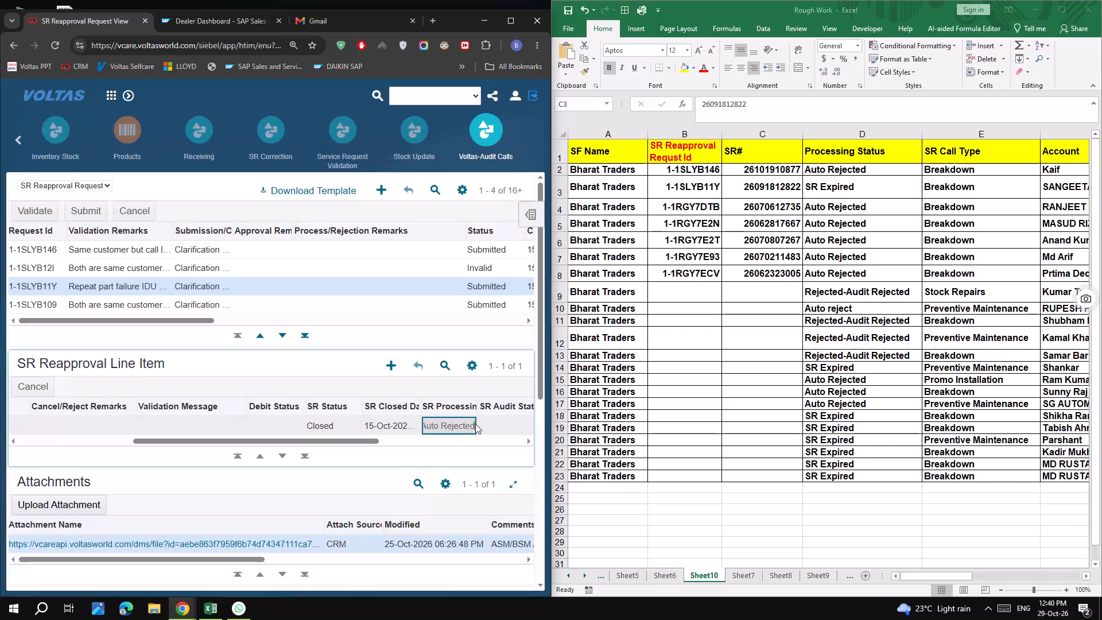
pyautogui.tripleClick(863, 184)
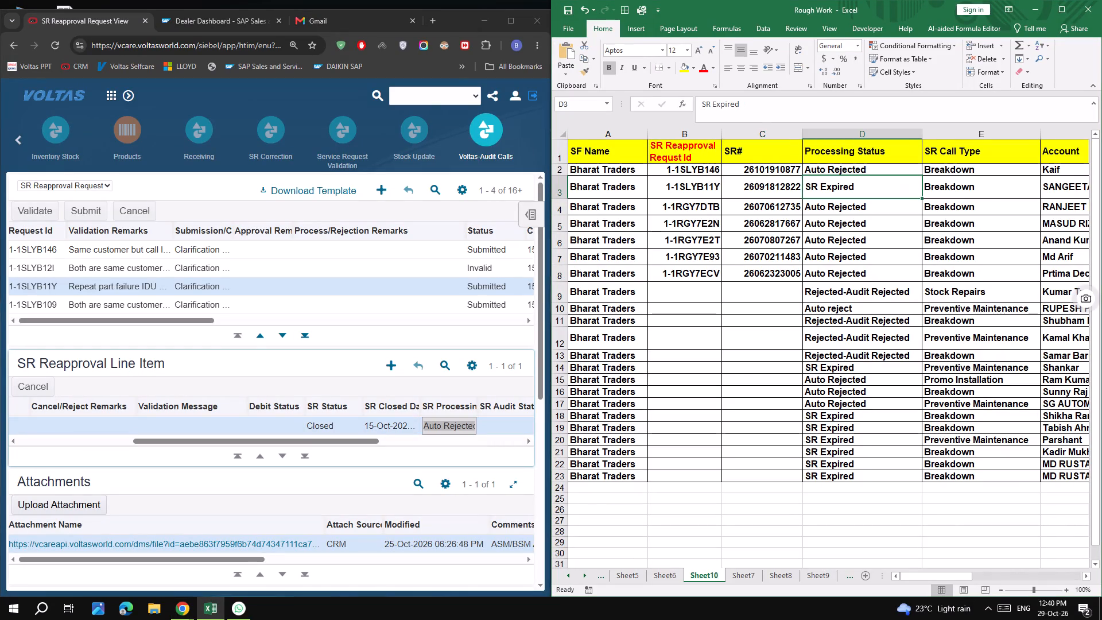
pyautogui.hotkey('ctrl', 'v')
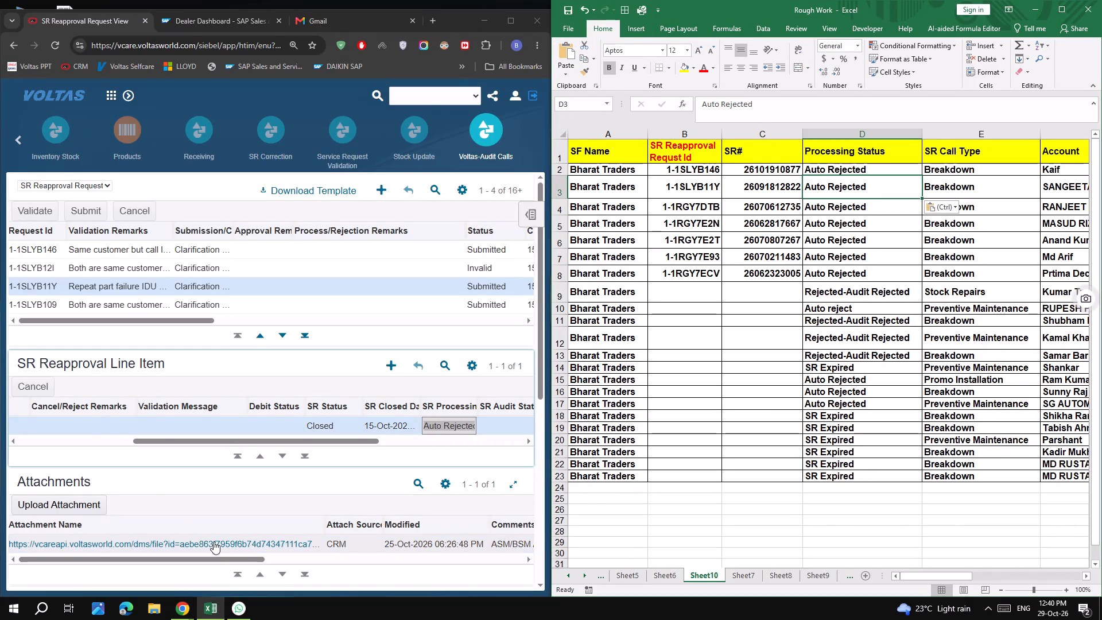
pyautogui.moveTo(243, 440); pyautogui.dragTo(67, 436)
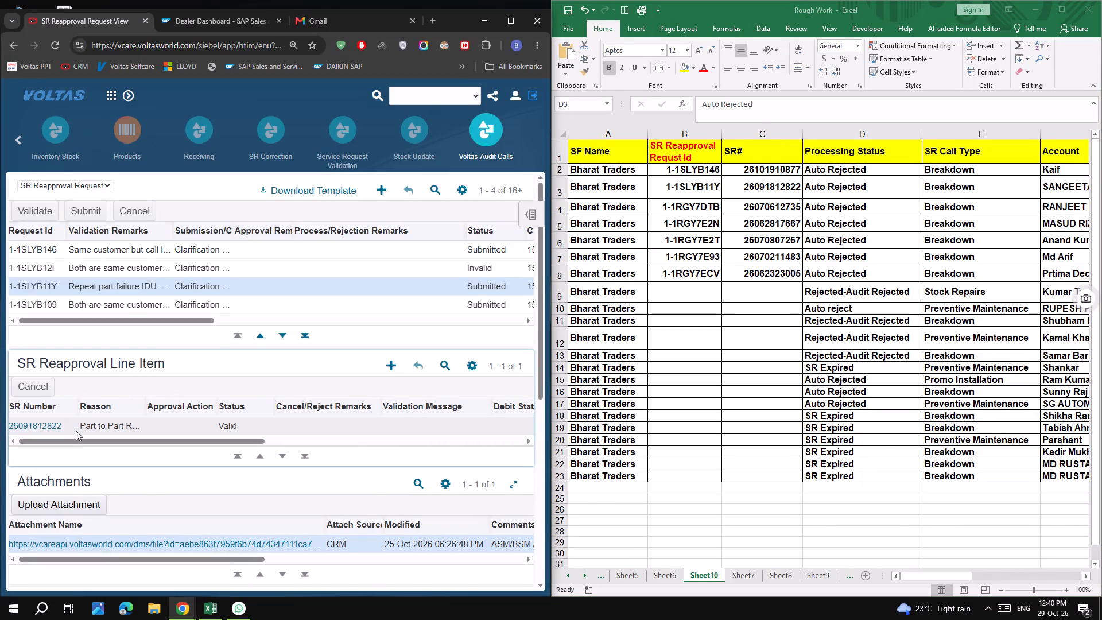
pyautogui.click(72, 426)
pyautogui.hotkey('ctrl', 'c')
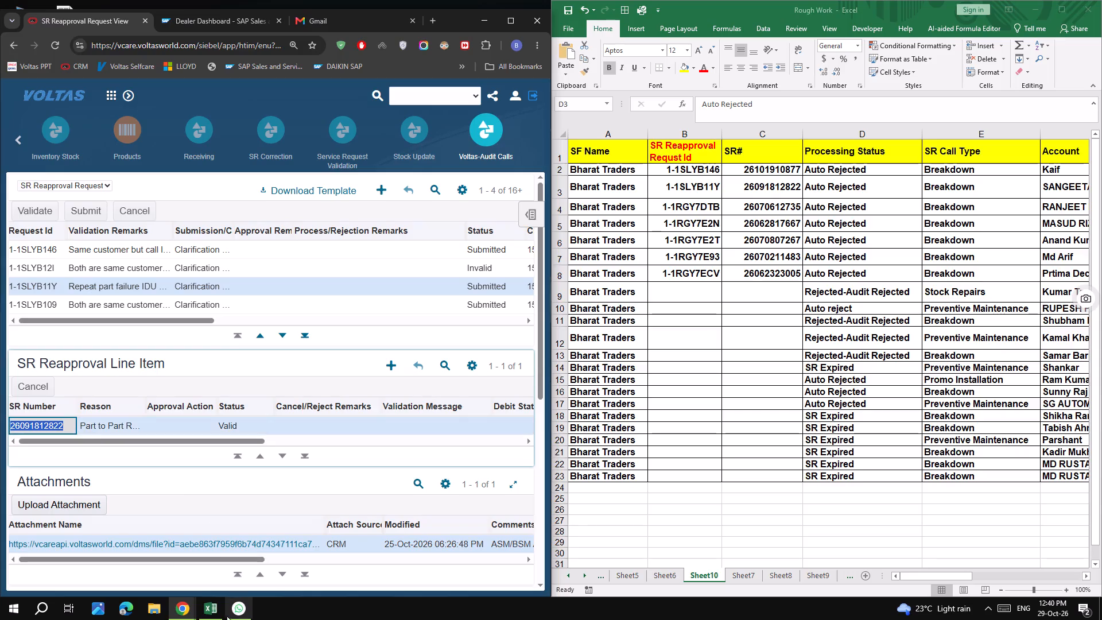
pyautogui.click(176, 614)
pyautogui.click(221, 573)
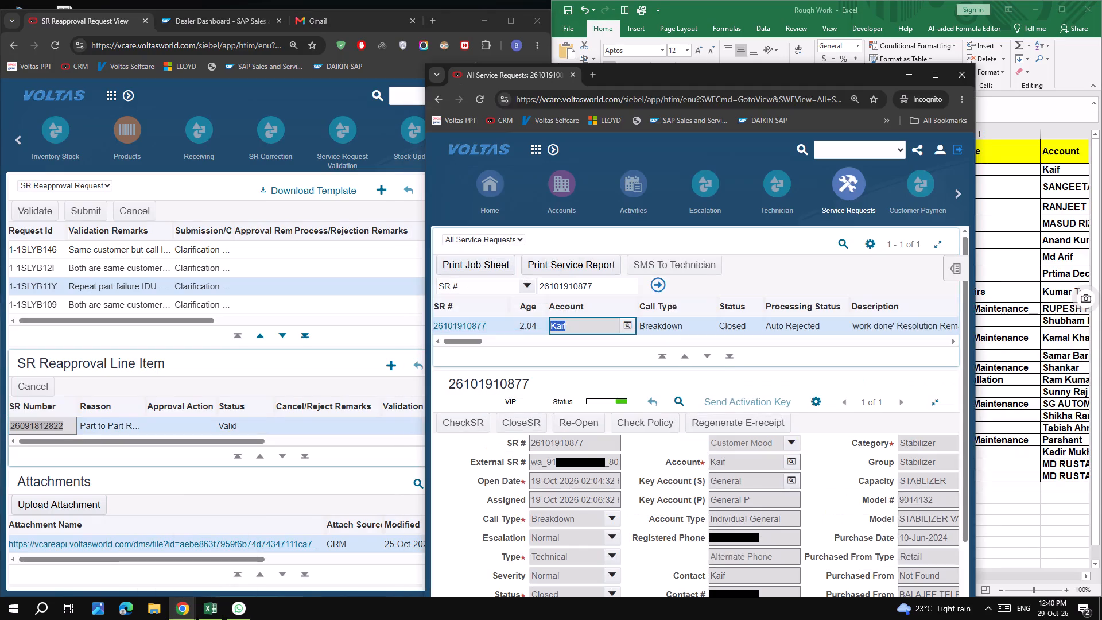
pyautogui.doubleClick(626, 285)
pyautogui.hotkey('ctrl', 'v')
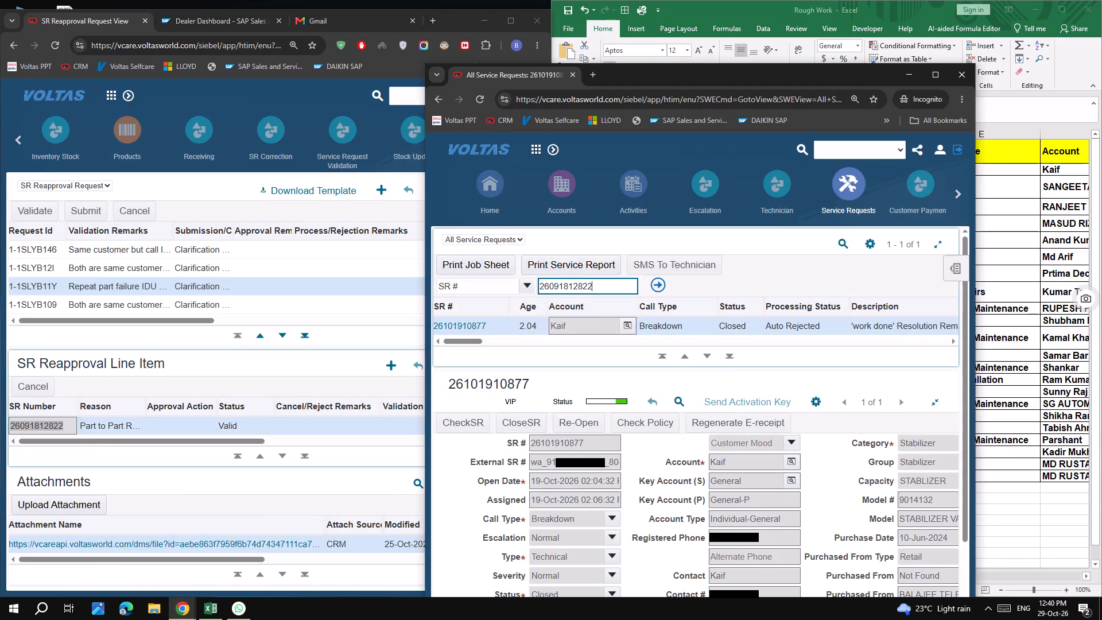
pyautogui.click(663, 280)
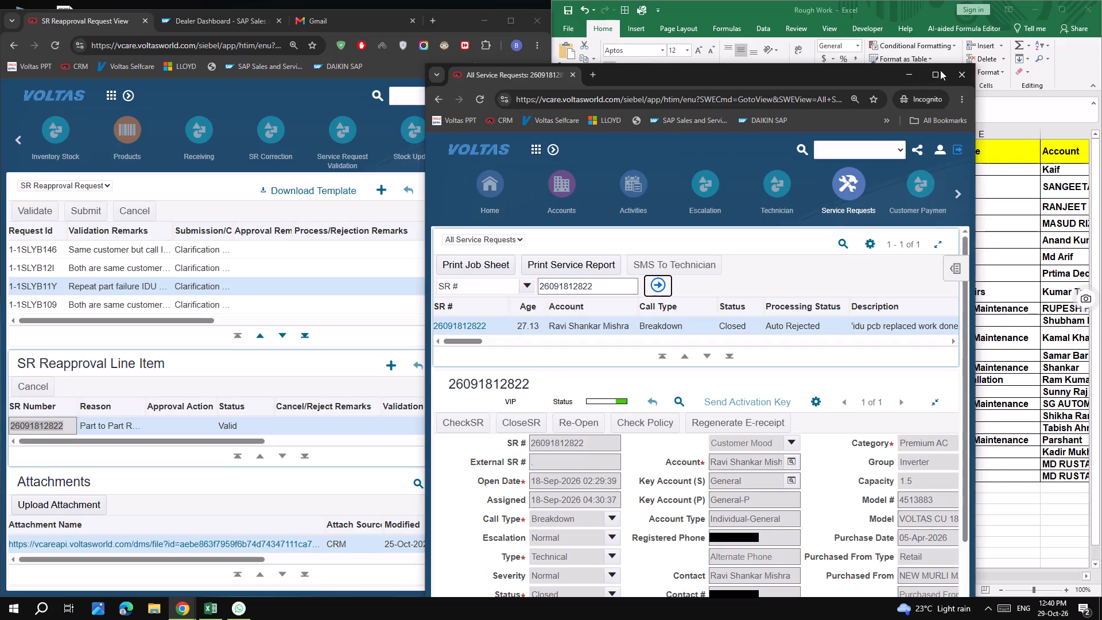
pyautogui.click(909, 73)
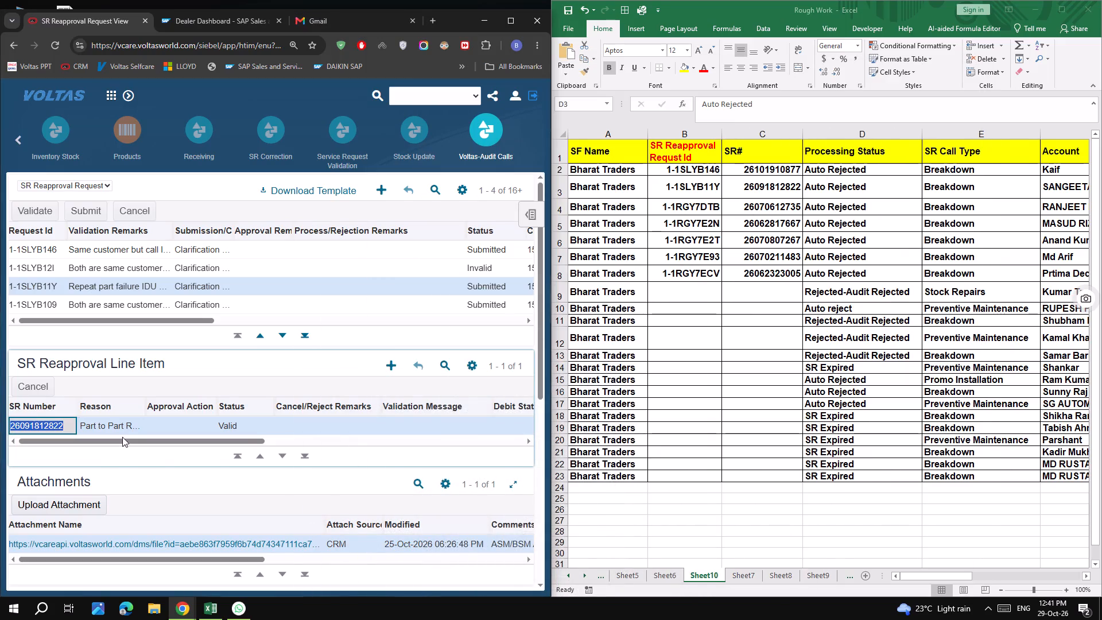
# Copy the reason Part to Part Repeat from the CRM line item into row 3's Reagon cell.
pyautogui.click(121, 427)
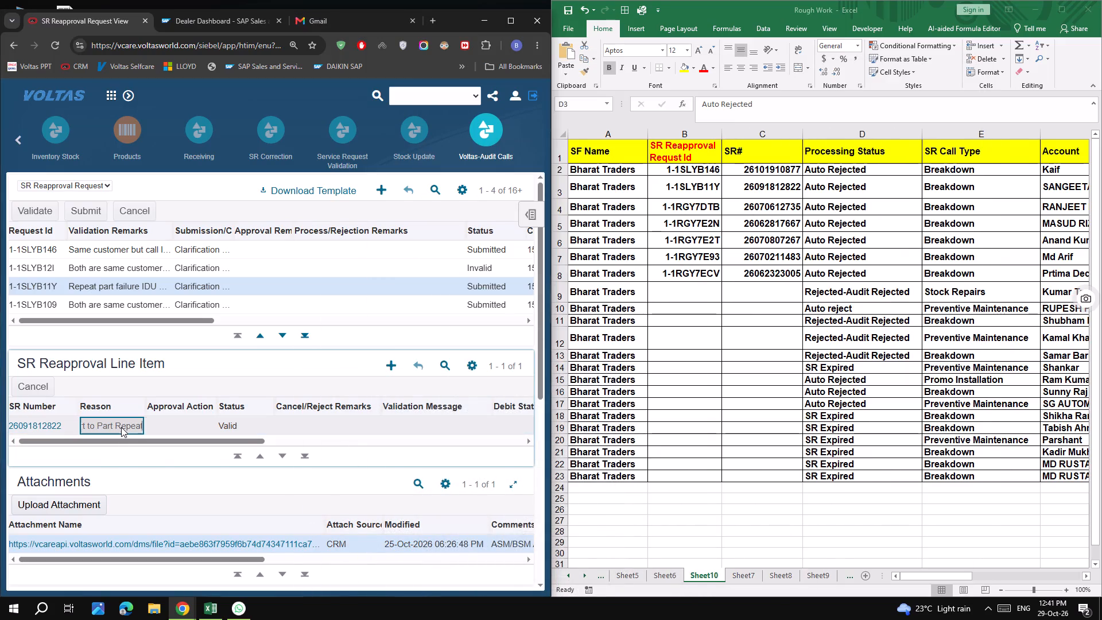
pyautogui.hotkey('ctrl', 'c')
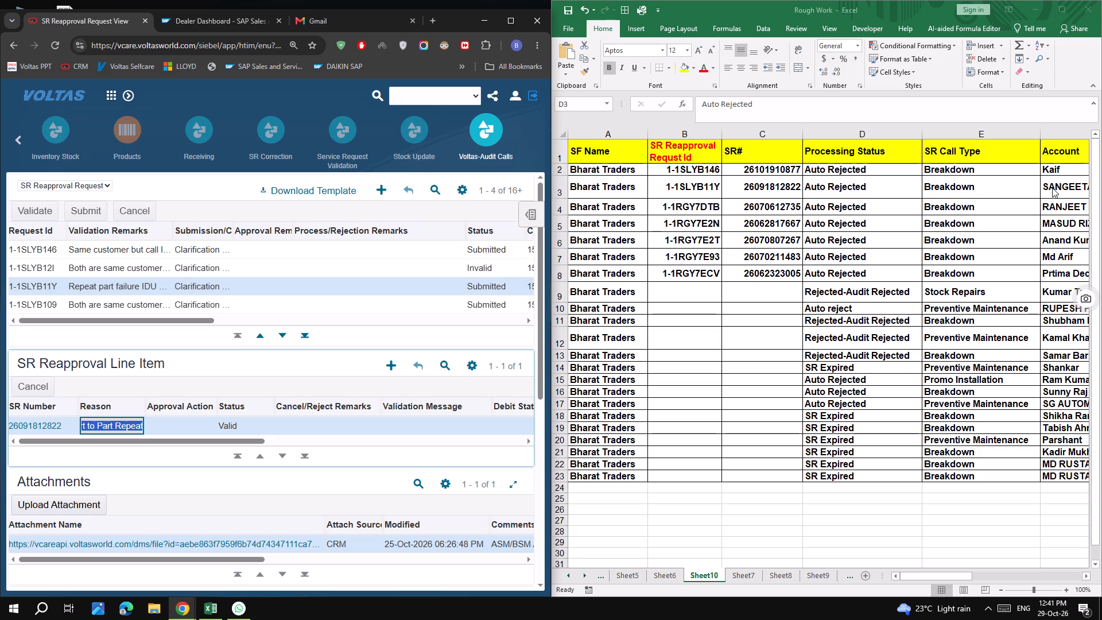
pyautogui.moveTo(940, 576); pyautogui.dragTo(948, 578)
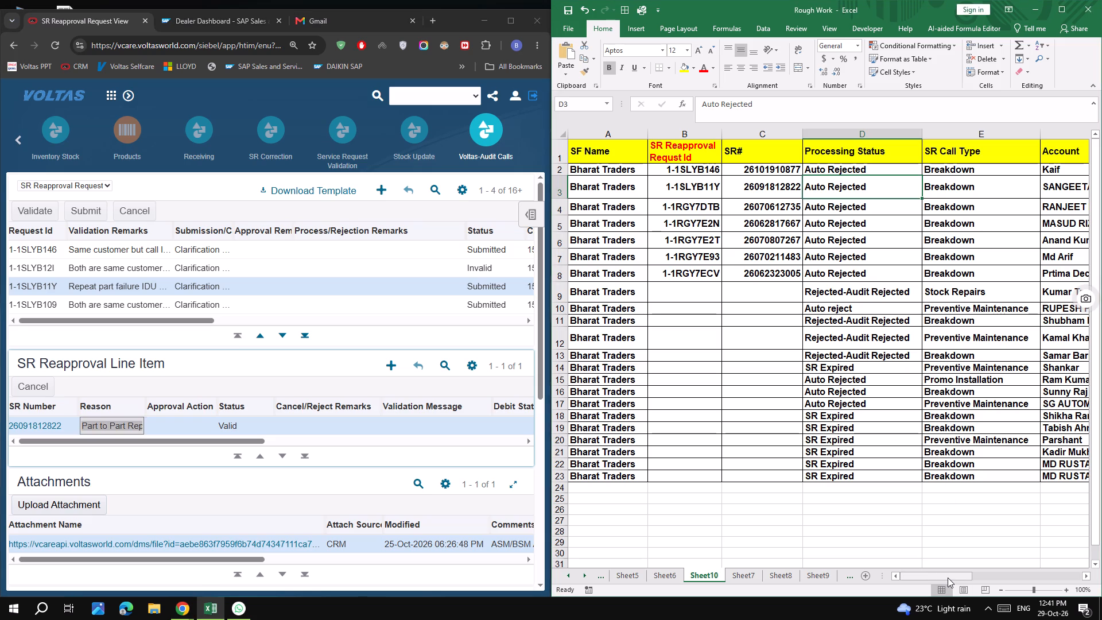
pyautogui.moveTo(948, 578); pyautogui.dragTo(975, 576)
pyautogui.moveTo(942, 573); pyautogui.dragTo(967, 574)
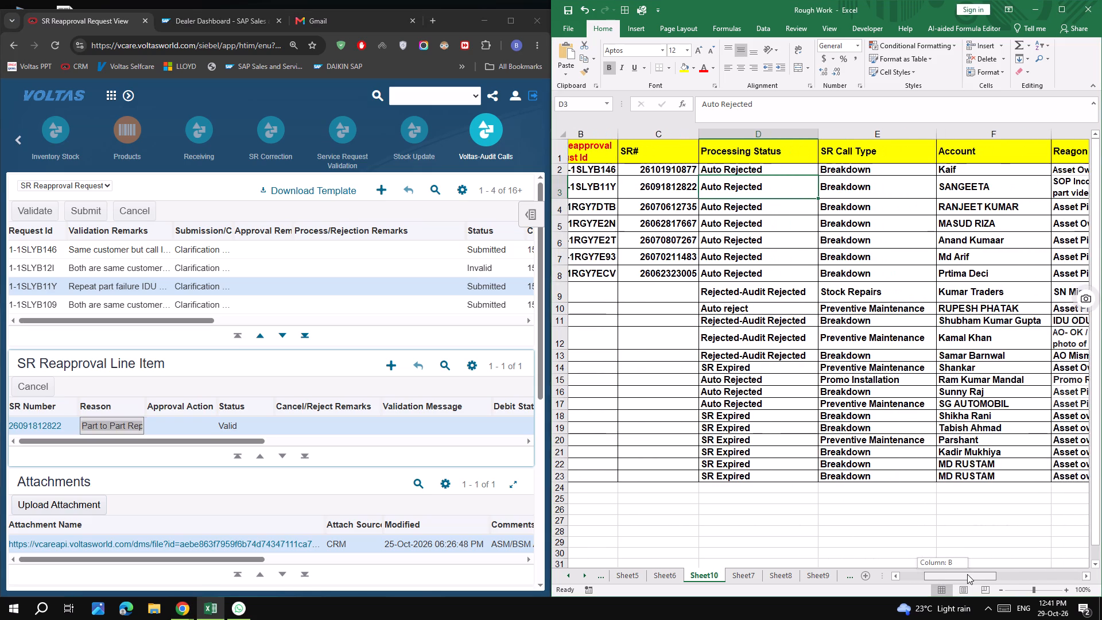
pyautogui.moveTo(967, 574); pyautogui.dragTo(1000, 574)
pyautogui.click(996, 183)
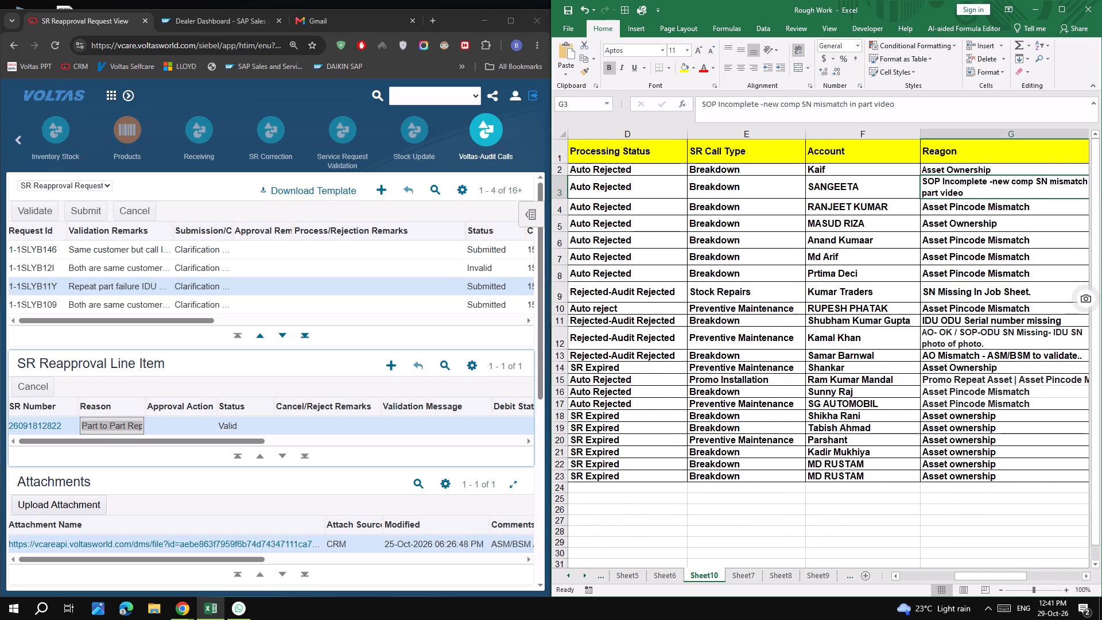
pyautogui.hotkey('ctrl', 'v')
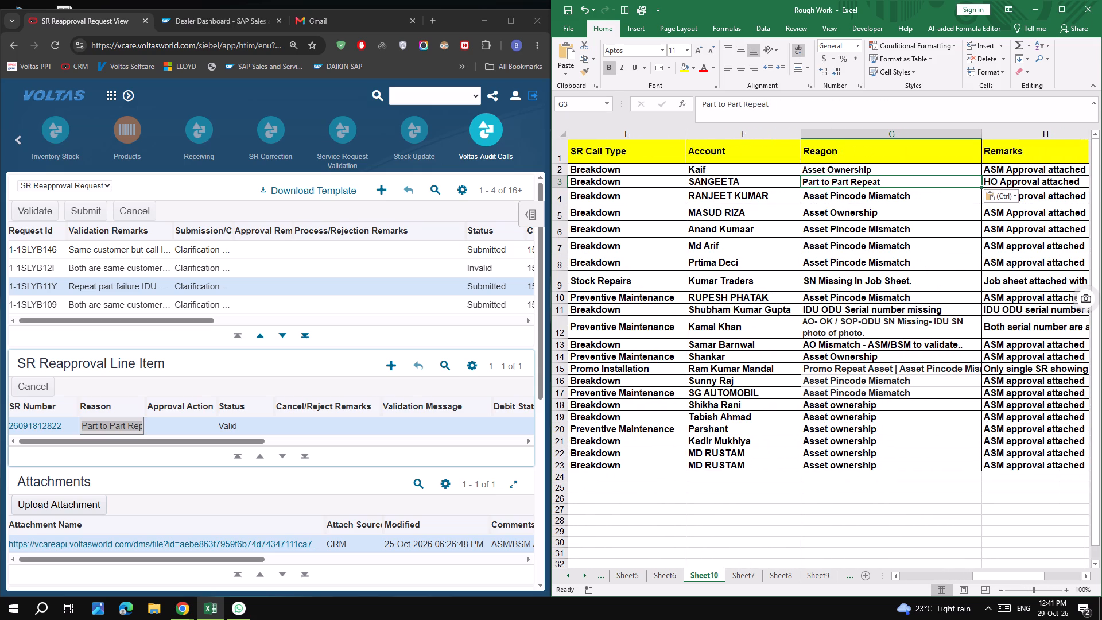
pyautogui.click(222, 604)
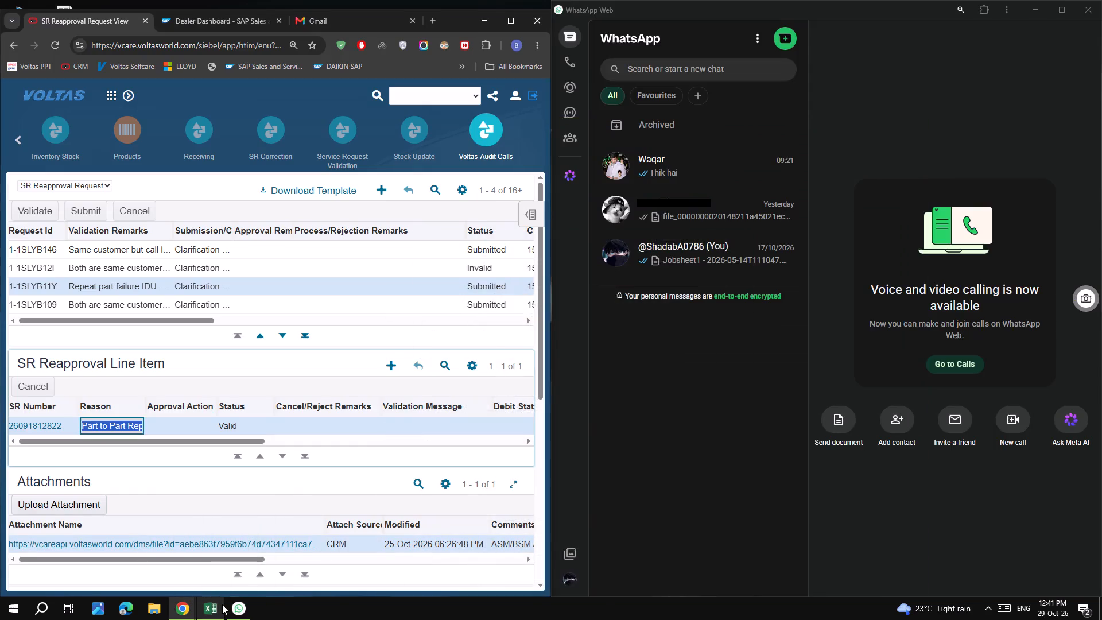
pyautogui.click(222, 604)
pyautogui.click(192, 607)
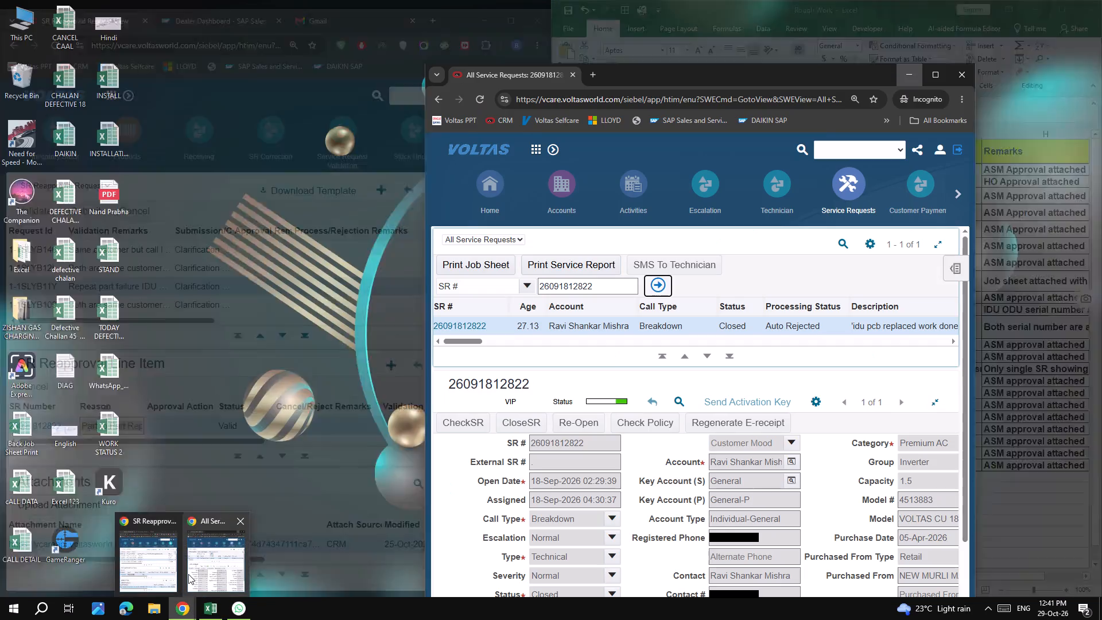
pyautogui.click(188, 574)
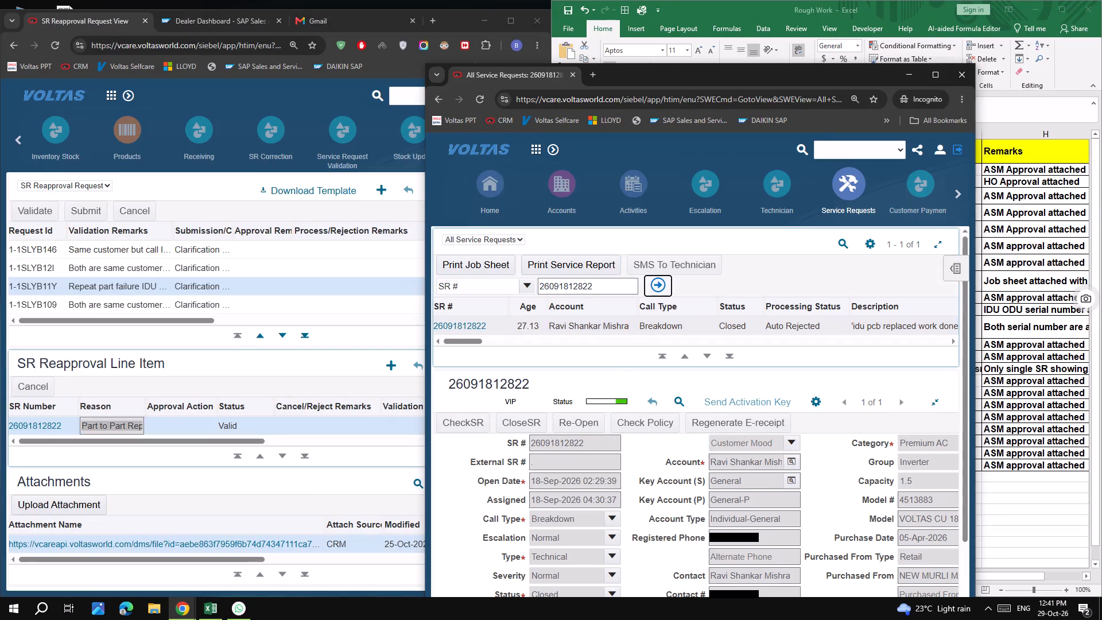
pyautogui.click(610, 324)
pyautogui.hotkey('ctrl', 'c')
pyautogui.hotkey('ctrl', 'c')
pyautogui.hotkey('ctrl', 'c')
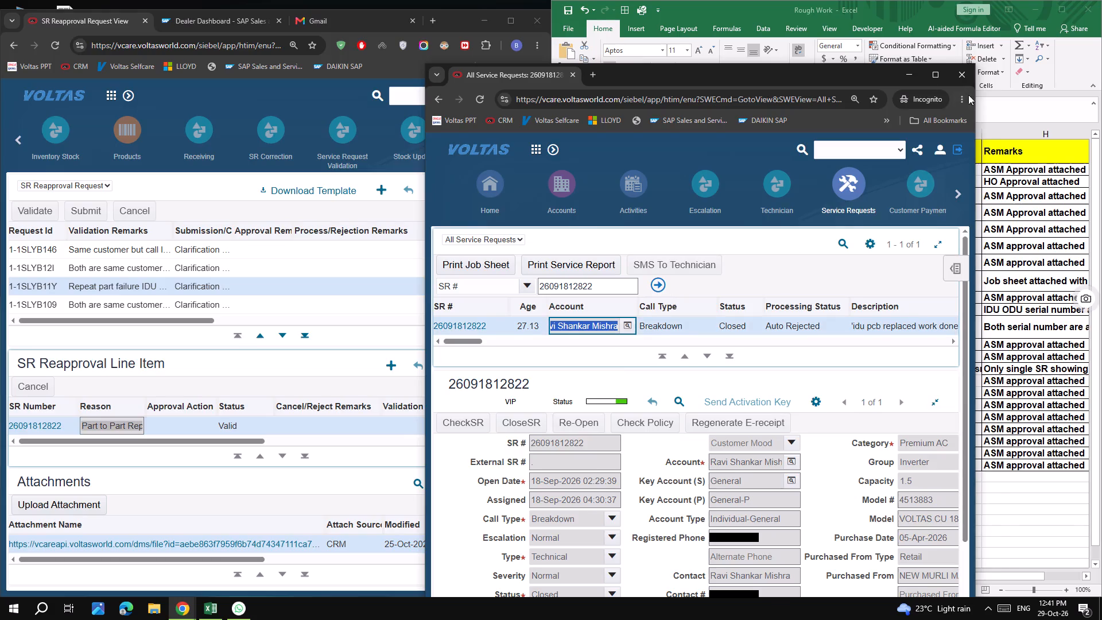
pyautogui.click(909, 73)
pyautogui.click(741, 180)
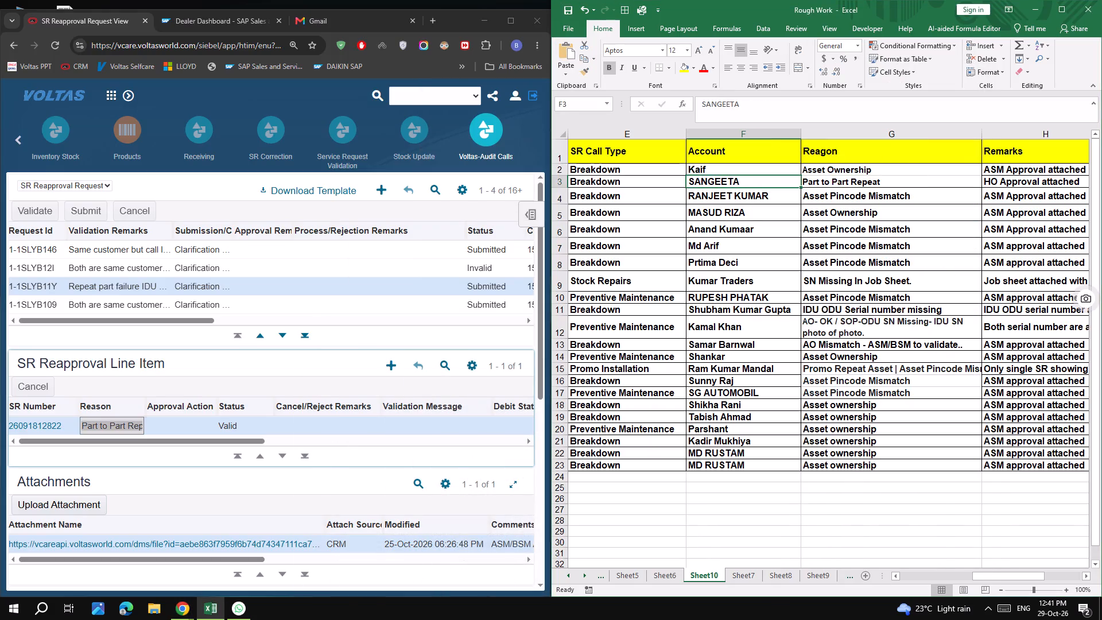
pyautogui.hotkey('ctrl', 'v')
pyautogui.moveTo(991, 575); pyautogui.dragTo(1020, 570)
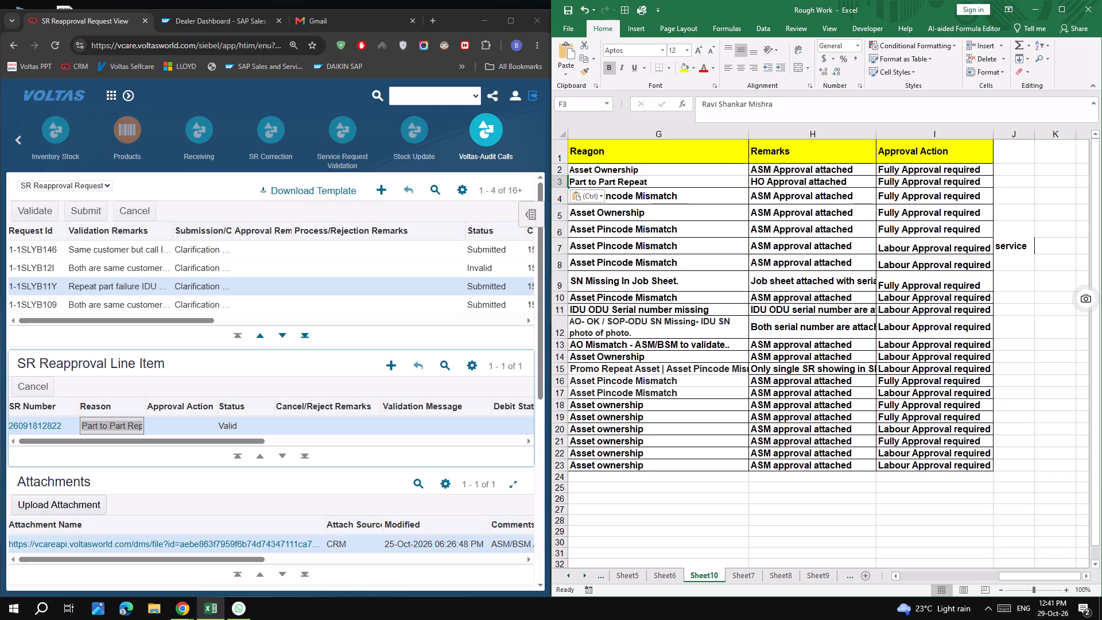
pyautogui.click(177, 612)
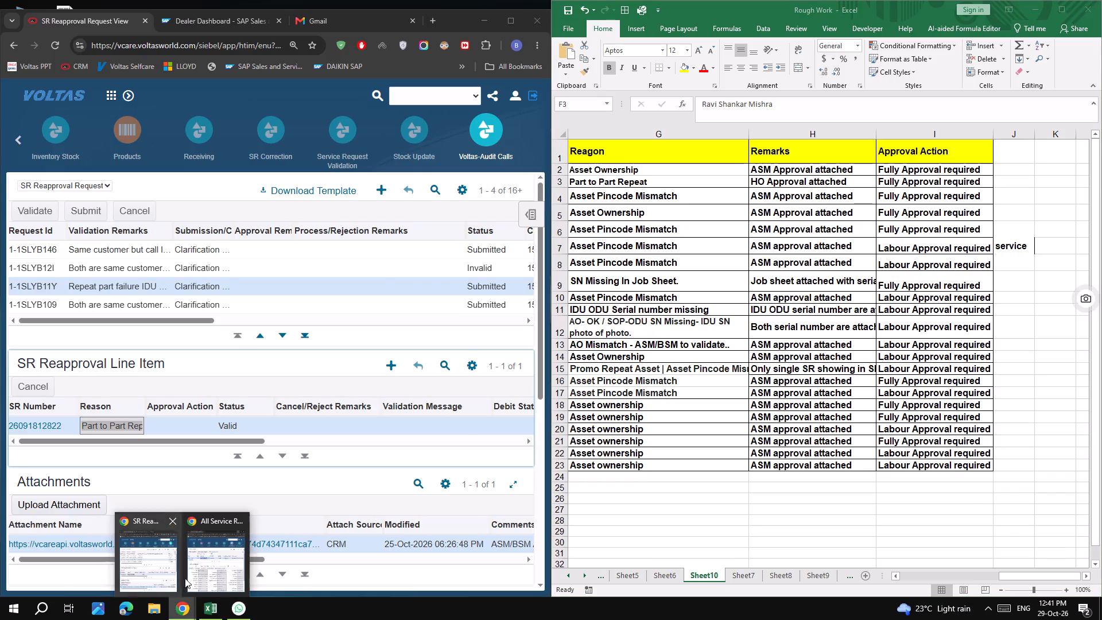
pyautogui.click(208, 575)
pyautogui.click(471, 328)
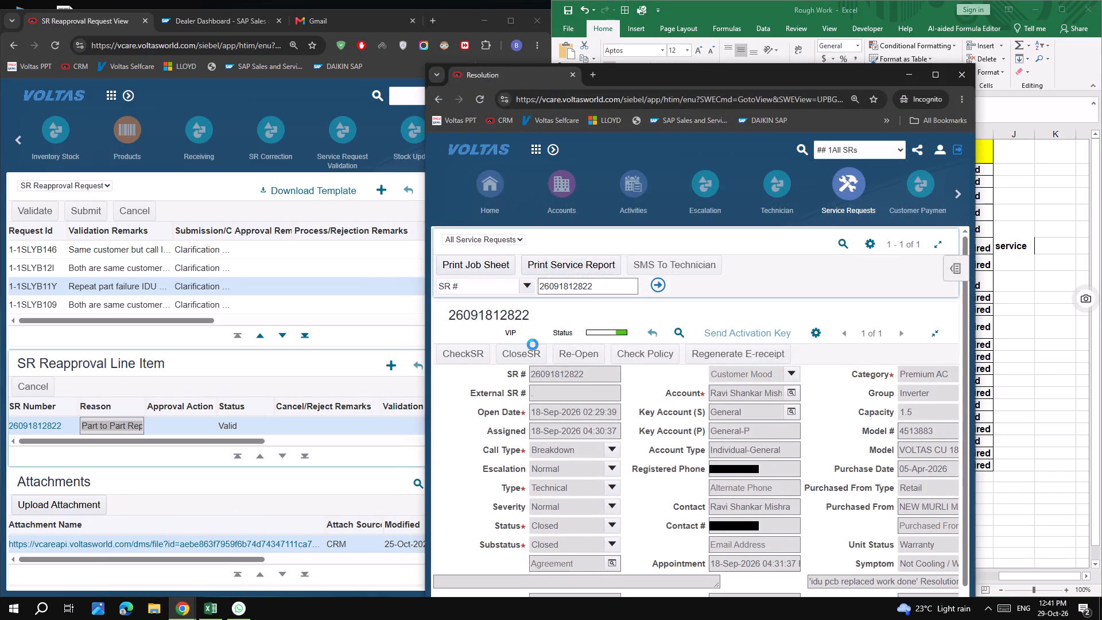
pyautogui.click(937, 77)
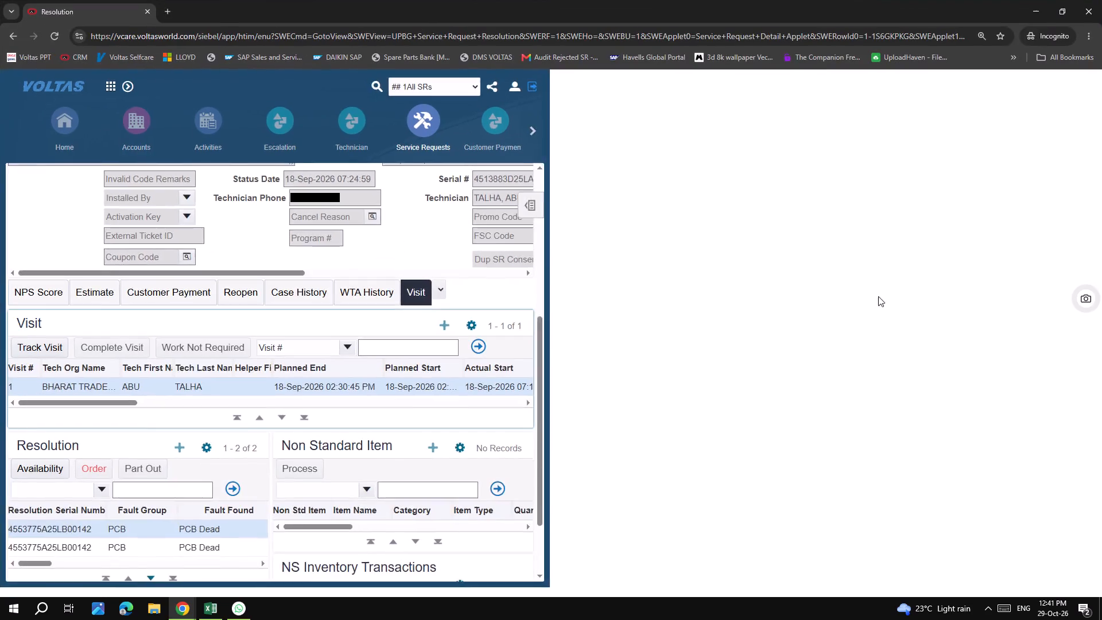
pyautogui.scroll(4, 866, 334)
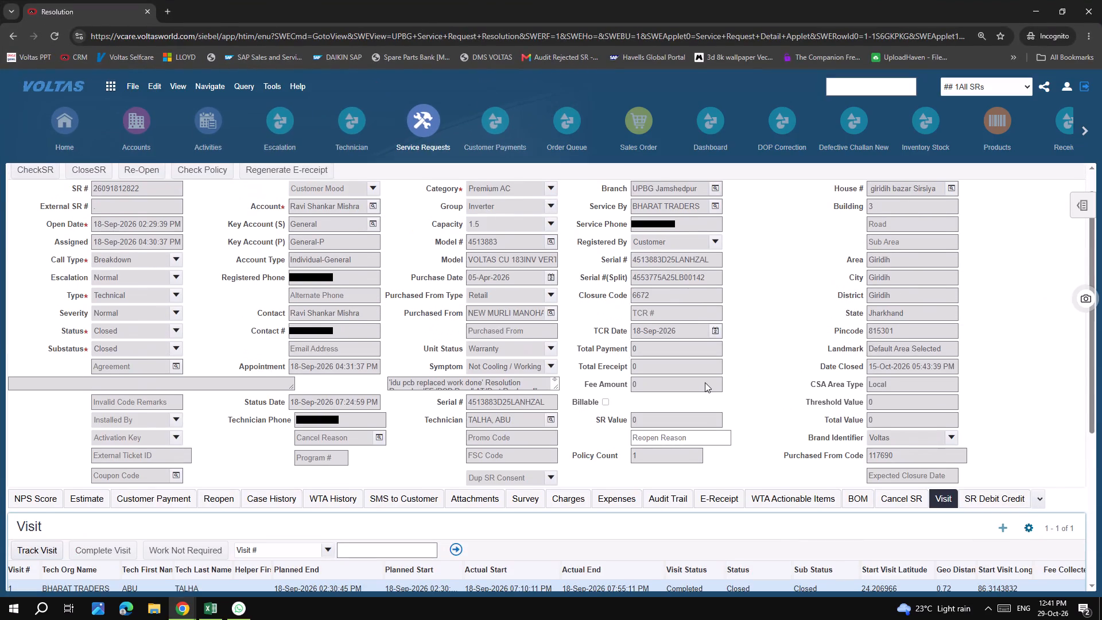
pyautogui.scroll(-3, 776, 370)
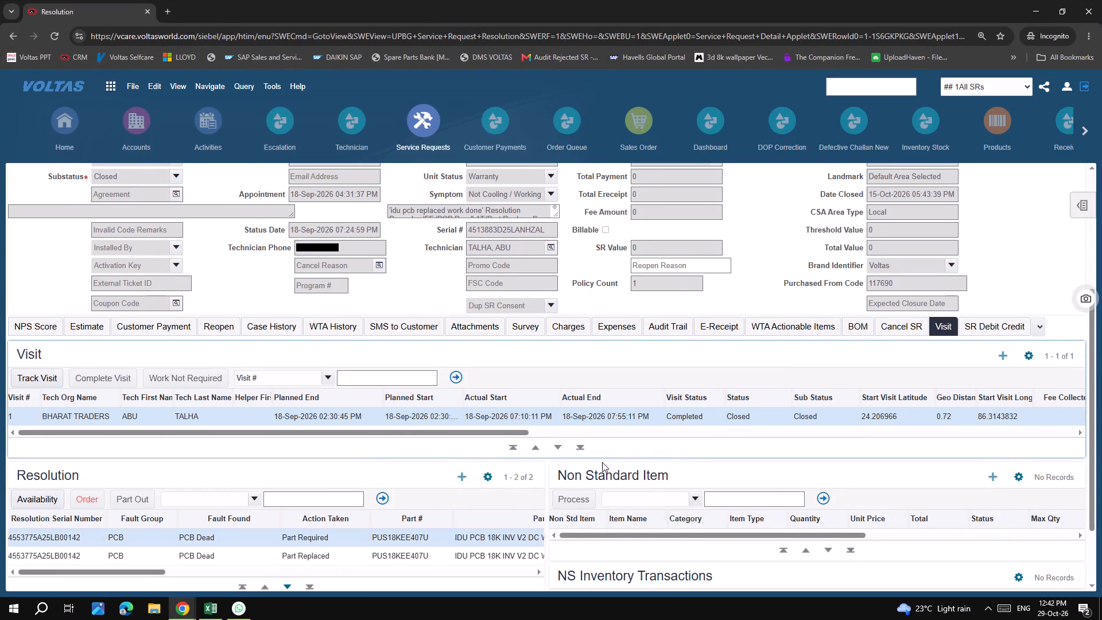
pyautogui.scroll(2, 614, 396)
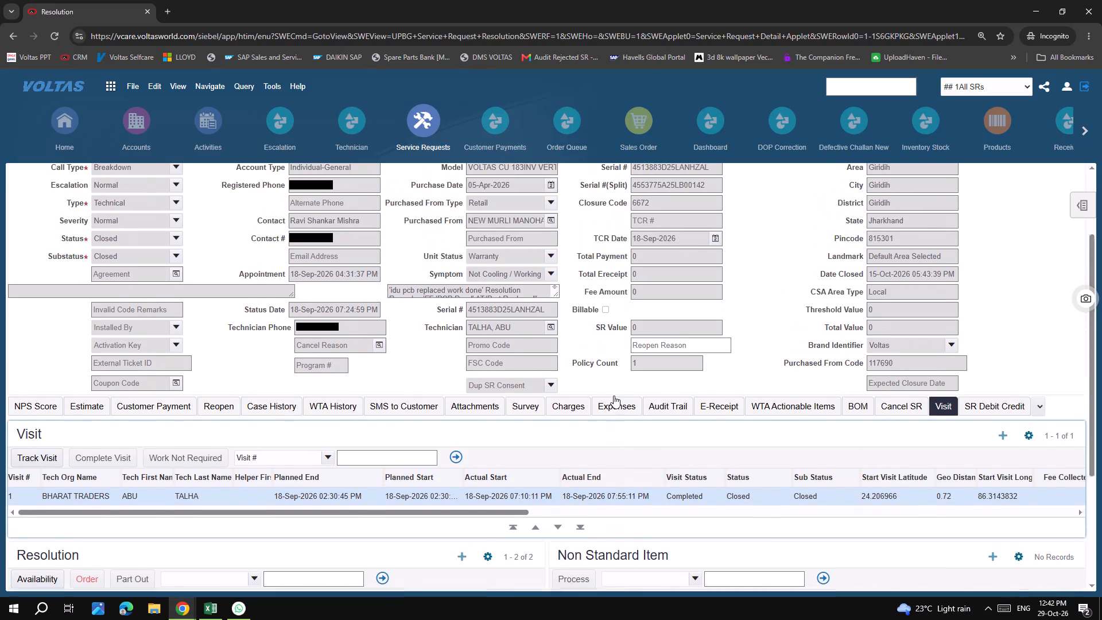
pyautogui.scroll(-1, 626, 423)
pyautogui.scroll(-2, 514, 451)
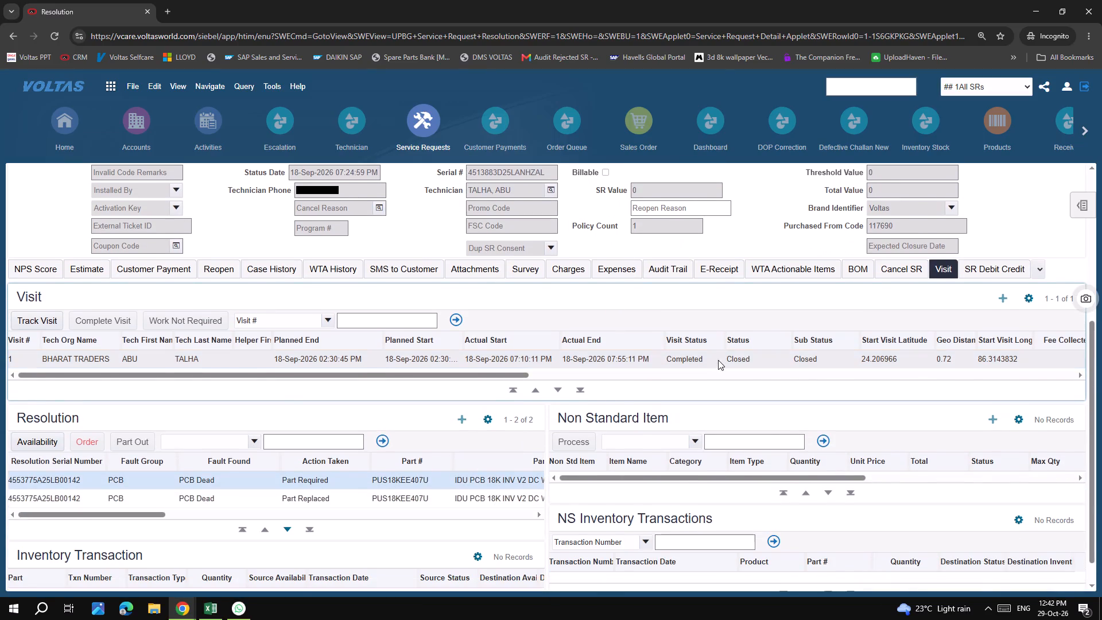
pyautogui.click(494, 271)
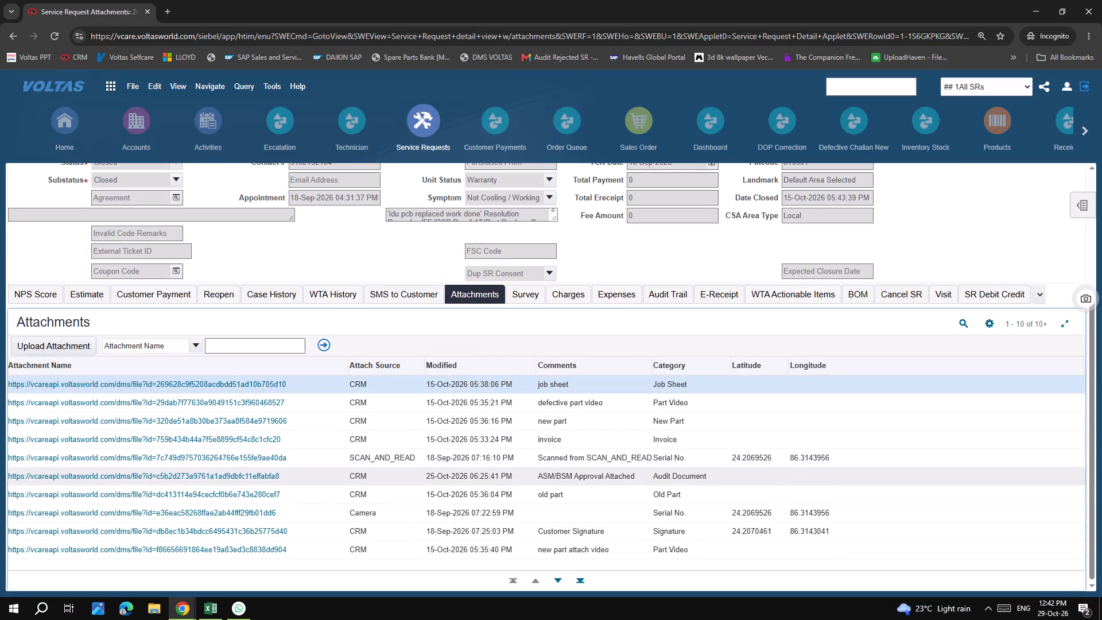
pyautogui.click(1039, 13)
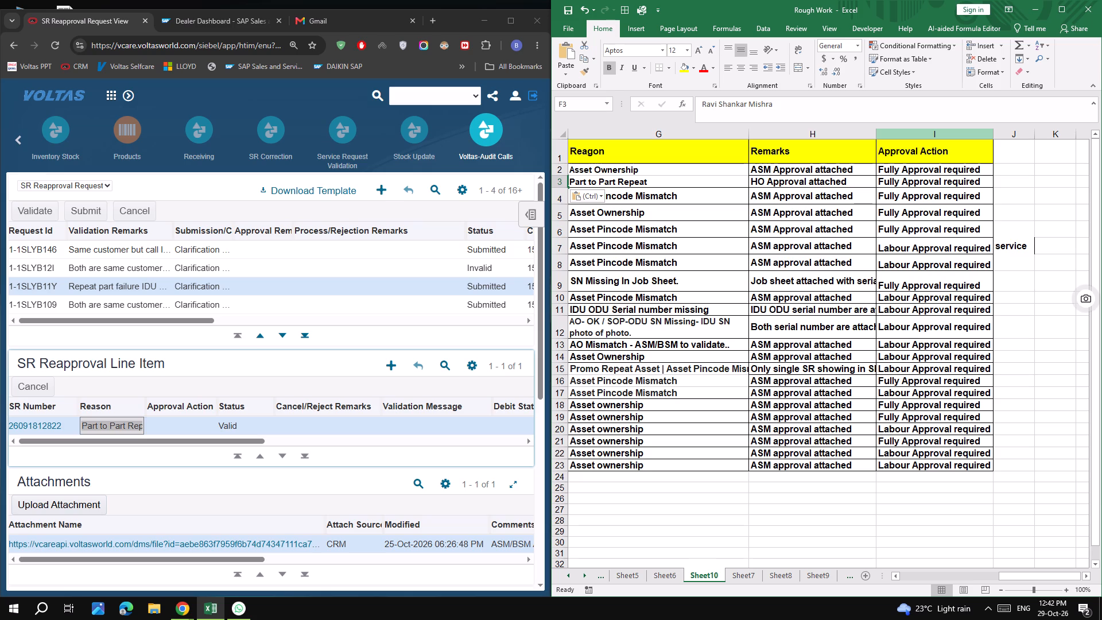
# Copy the remark ASM Approval attached from row 2 into row 3's Remarks cell in Excel.
pyautogui.click(809, 173)
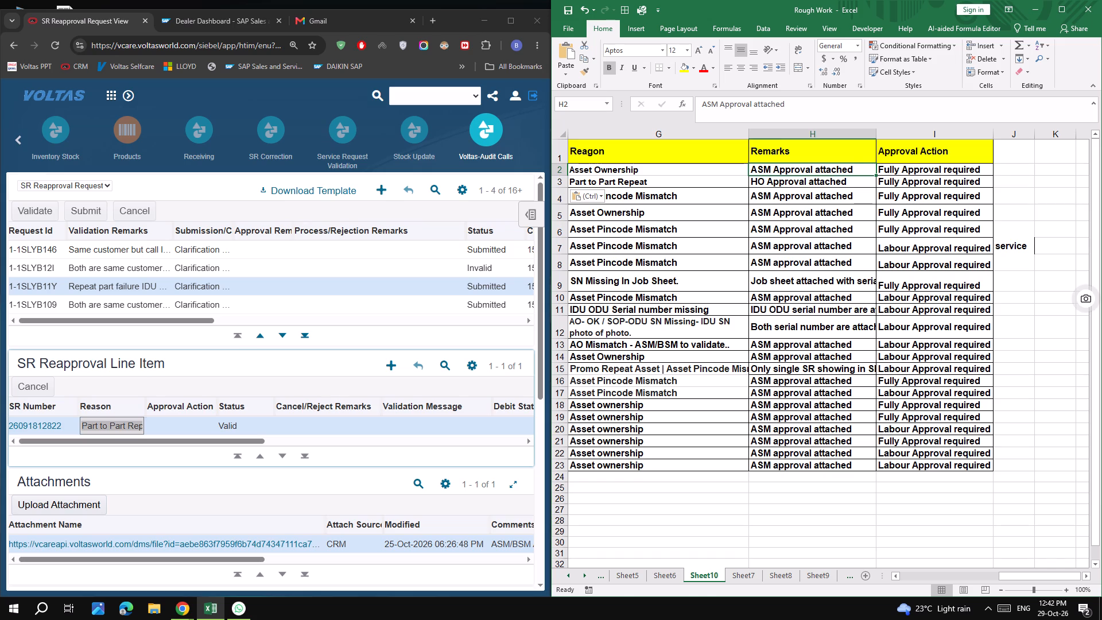
pyautogui.hotkey('ctrl', 'c')
pyautogui.click(821, 182)
pyautogui.hotkey('ctrl', 'v')
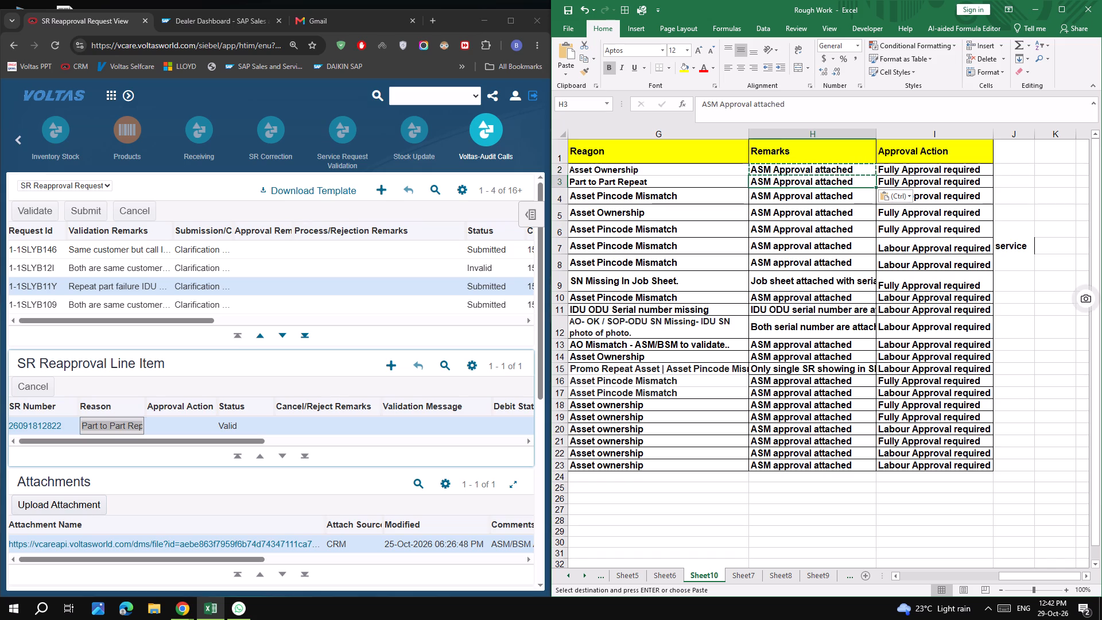
pyautogui.press('Return')
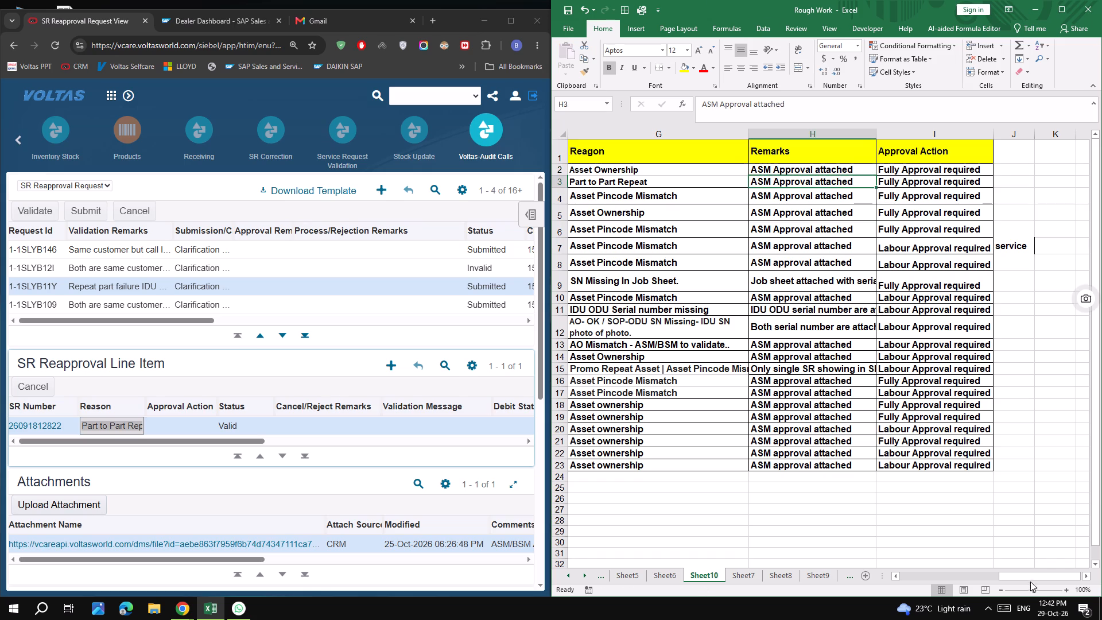
# Copy request ID 1-1SLYB109 from the CRM reapproval request list into row 4's SR Reapproval Requst Id cell.
pyautogui.moveTo(1025, 578); pyautogui.dragTo(942, 576)
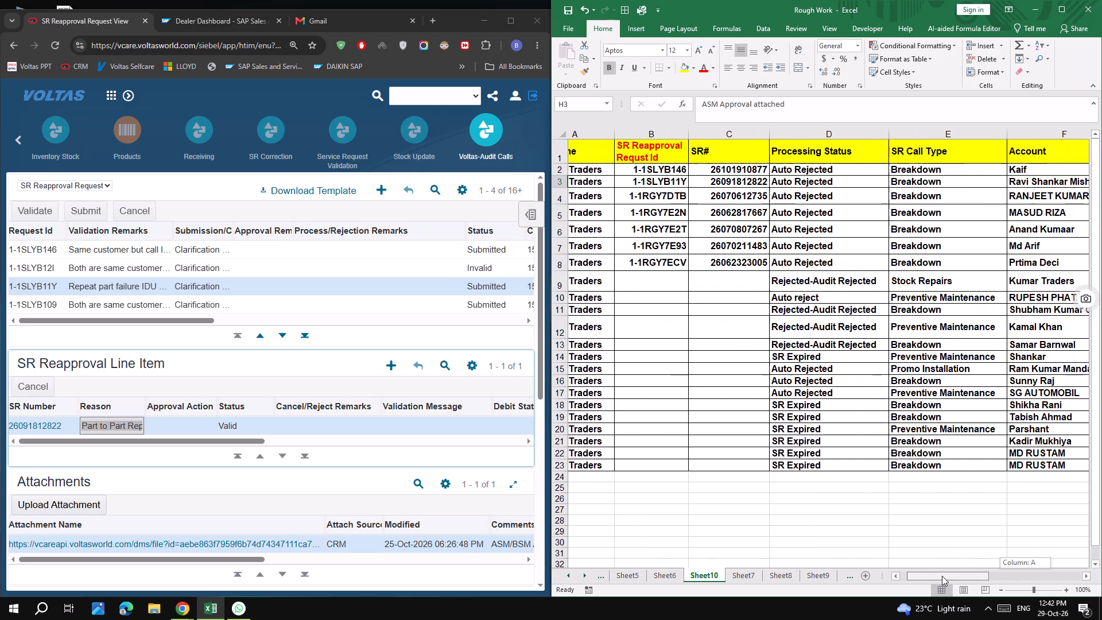
pyautogui.moveTo(942, 576); pyautogui.dragTo(950, 572)
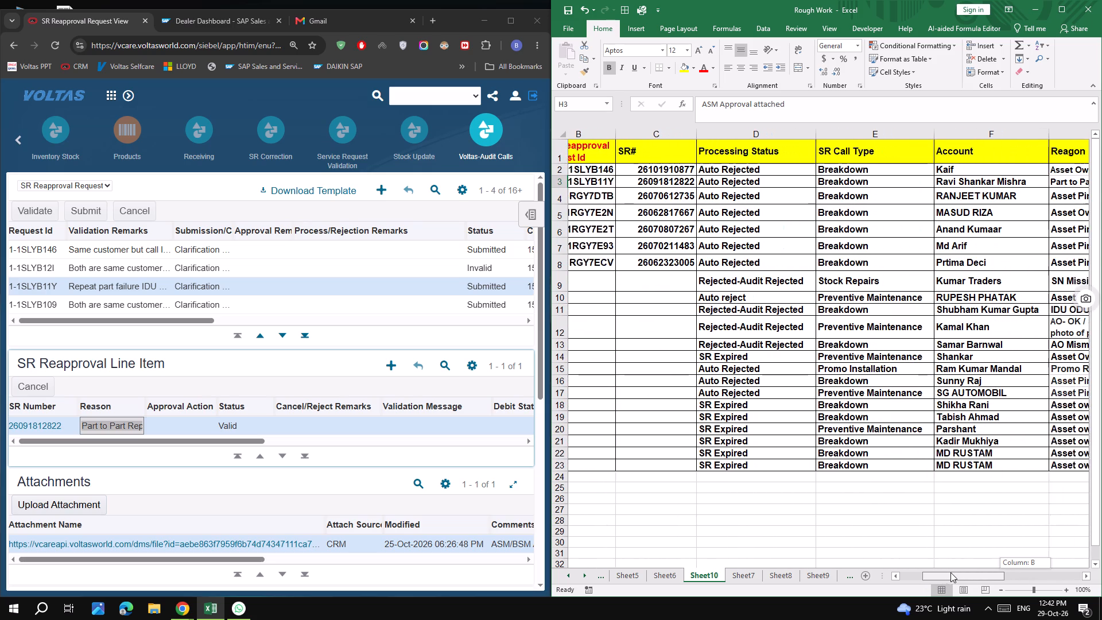
pyautogui.moveTo(950, 572); pyautogui.dragTo(924, 571)
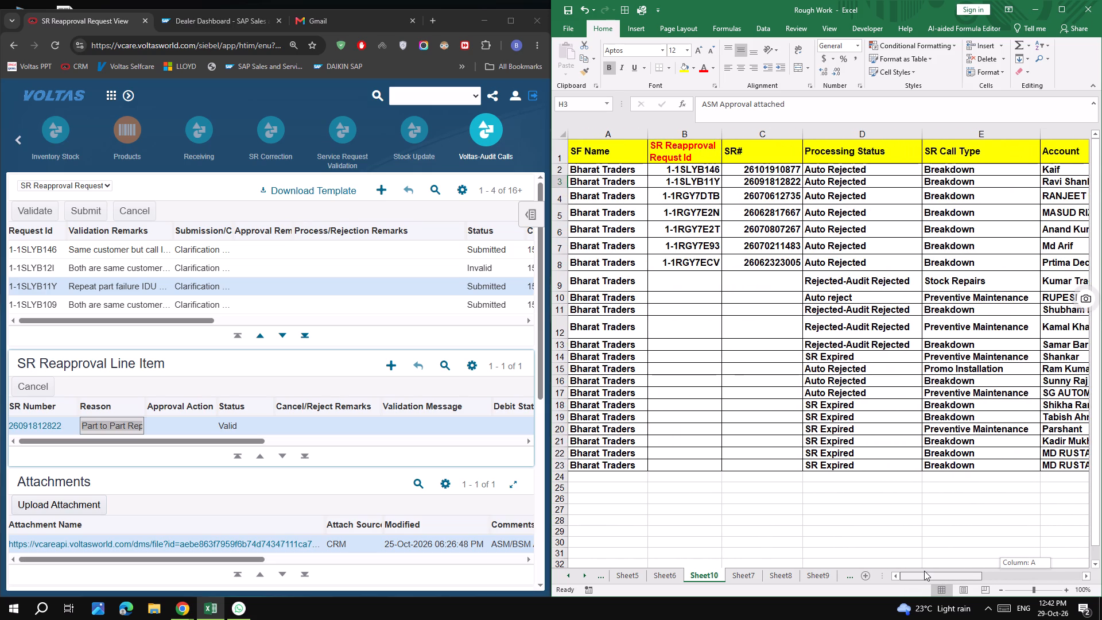
pyautogui.moveTo(924, 571); pyautogui.dragTo(917, 571)
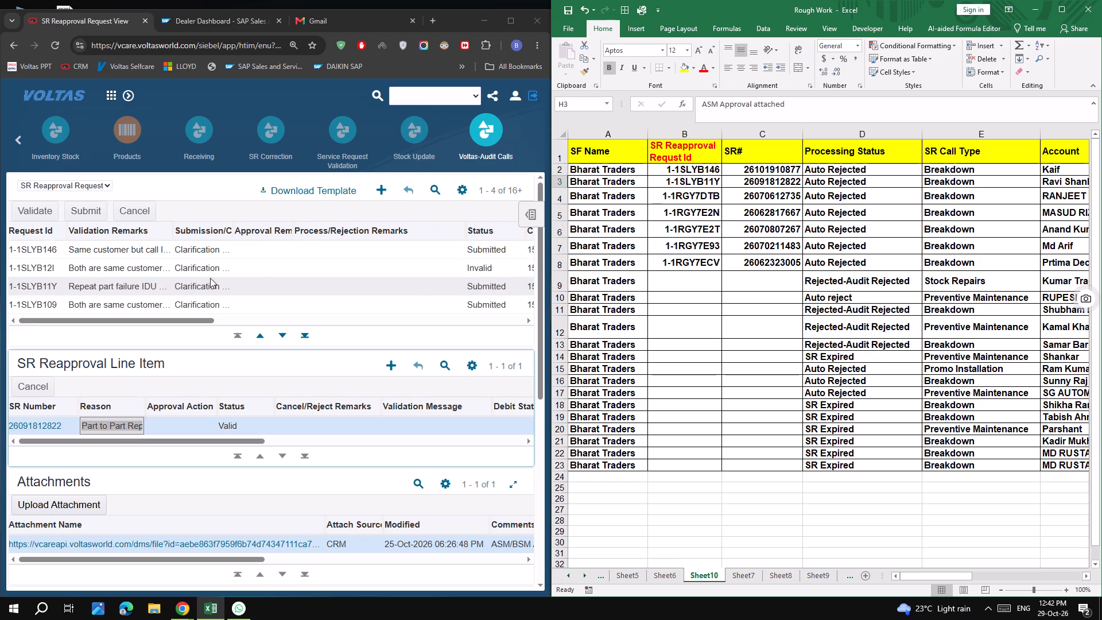
pyautogui.click(62, 306)
pyautogui.doubleClick(62, 306)
pyautogui.hotkey('ctrl', 'c')
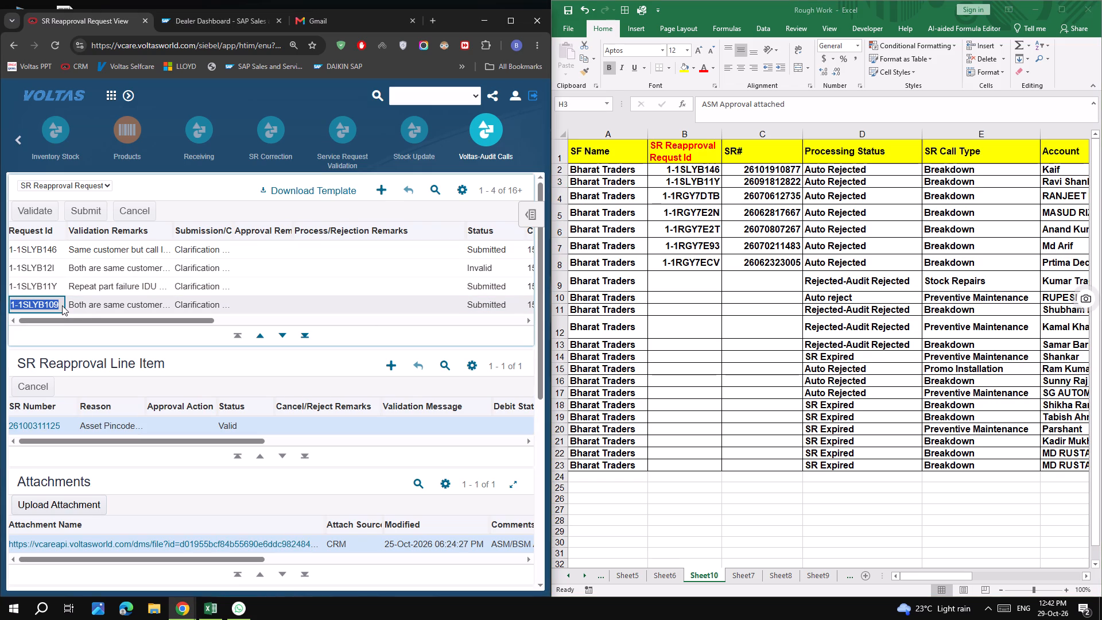
pyautogui.hotkey('ctrl', 'c')
pyautogui.hotkey('ctrl', 'c')
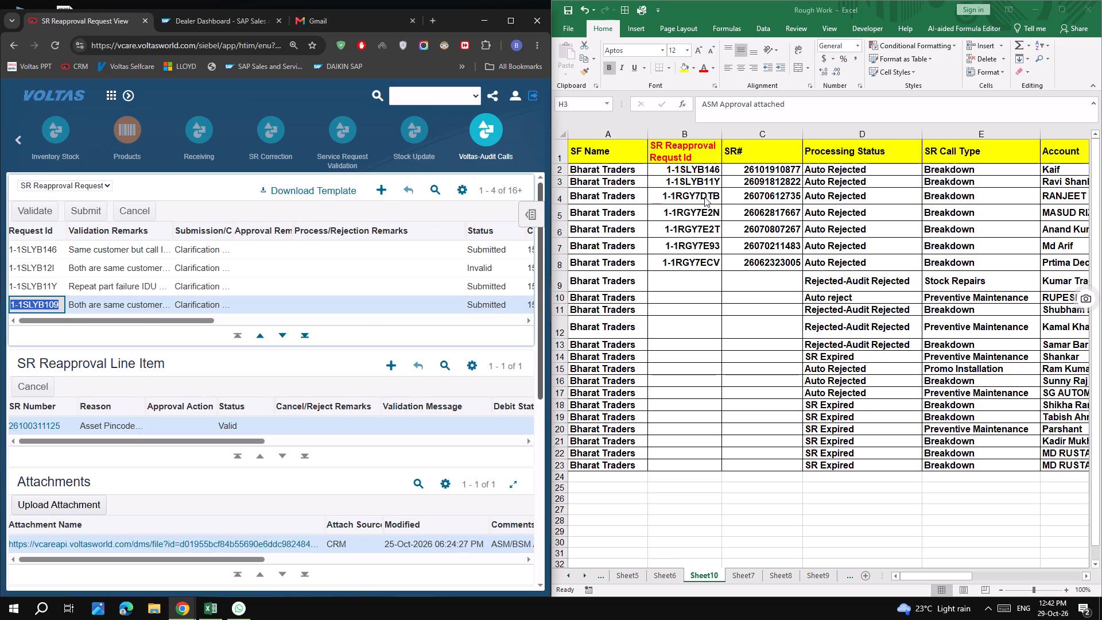
pyautogui.click(716, 196)
pyautogui.click(710, 195)
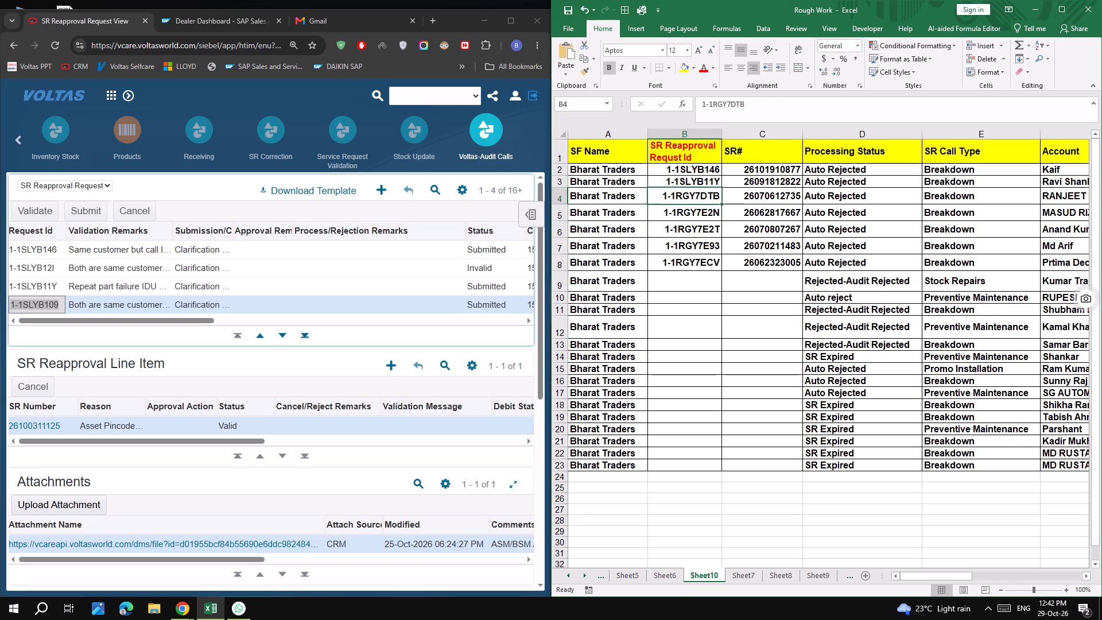
pyautogui.hotkey('ctrl', 'v')
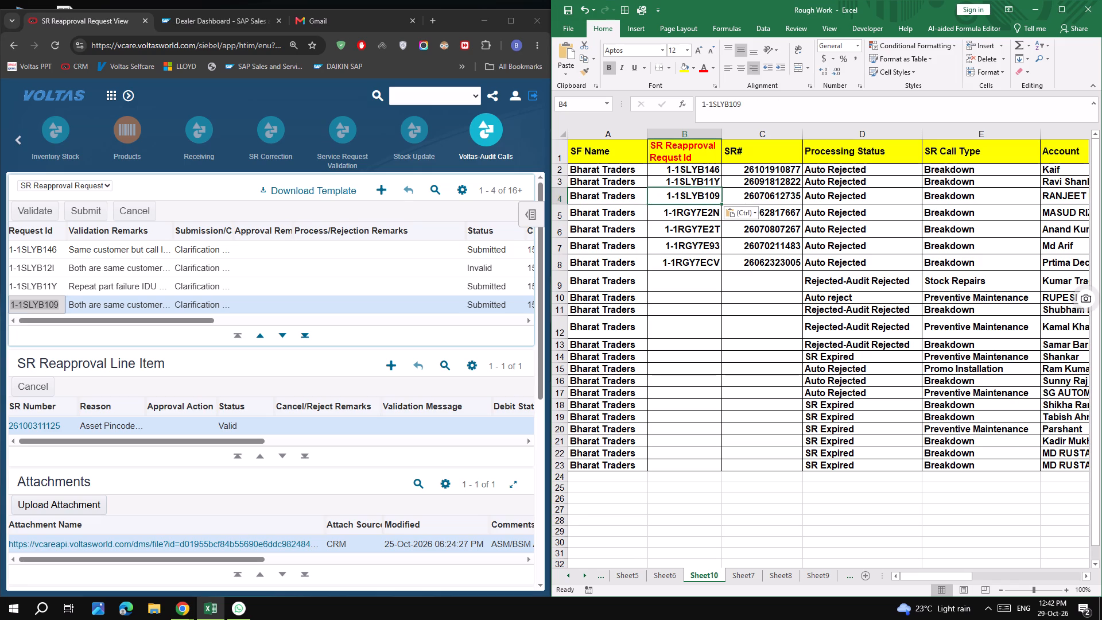
pyautogui.click(67, 425)
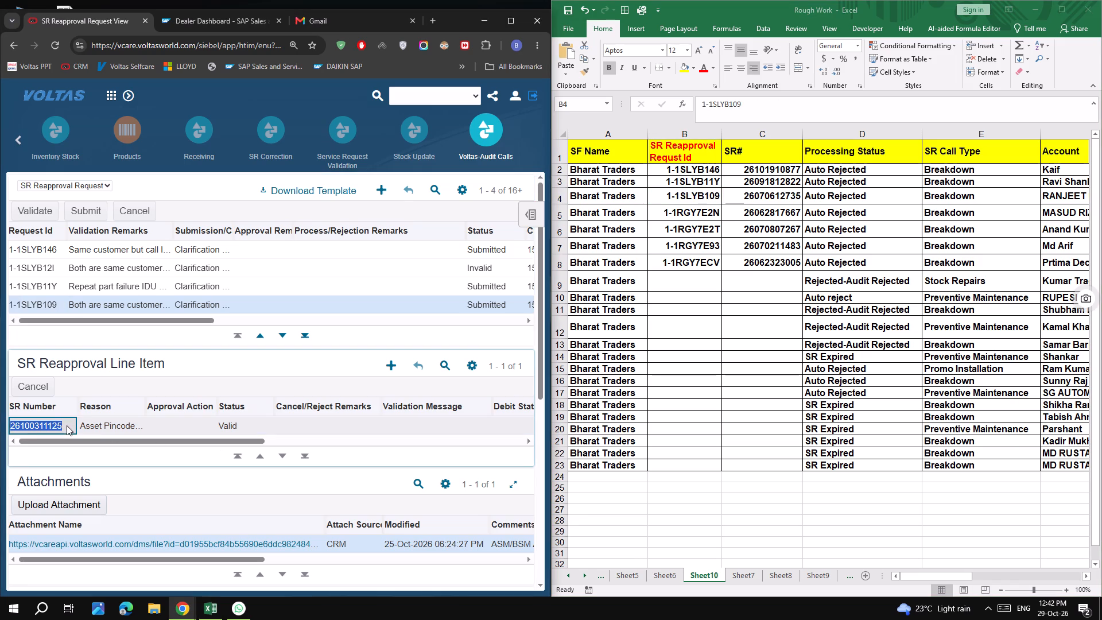
pyautogui.hotkey('ctrl', 'c')
pyautogui.hotkey('ctrl', 'c')
pyautogui.click(785, 195)
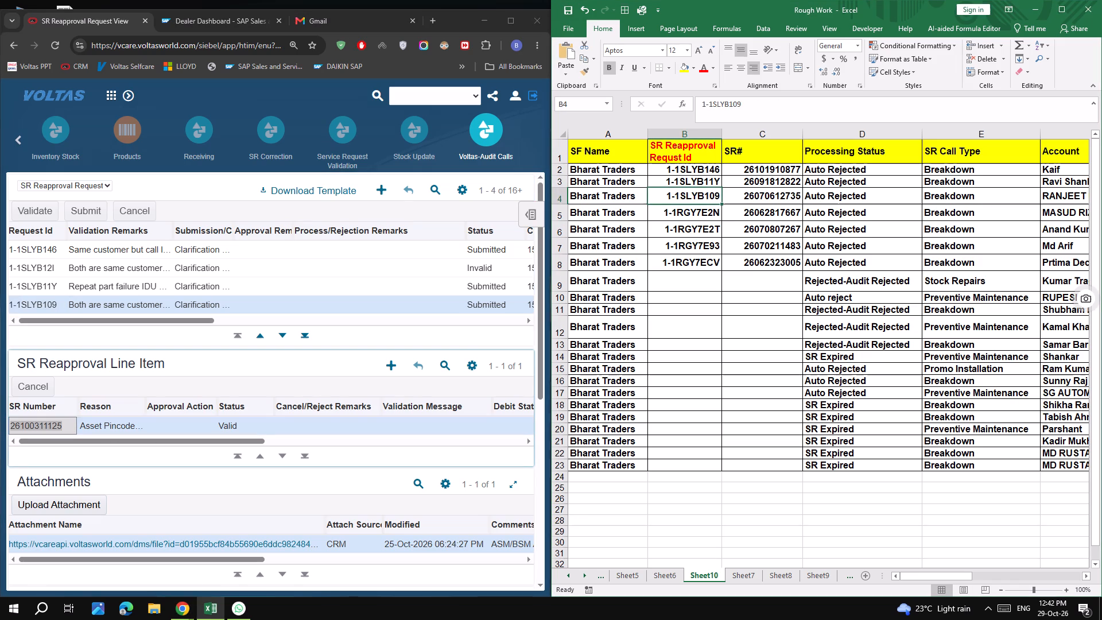
pyautogui.doubleClick(785, 195)
pyautogui.hotkey('ctrl', 'v')
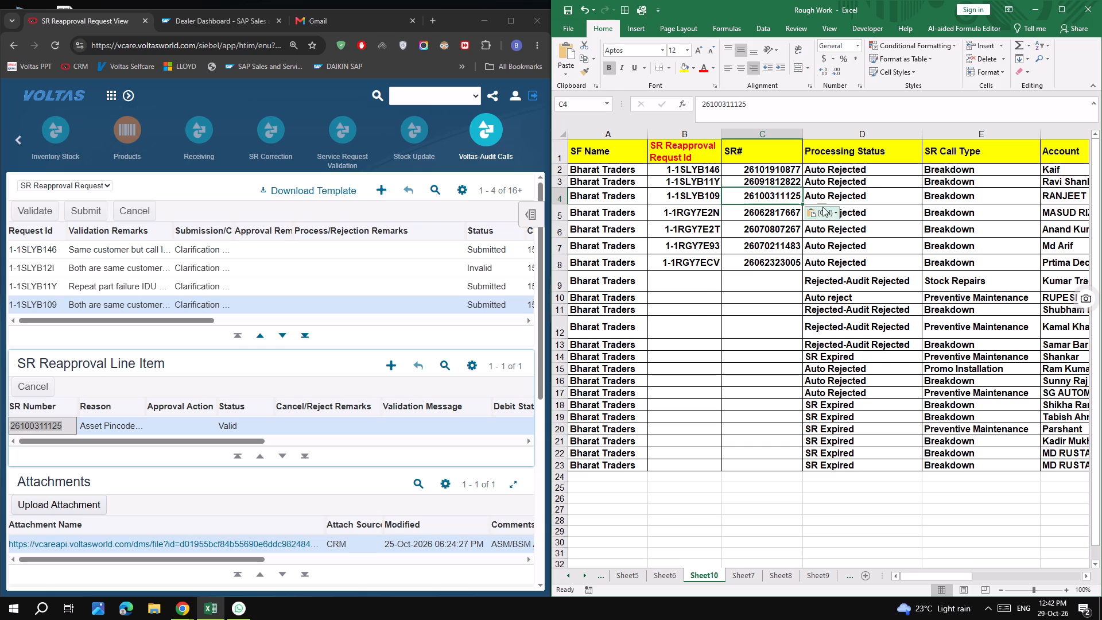
pyautogui.moveTo(215, 442); pyautogui.dragTo(295, 442)
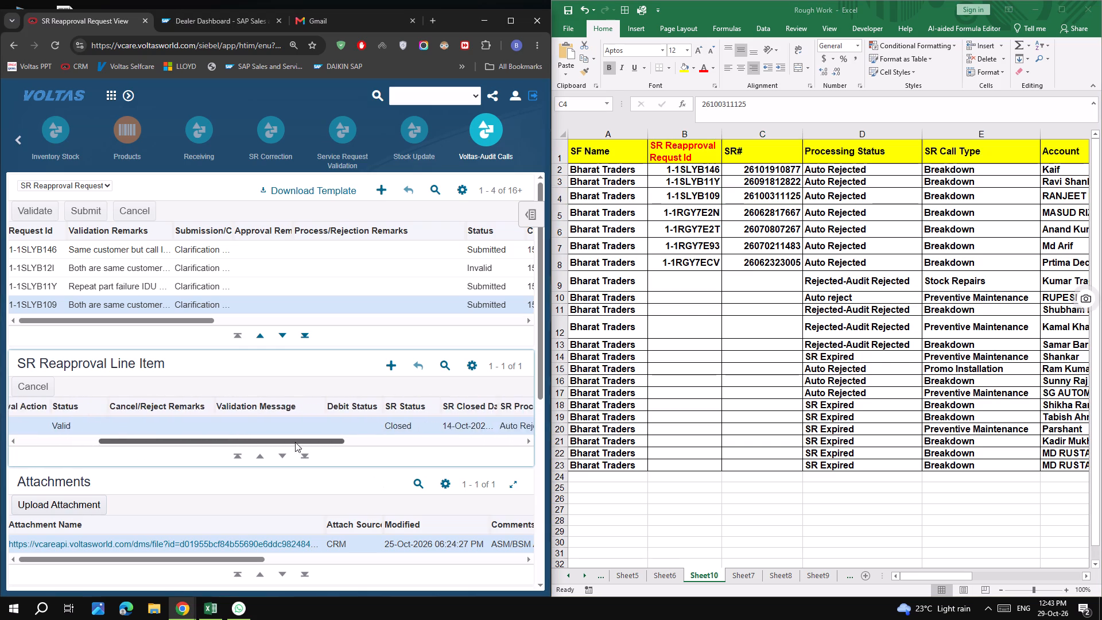
pyautogui.moveTo(295, 442); pyautogui.dragTo(251, 441)
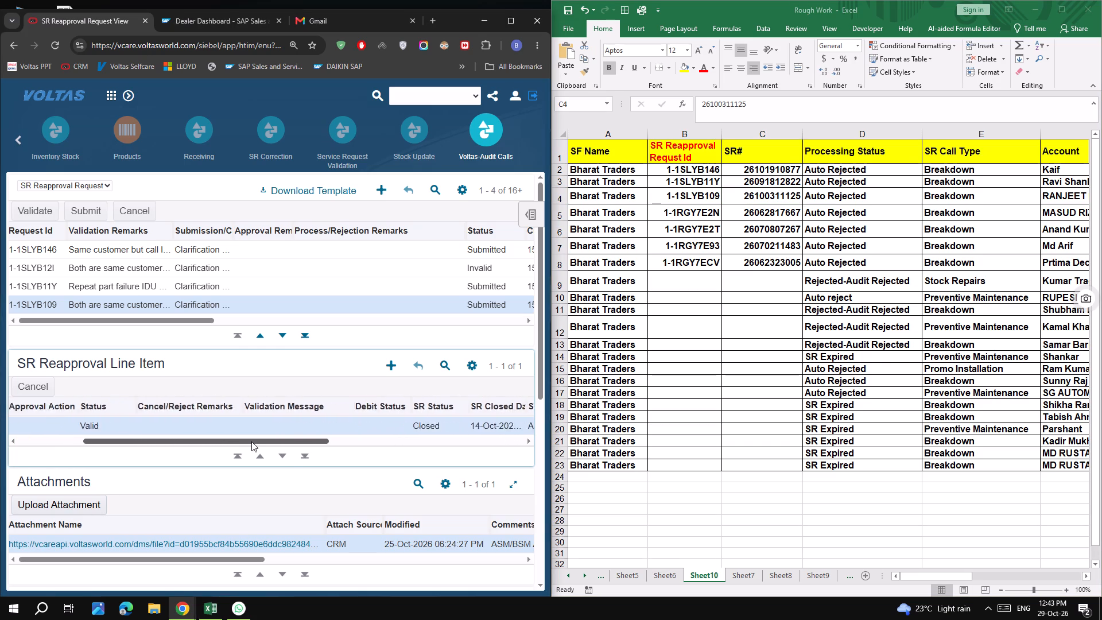
pyautogui.moveTo(251, 441); pyautogui.dragTo(245, 441)
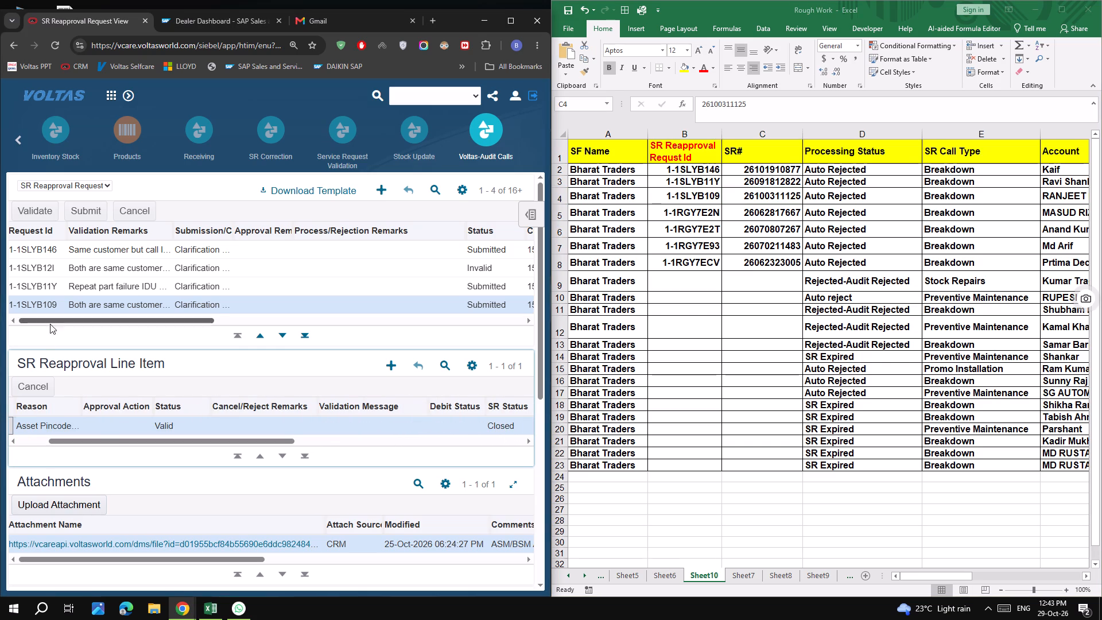
pyautogui.moveTo(118, 439); pyautogui.dragTo(61, 439)
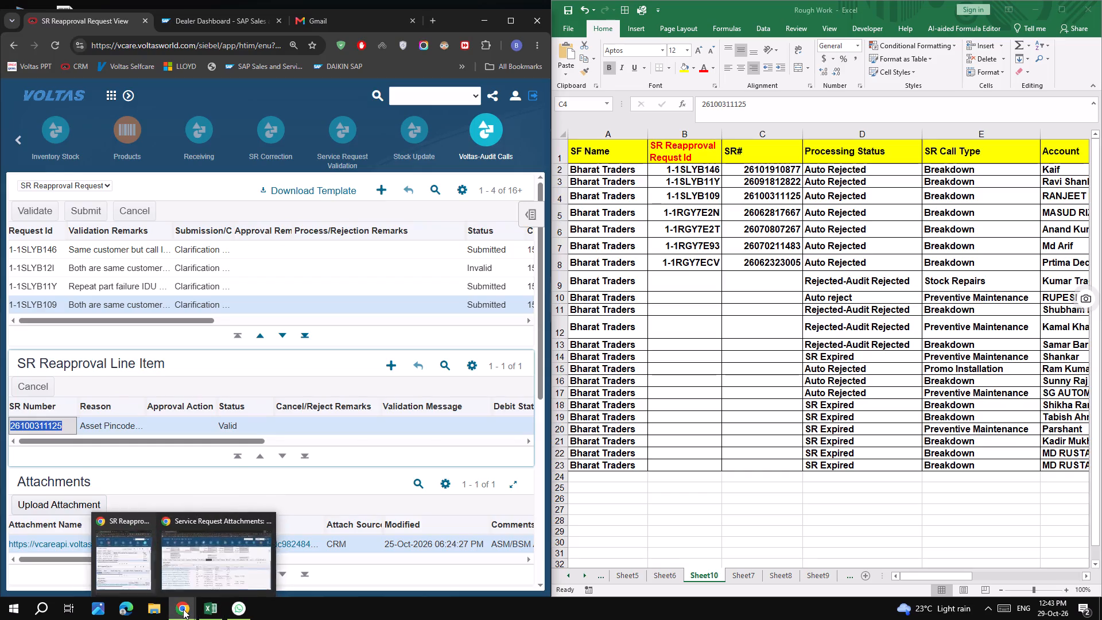
pyautogui.click(201, 561)
pyautogui.scroll(13, 525, 339)
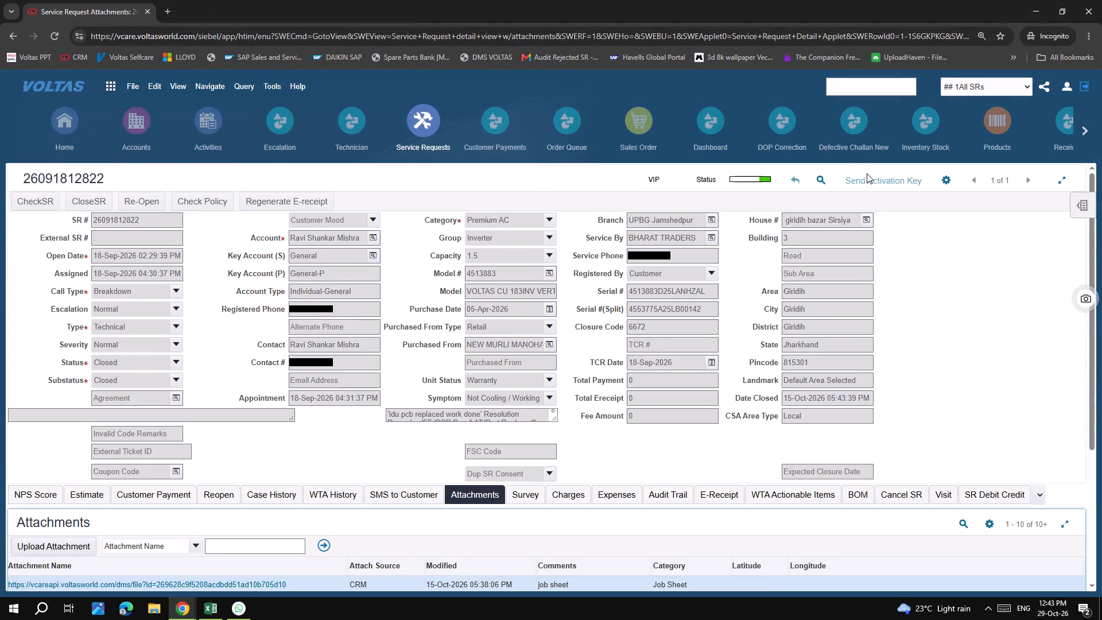
pyautogui.click(824, 181)
pyautogui.hotkey('ctrl', 'v')
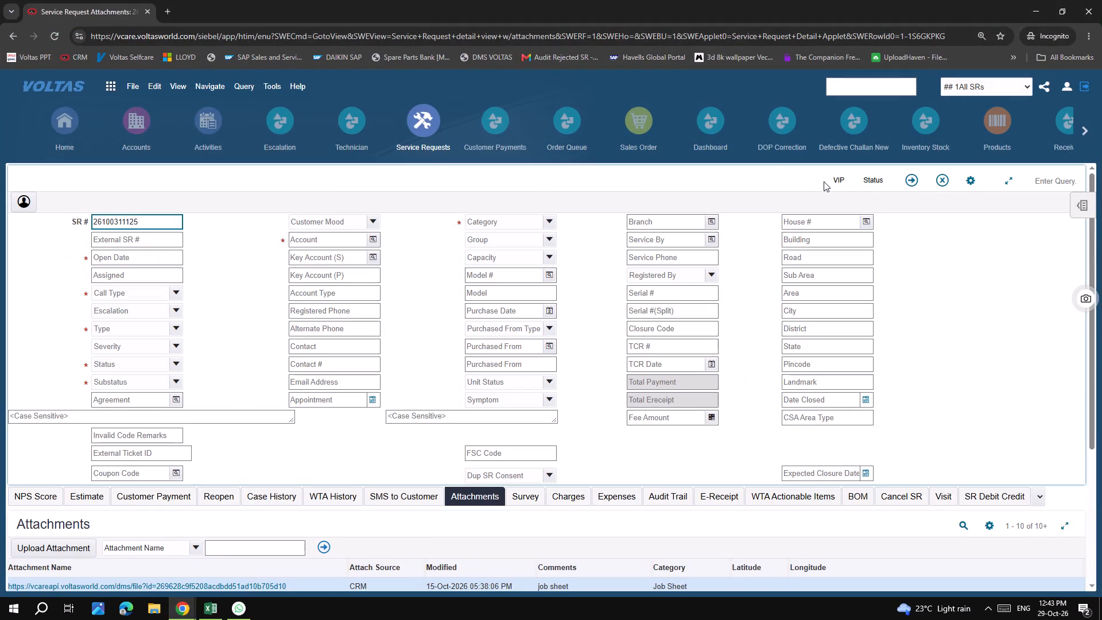
pyautogui.press('Return')
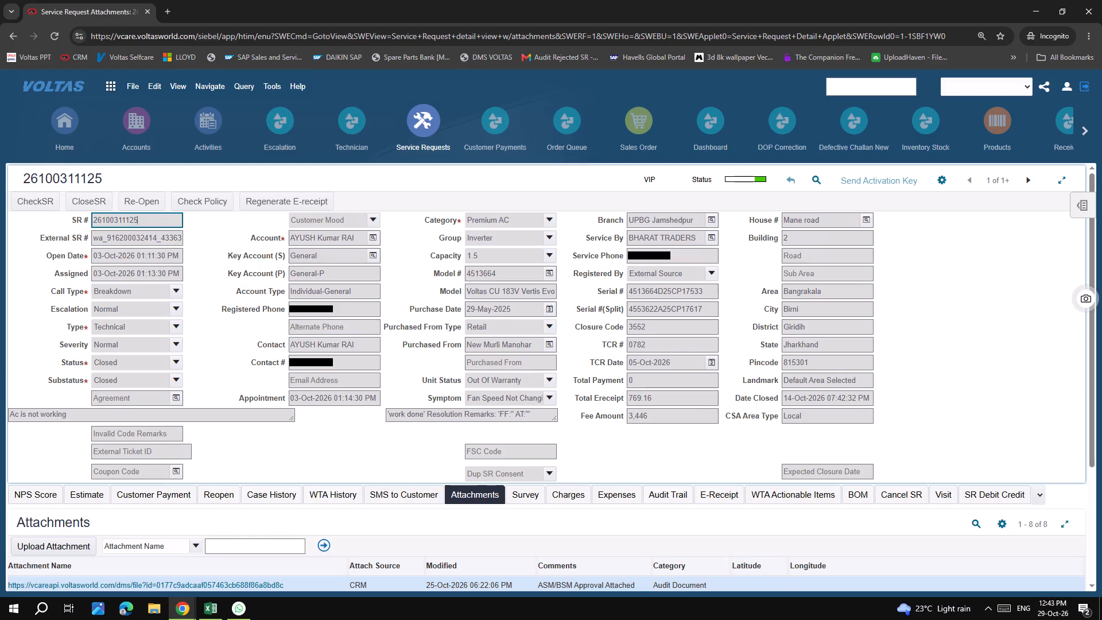
pyautogui.scroll(-6, 641, 381)
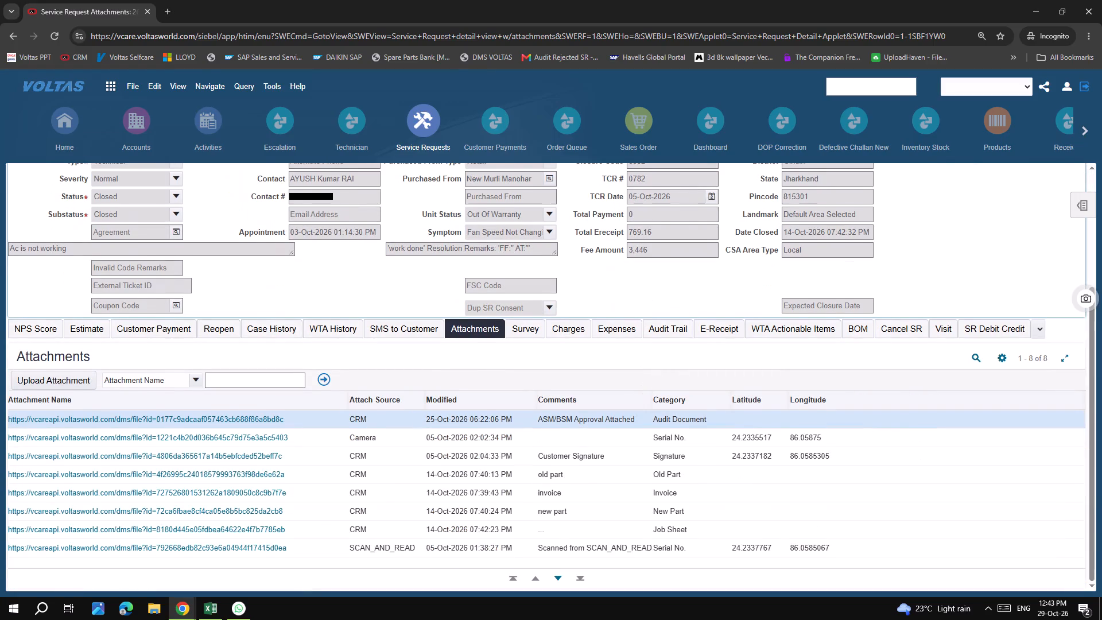
pyautogui.scroll(7, 773, 309)
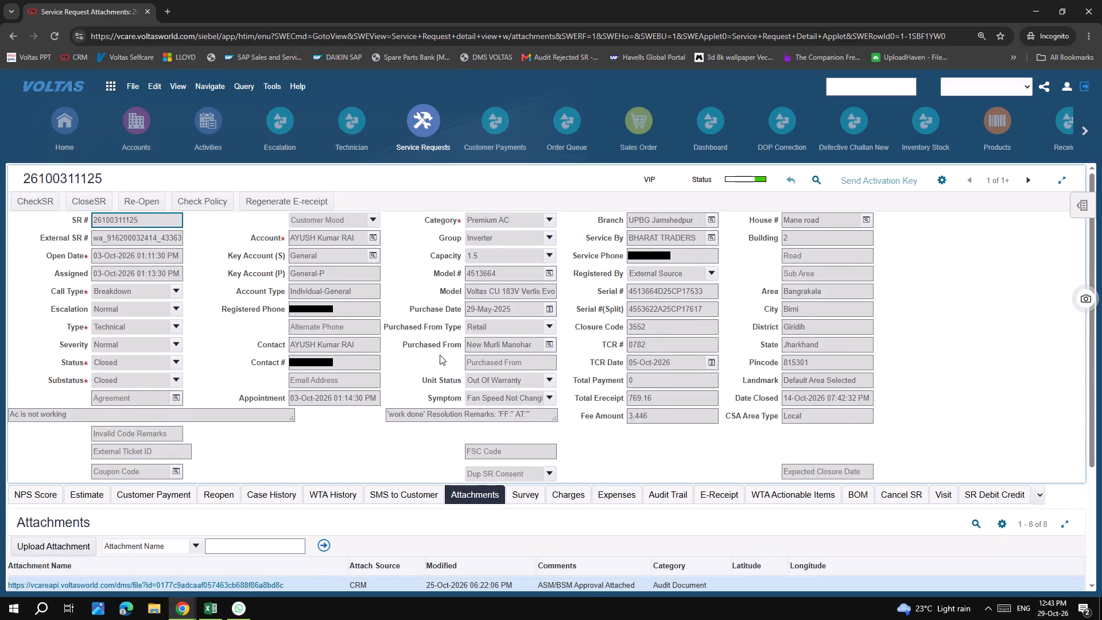
pyautogui.click(1032, 10)
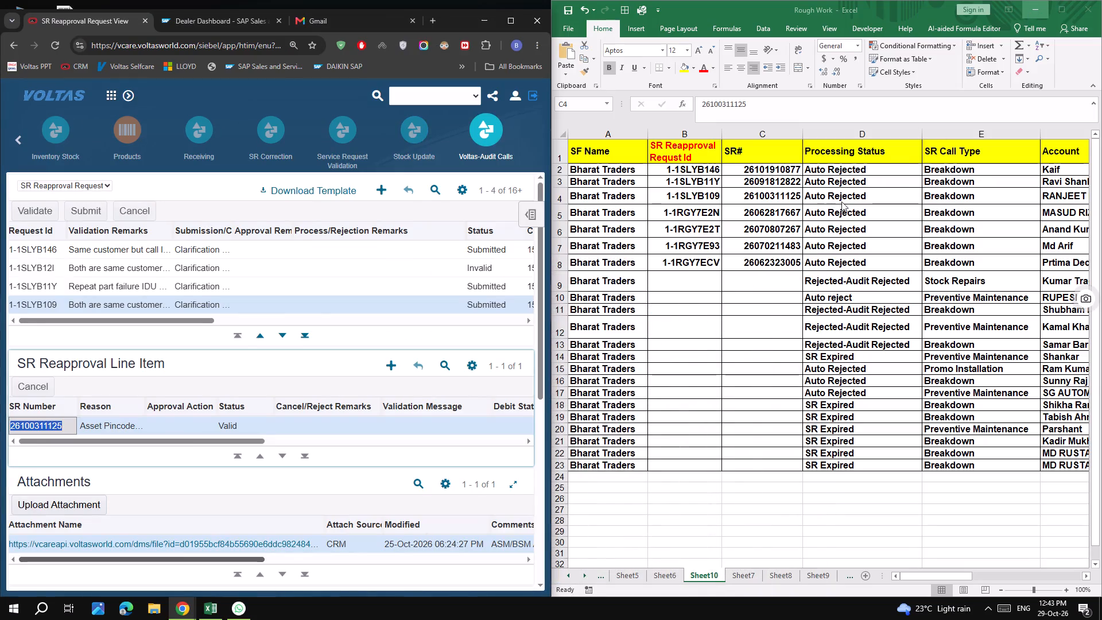
pyautogui.click(1060, 200)
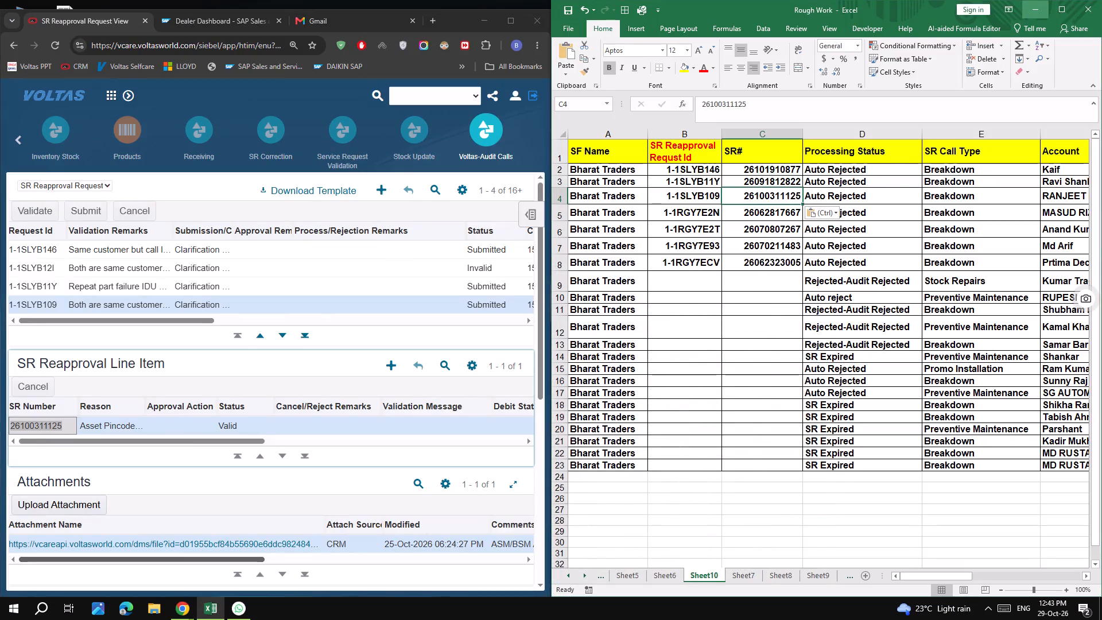
pyautogui.click(1060, 200)
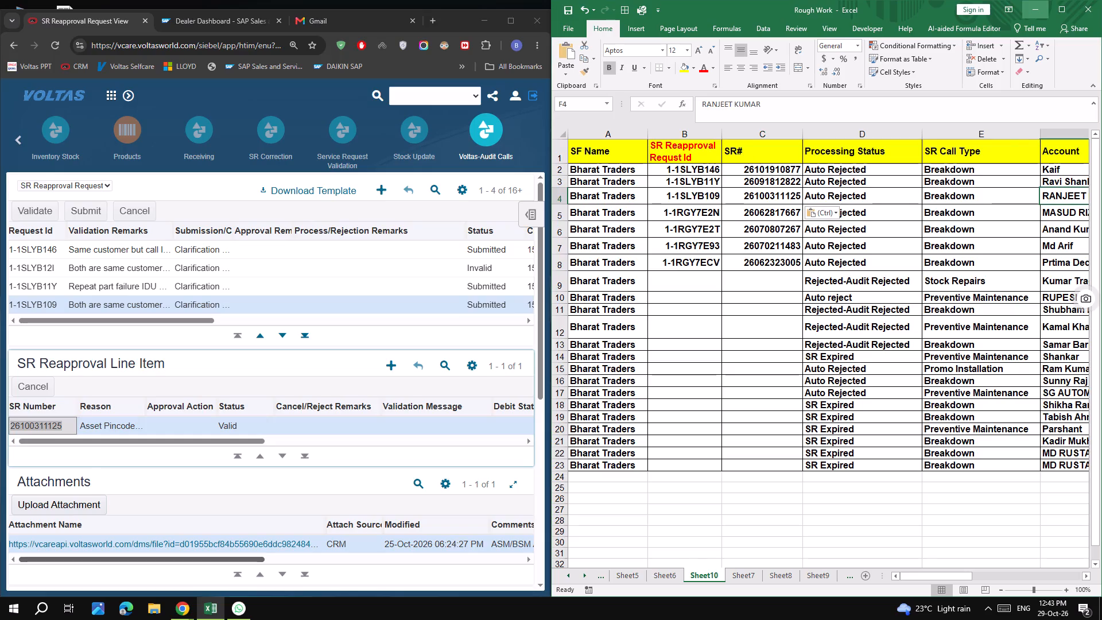
pyautogui.moveTo(956, 578); pyautogui.dragTo(1014, 568)
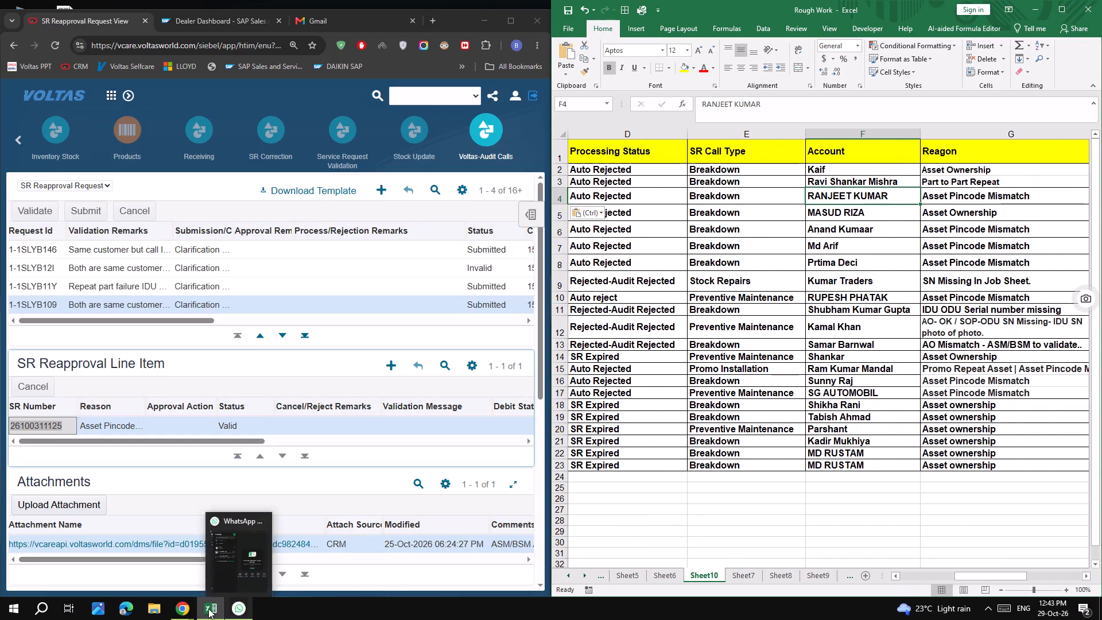
pyautogui.click(206, 609)
pyautogui.click(207, 601)
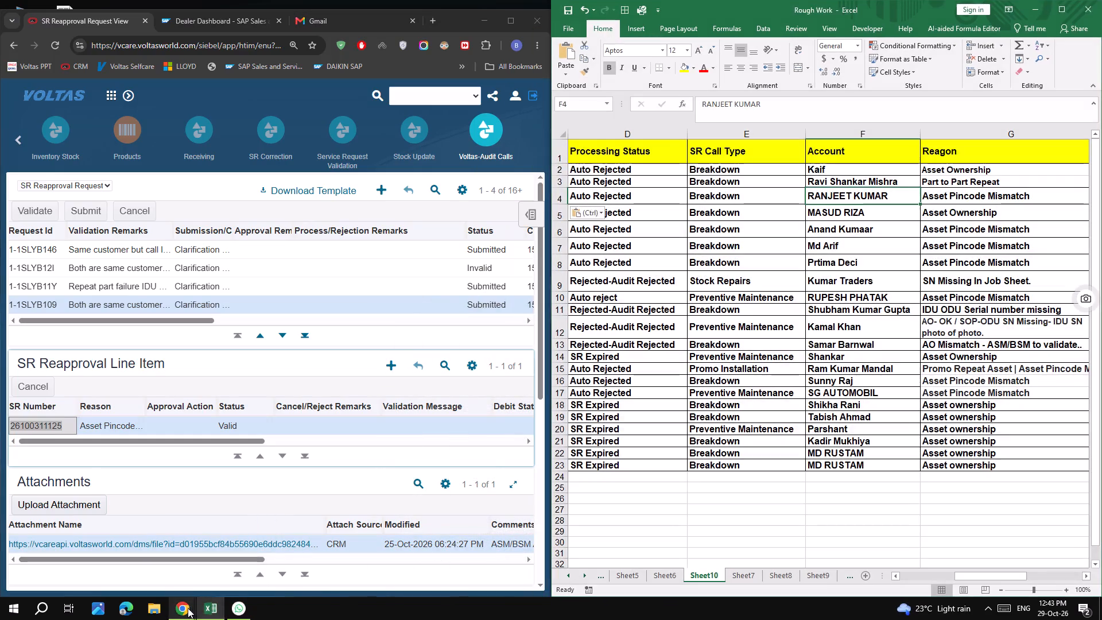
pyautogui.click(188, 608)
pyautogui.click(207, 575)
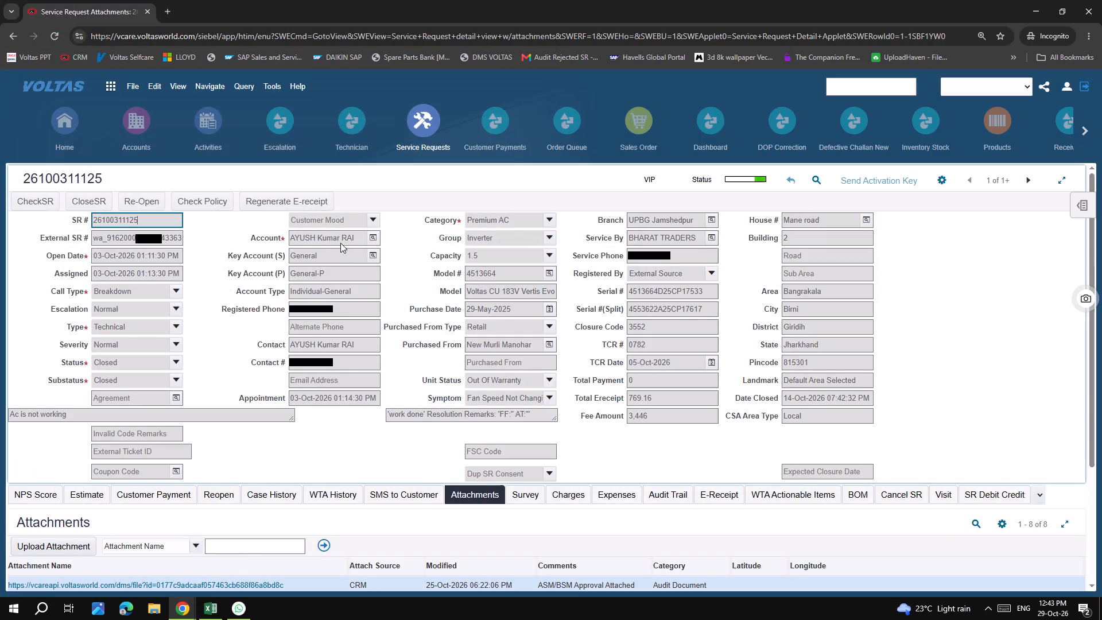
pyautogui.tripleClick(340, 243)
pyautogui.hotkey('ctrl', 'c')
pyautogui.hotkey('ctrl', 'c')
pyautogui.hotkey('ctrl', 'c')
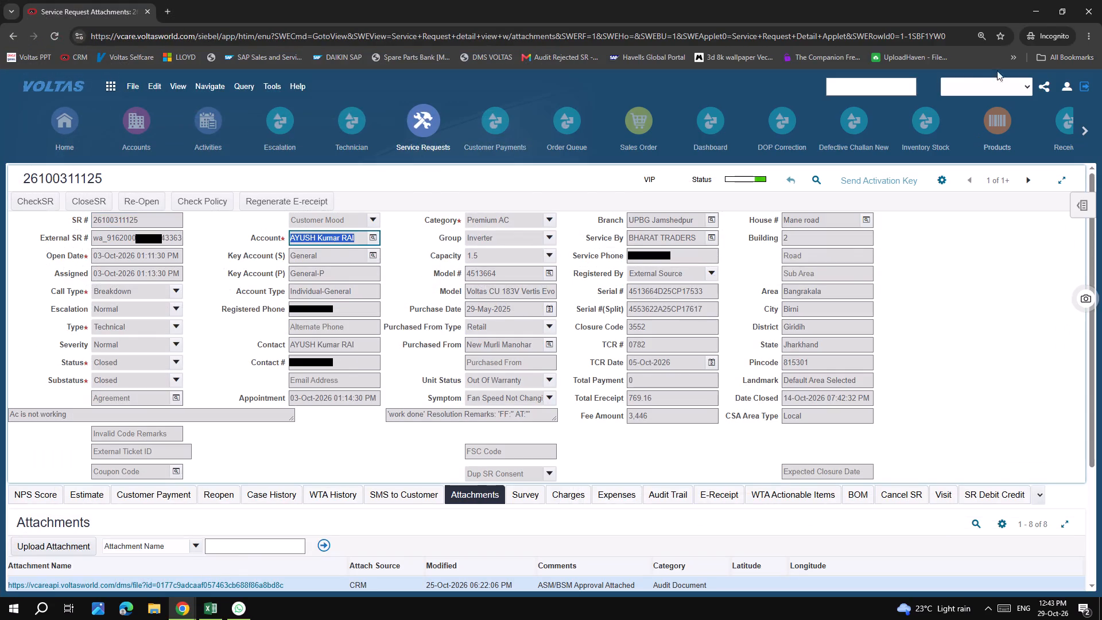
pyautogui.click(1041, 15)
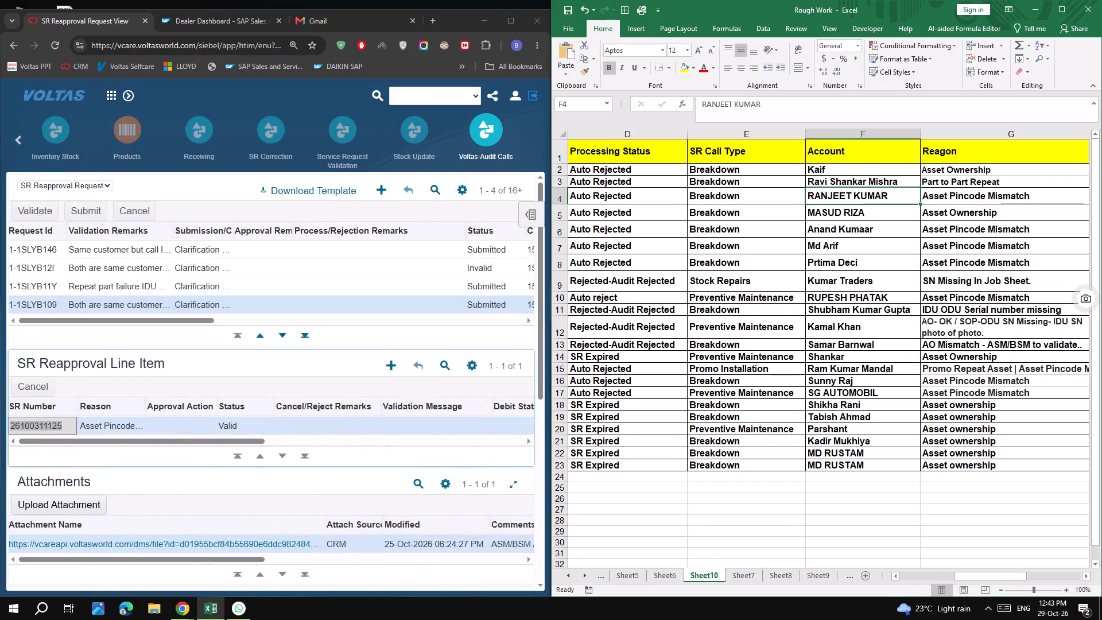
pyautogui.hotkey('ctrl', 'v')
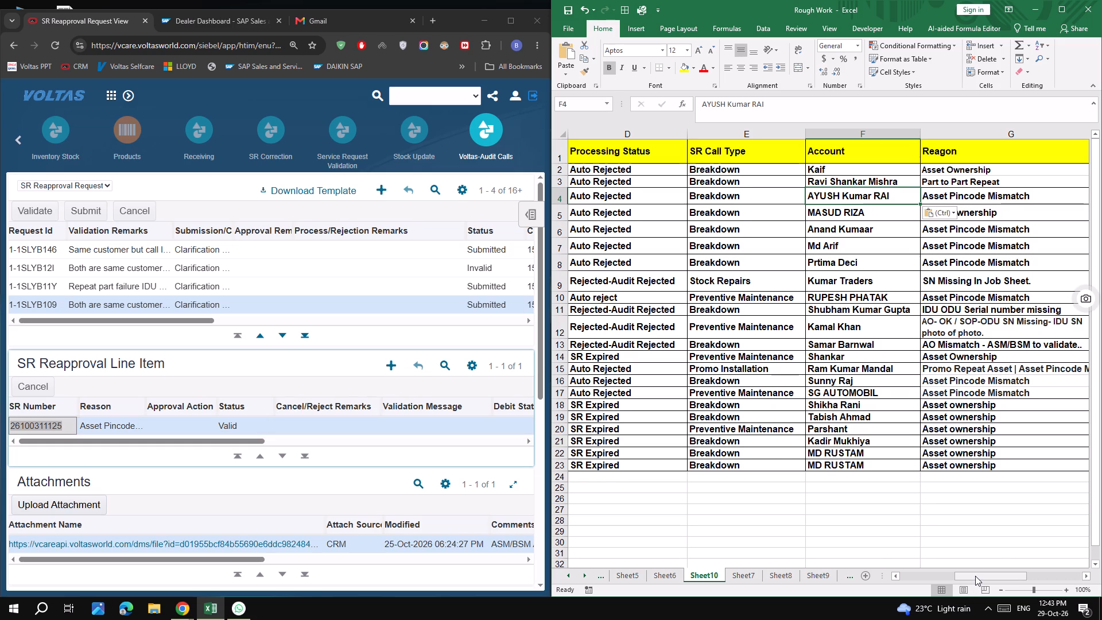
# Review row 4's entries across the sheet, including its reason, remarks and approval action.
pyautogui.moveTo(975, 576); pyautogui.dragTo(1016, 568)
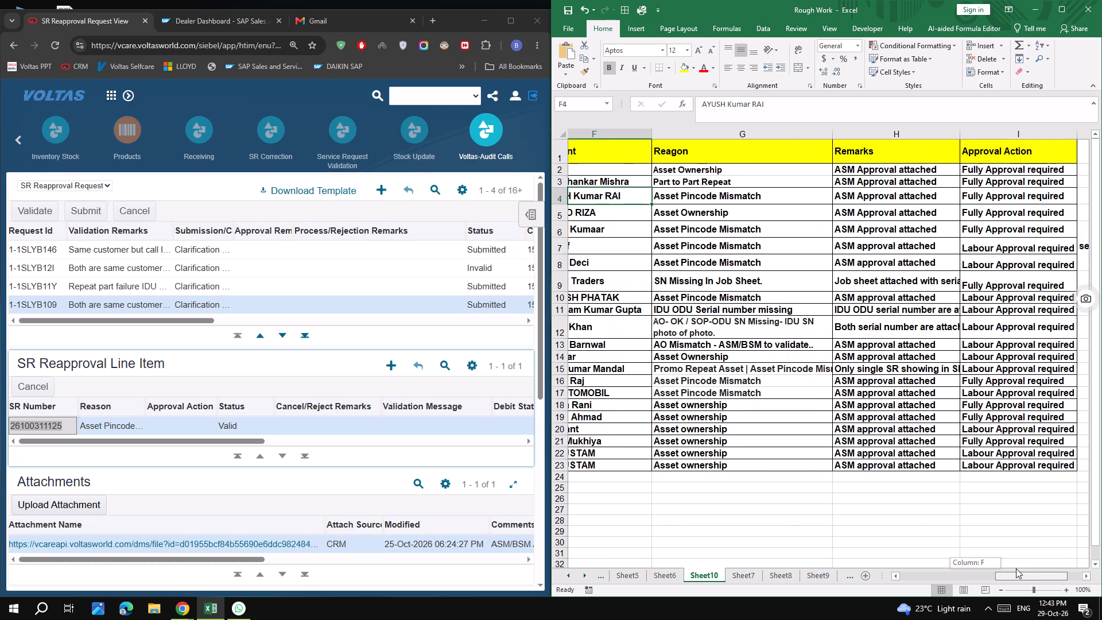
pyautogui.moveTo(1016, 568); pyautogui.dragTo(916, 567)
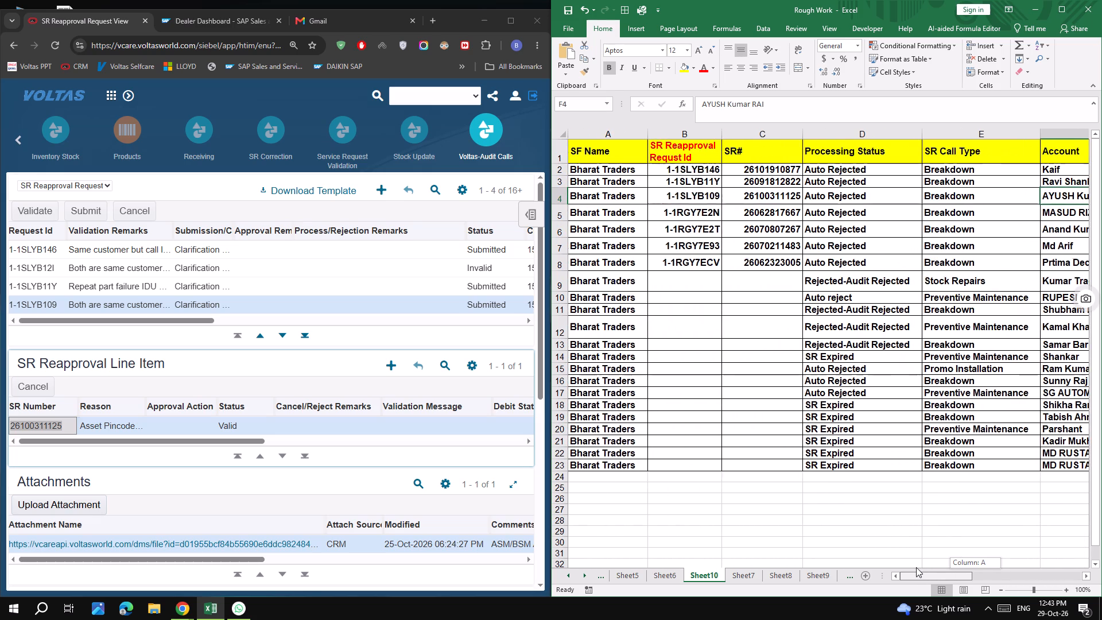
pyautogui.moveTo(916, 567); pyautogui.dragTo(1016, 560)
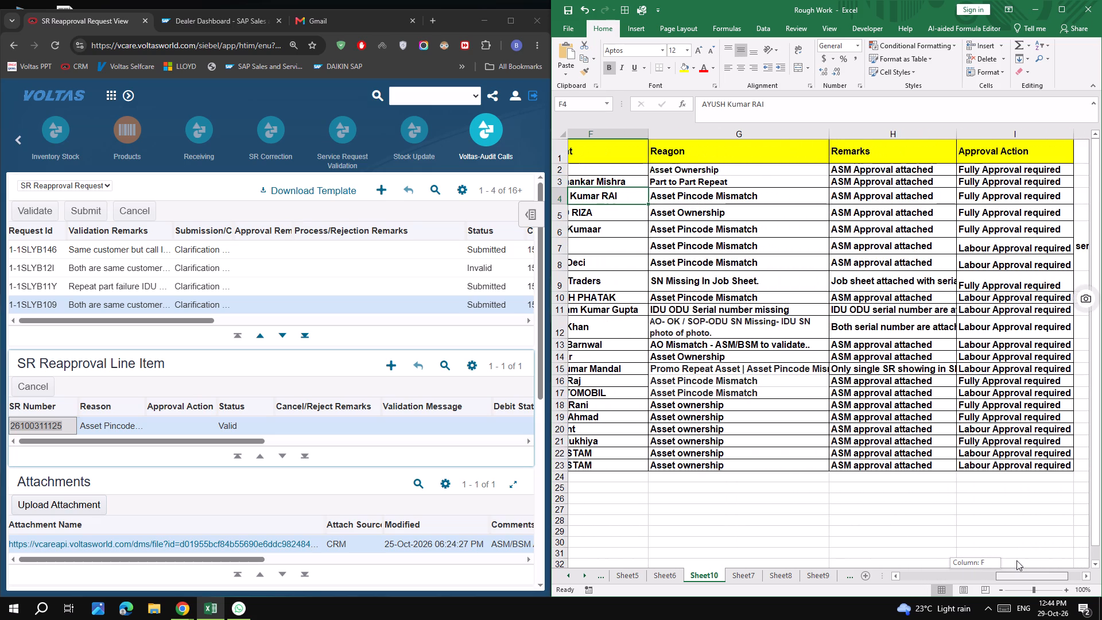
pyautogui.moveTo(1016, 560); pyautogui.dragTo(938, 561)
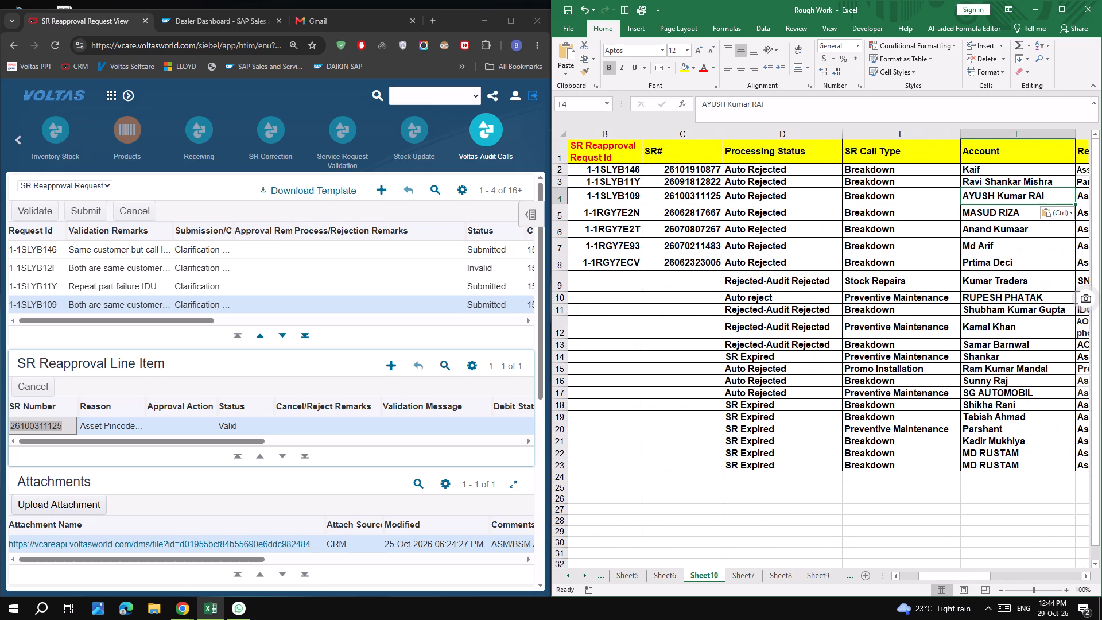
pyautogui.moveTo(977, 578); pyautogui.dragTo(930, 578)
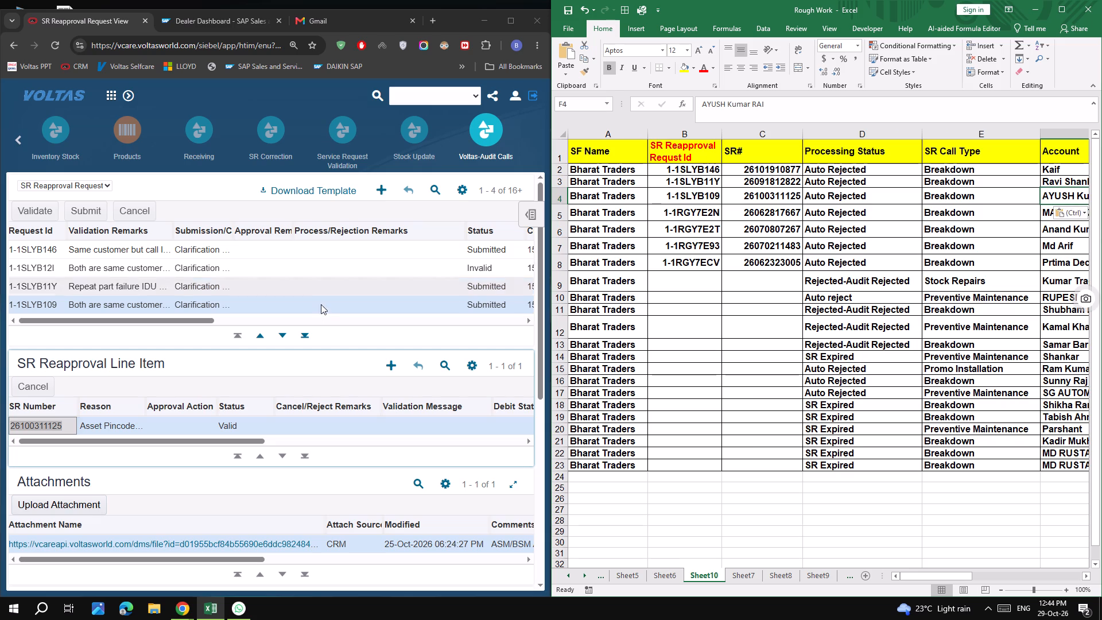
pyautogui.scroll(4, 416, 278)
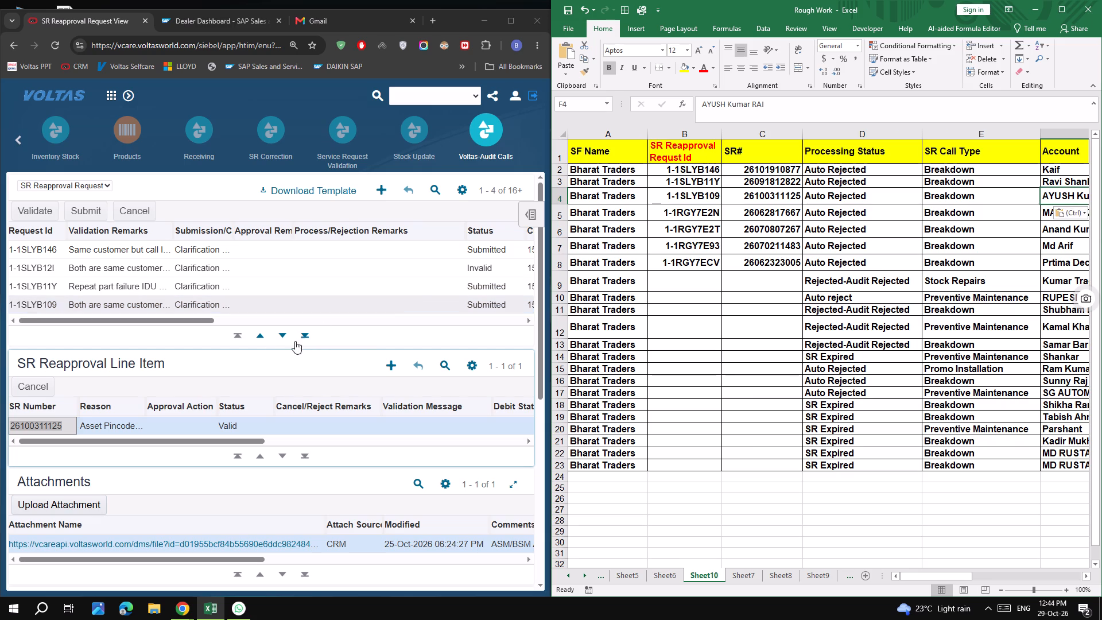
pyautogui.tripleClick(266, 339)
pyautogui.tripleClick(266, 339)
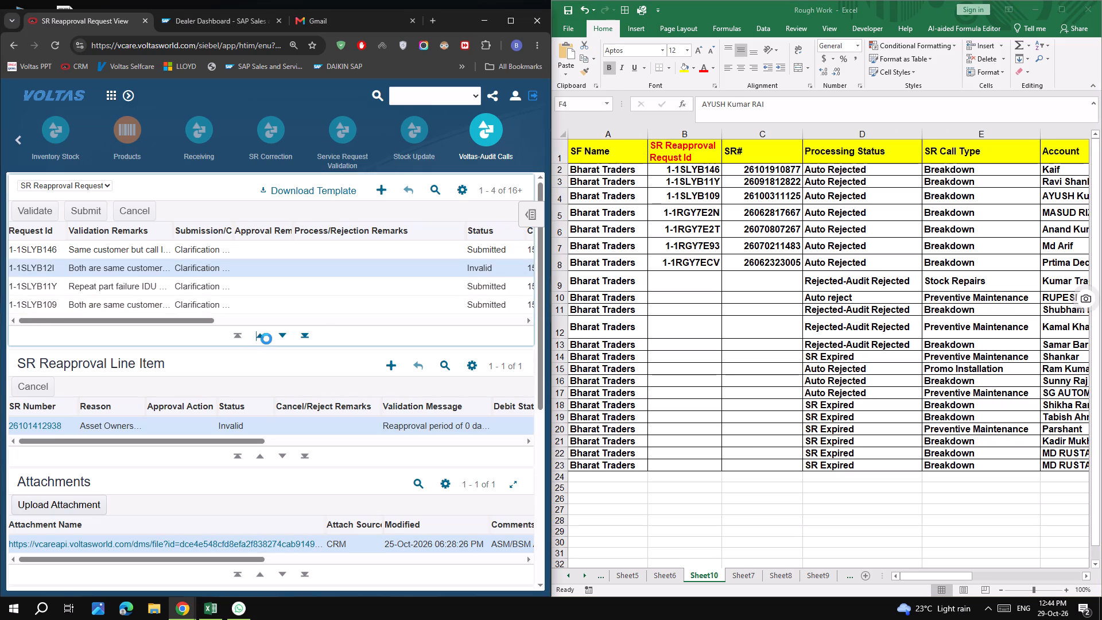
pyautogui.tripleClick(266, 339)
pyautogui.doubleClick(266, 339)
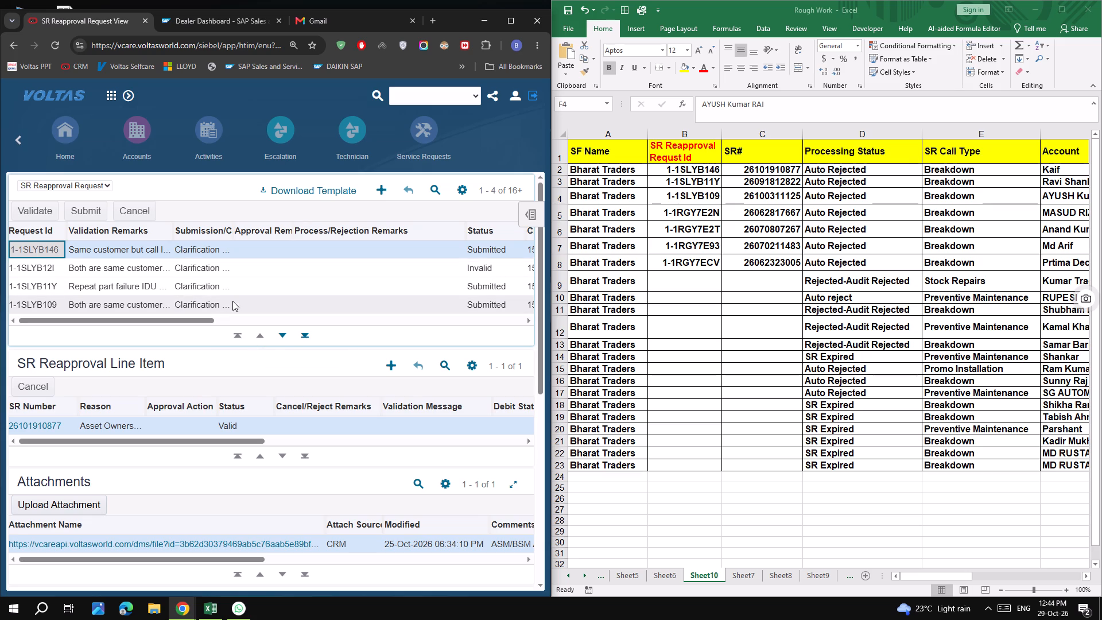
pyautogui.click(283, 339)
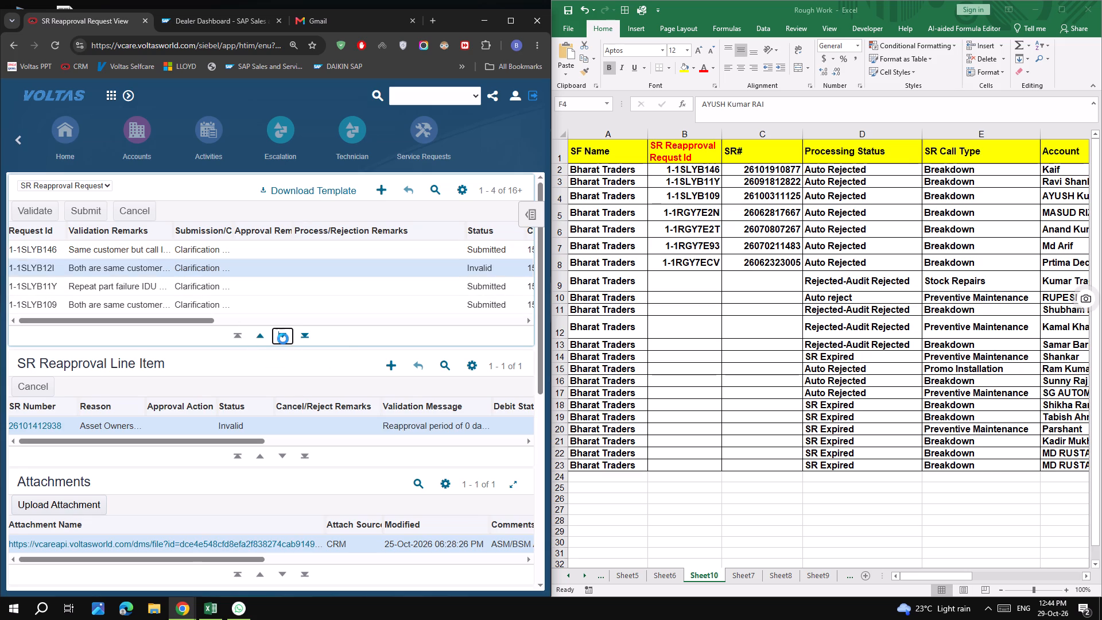
pyautogui.click(283, 339)
pyautogui.click(283, 339)
pyautogui.click(283, 339)
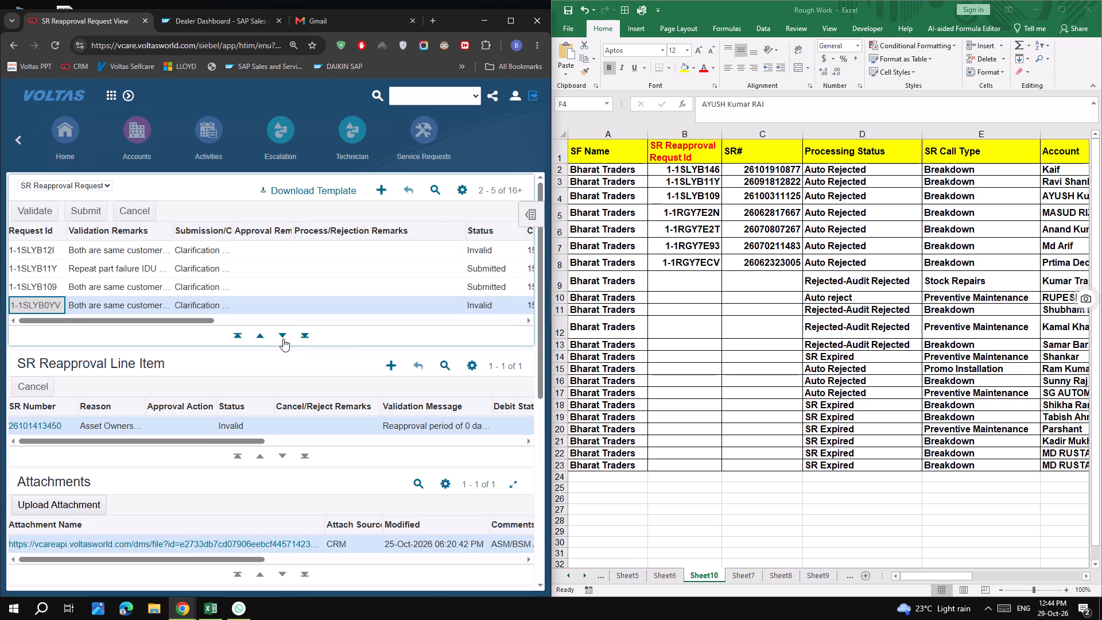
pyautogui.click(283, 339)
pyautogui.click(283, 339)
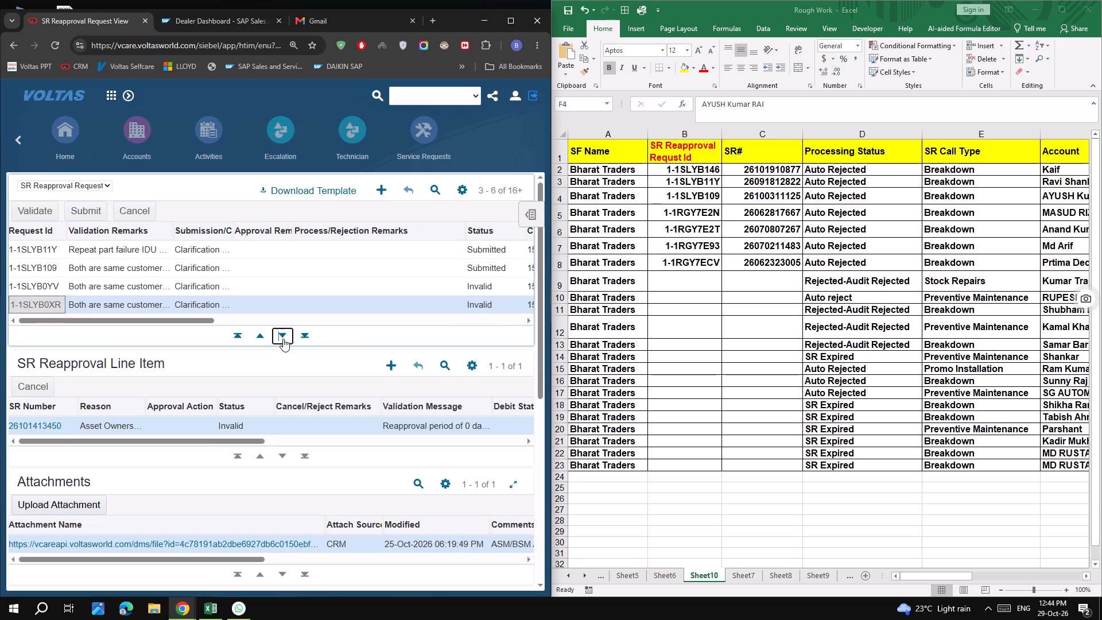
pyautogui.click(283, 339)
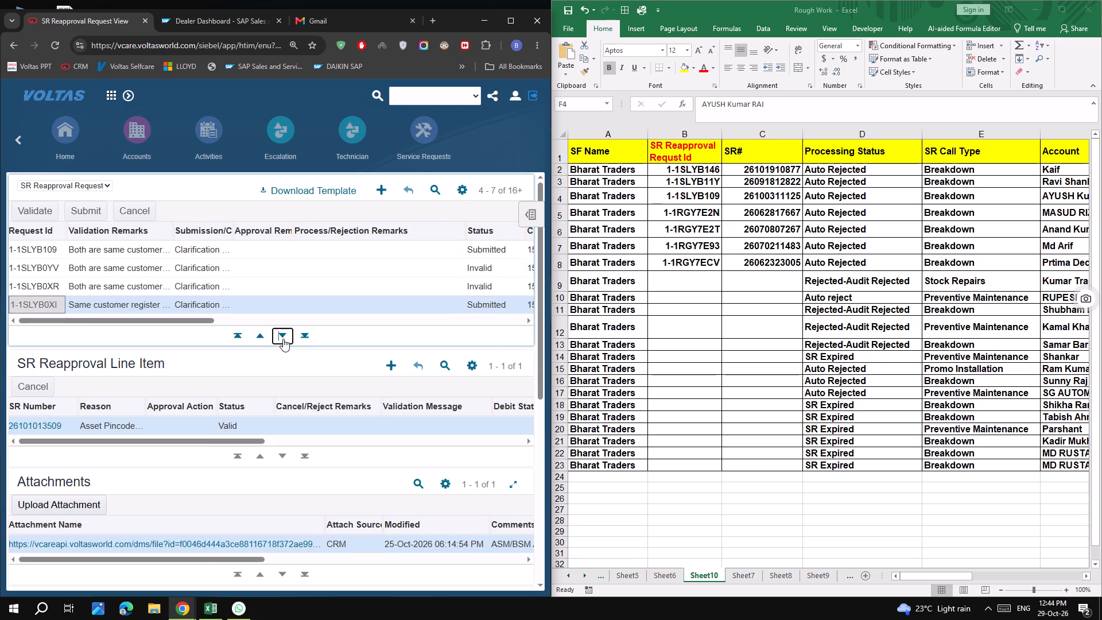
pyautogui.click(283, 339)
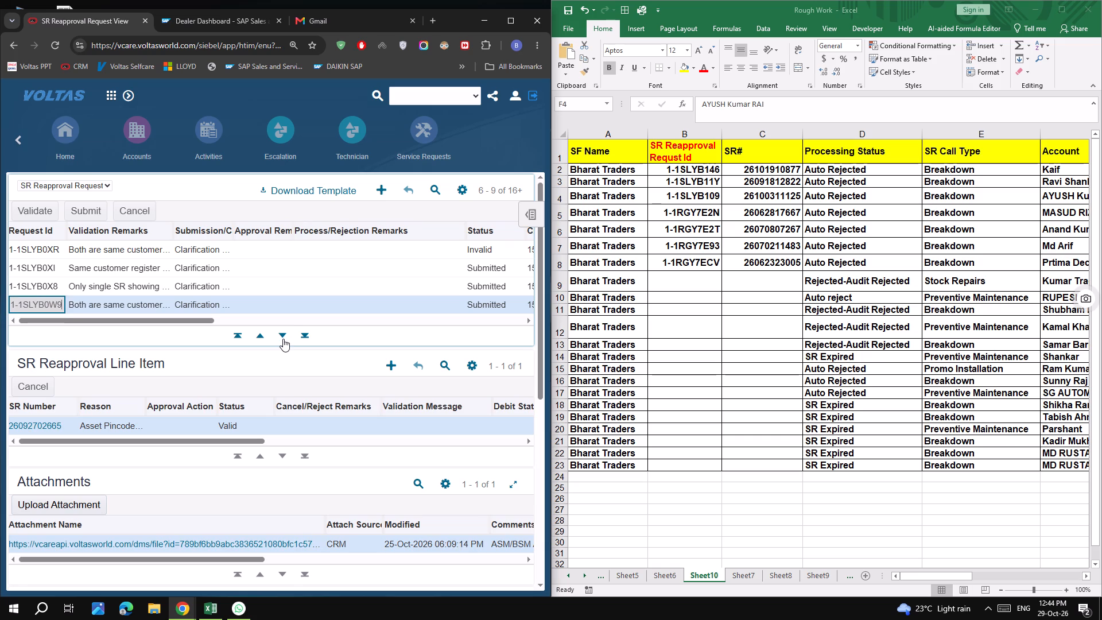
pyautogui.click(283, 339)
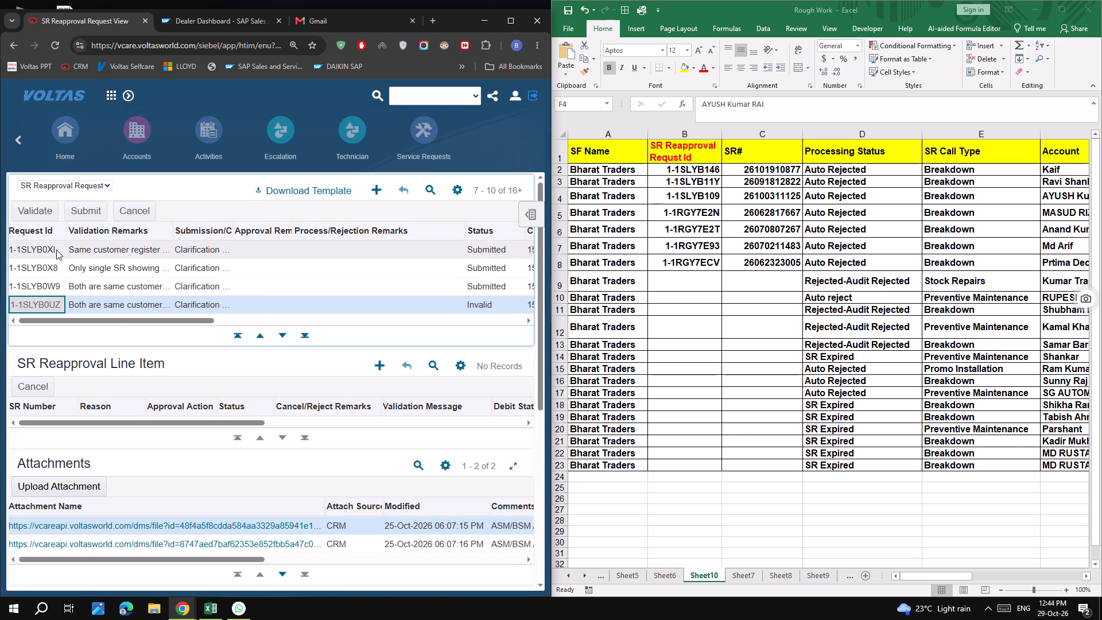
# Recheck the requests following 1-1SLYB109, comparing their validation remarks, statuses and SR line items.
pyautogui.click(134, 249)
pyautogui.click(260, 336)
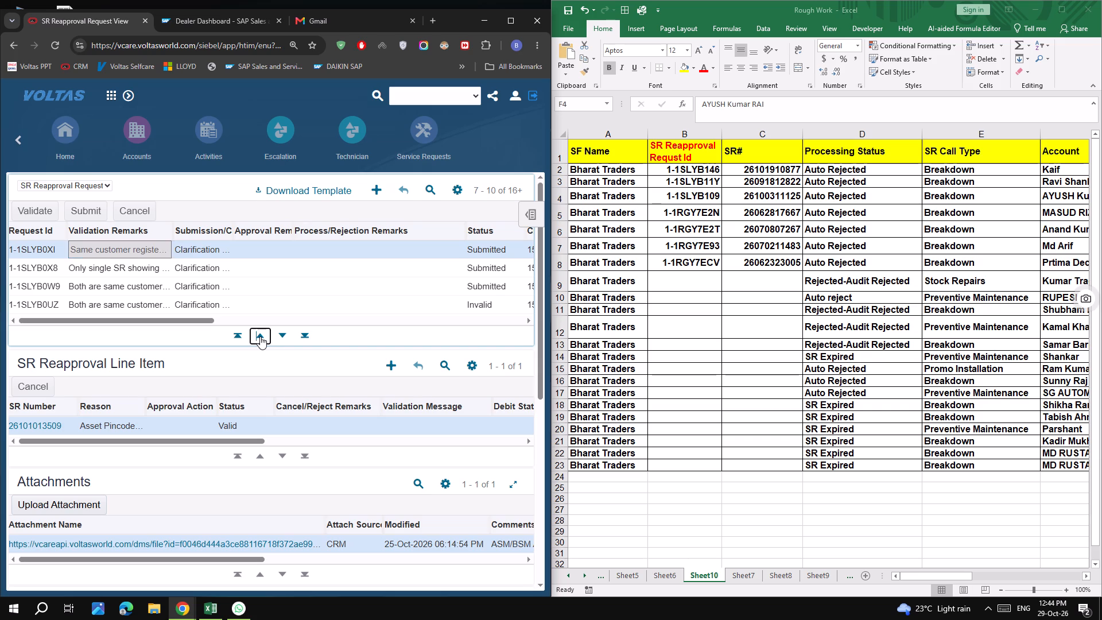
pyautogui.click(260, 336)
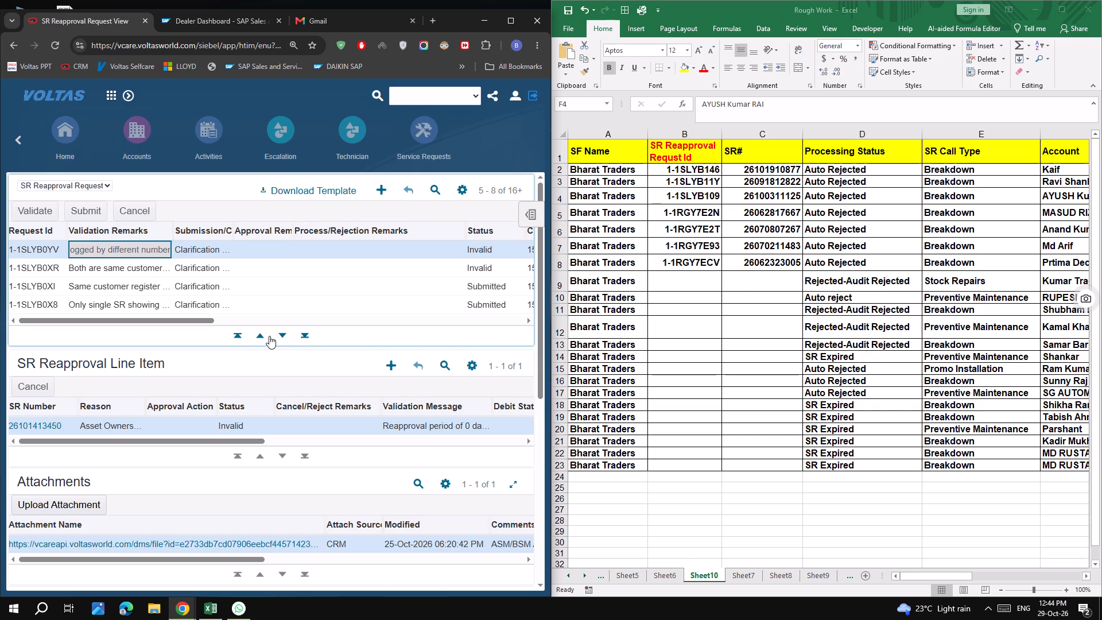
pyautogui.click(261, 339)
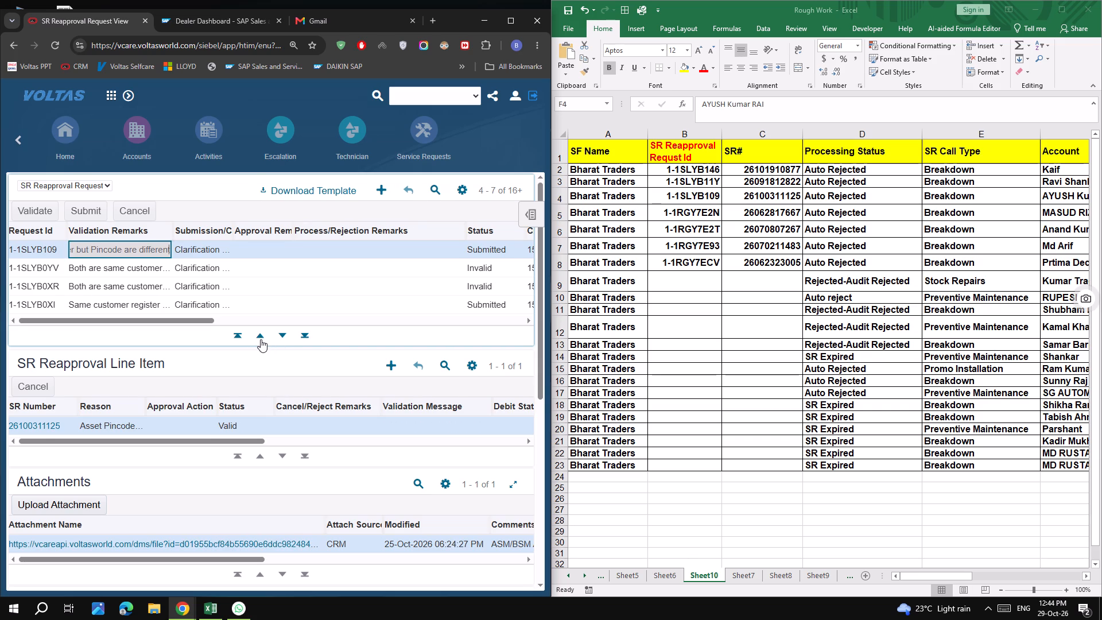
pyautogui.click(280, 336)
pyautogui.click(280, 336)
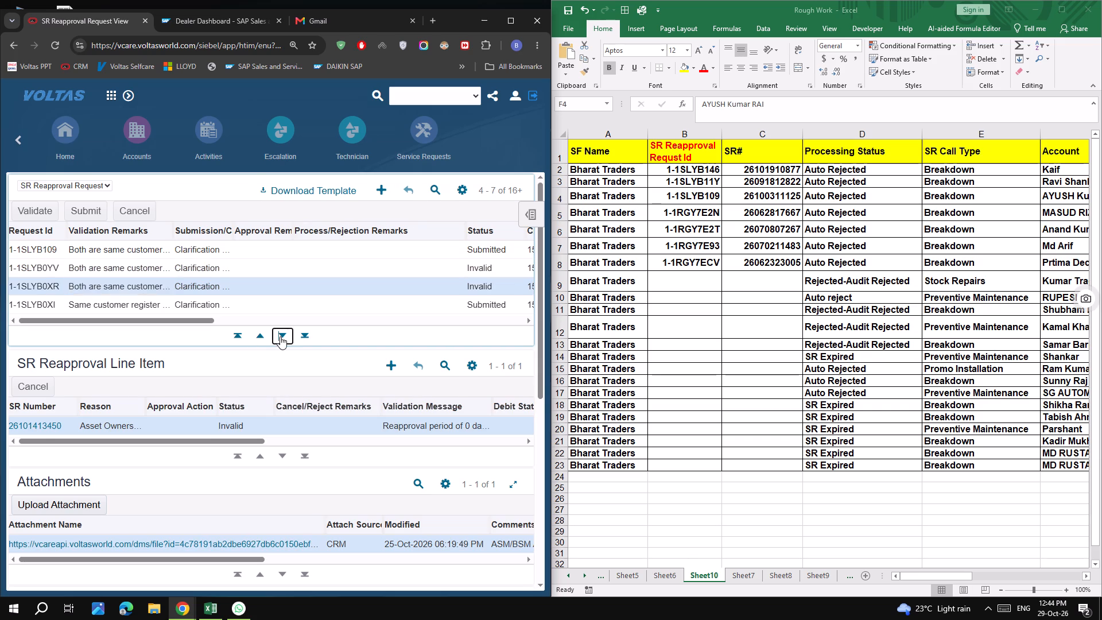
pyautogui.click(280, 336)
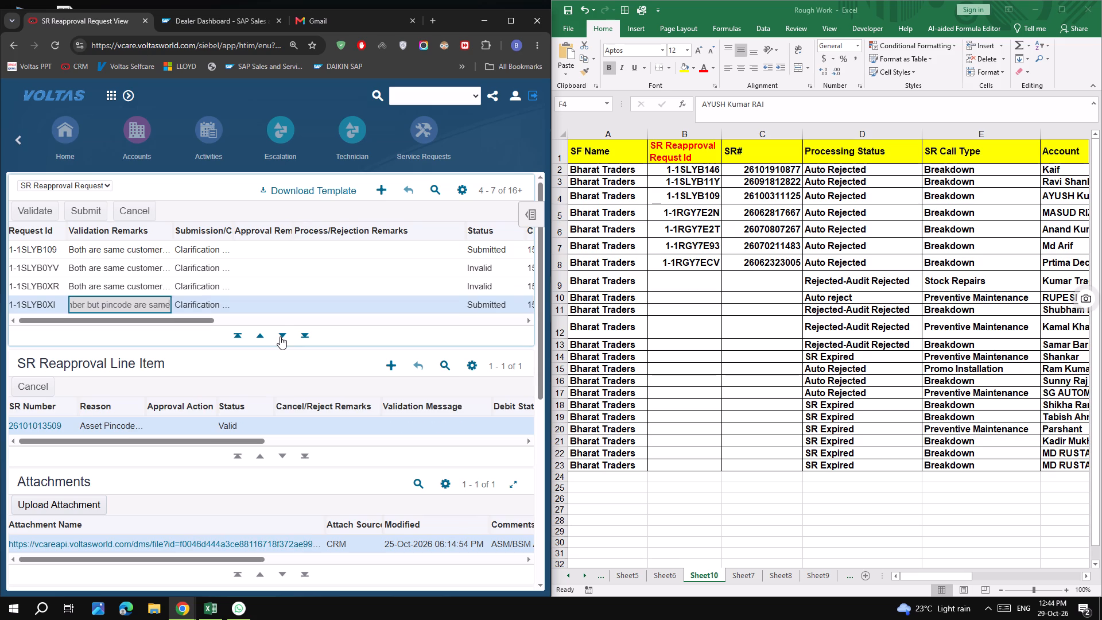
pyautogui.click(280, 336)
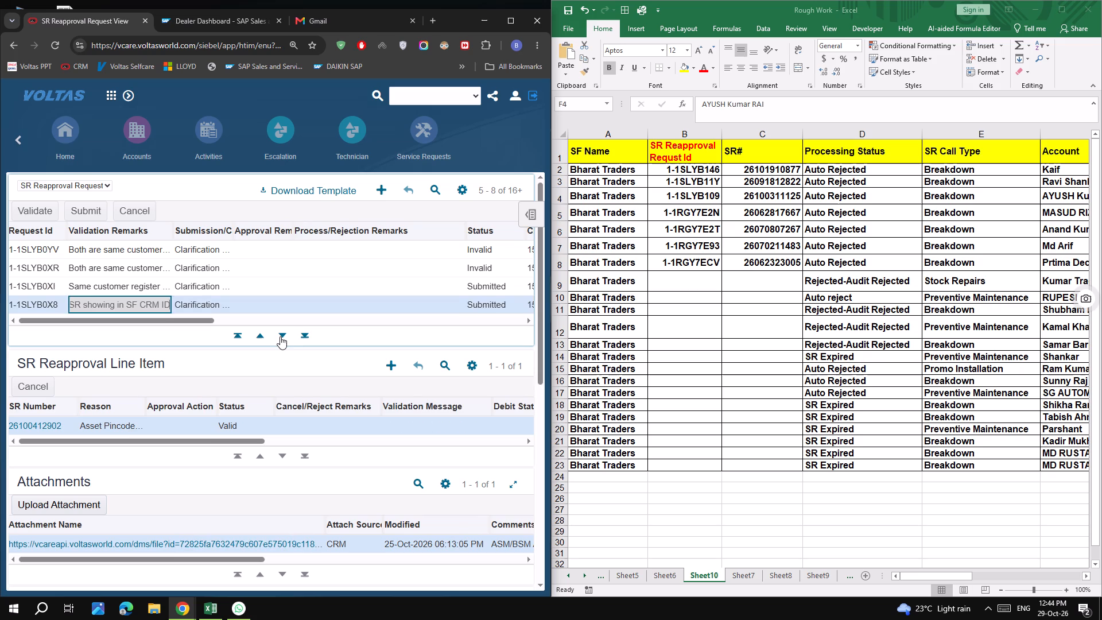
pyautogui.click(280, 336)
pyautogui.click(280, 336)
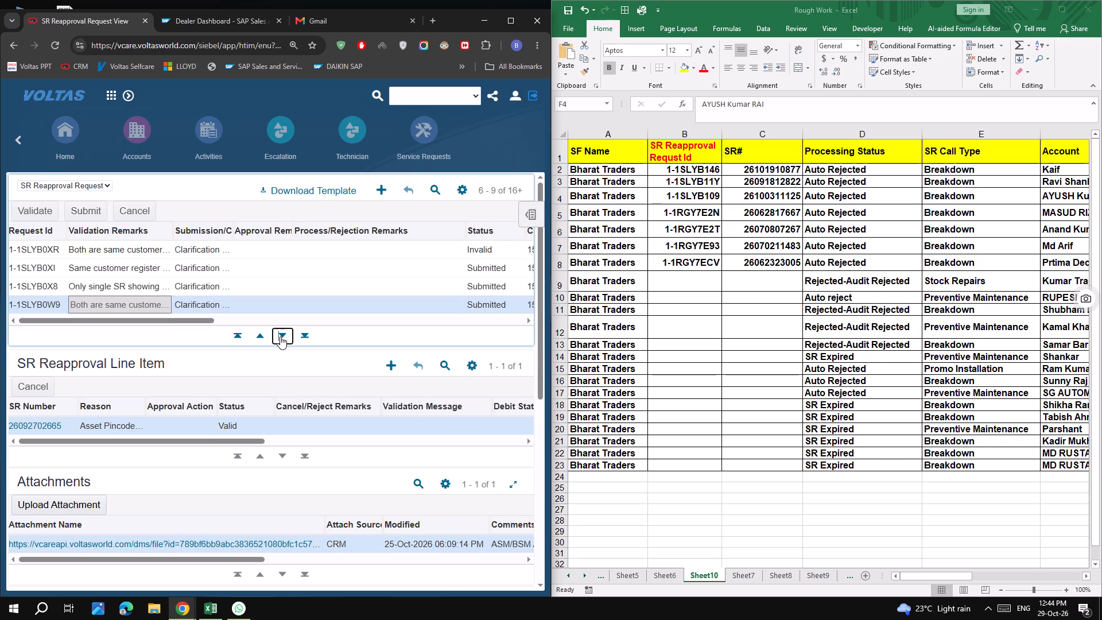
pyautogui.click(50, 249)
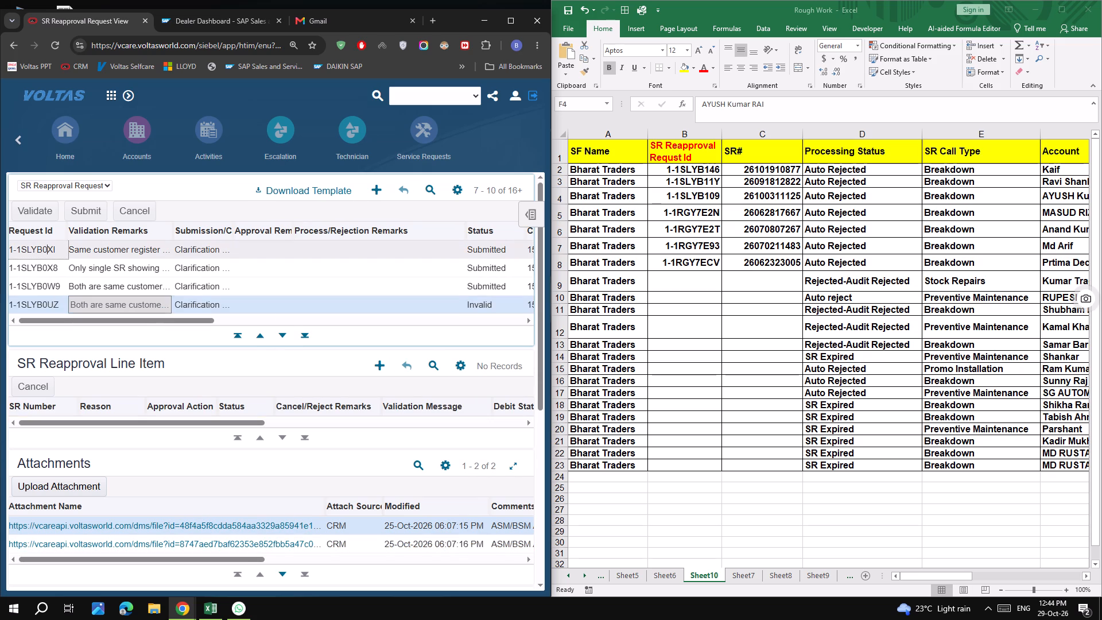
pyautogui.tripleClick(53, 251)
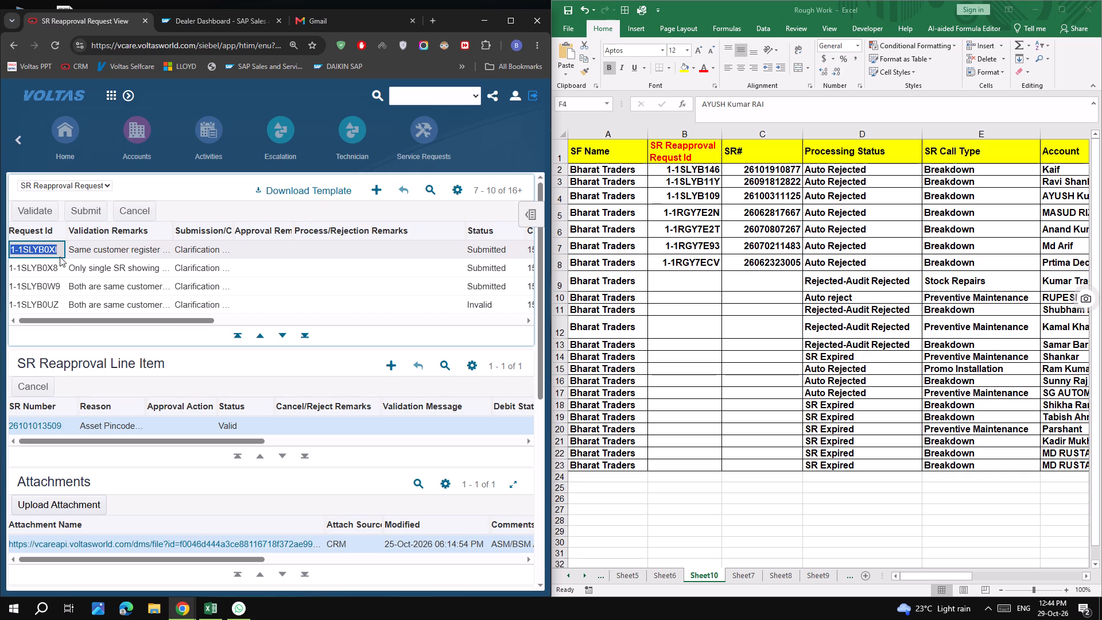
pyautogui.hotkey('ctrl', 'c')
pyautogui.hotkey('ctrl', 'c')
pyautogui.hotkey('ctrl', 'c')
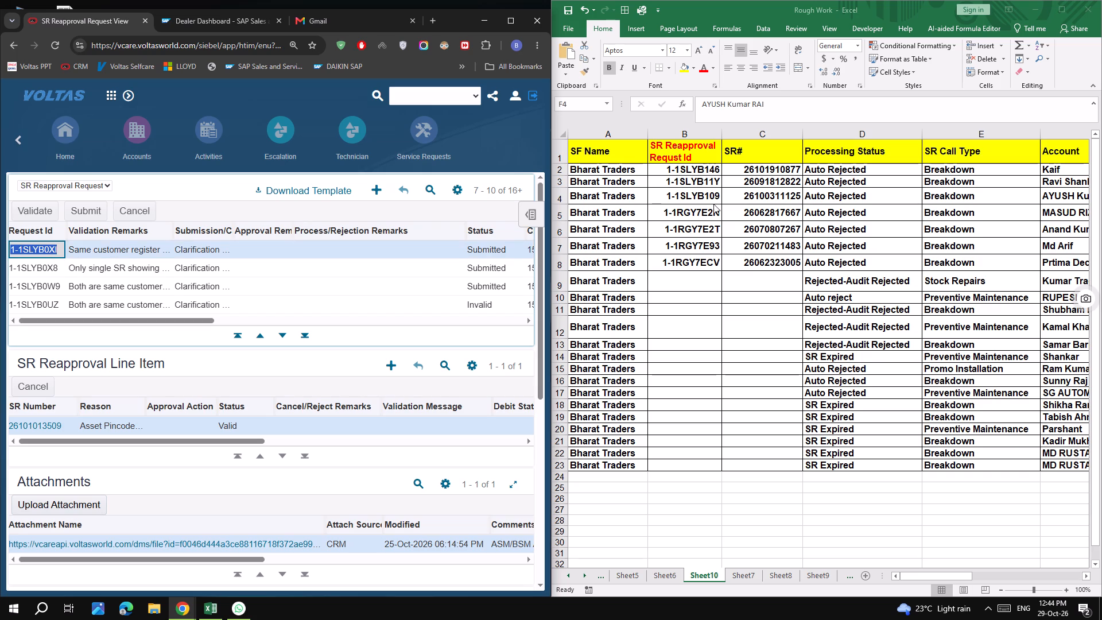
pyautogui.click(704, 214)
pyautogui.click(704, 214)
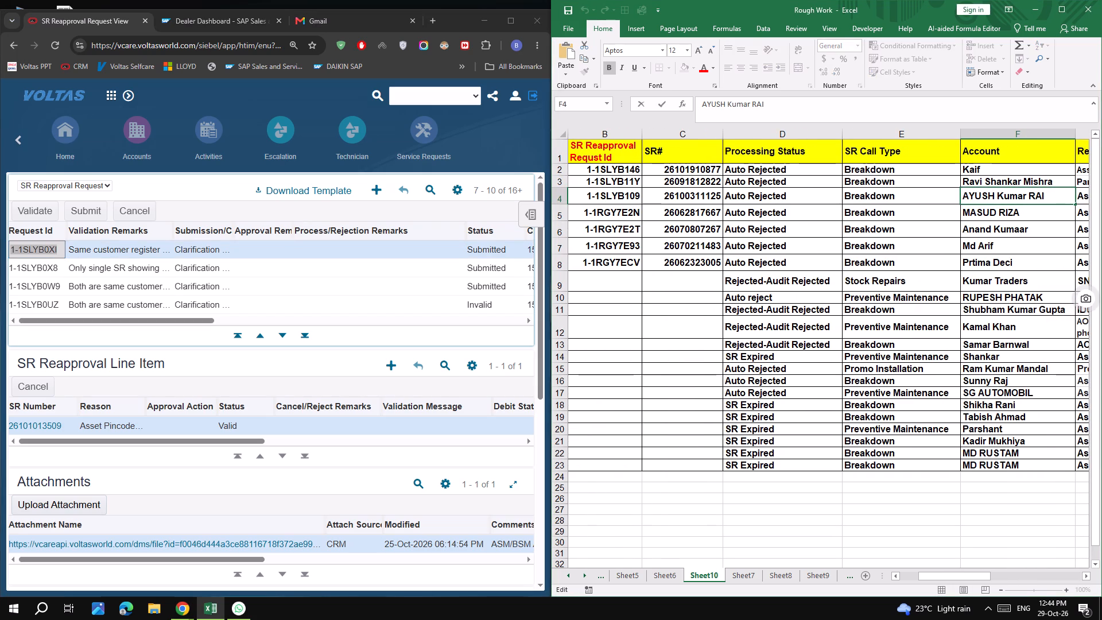
pyautogui.click(831, 223)
pyautogui.press('Left')
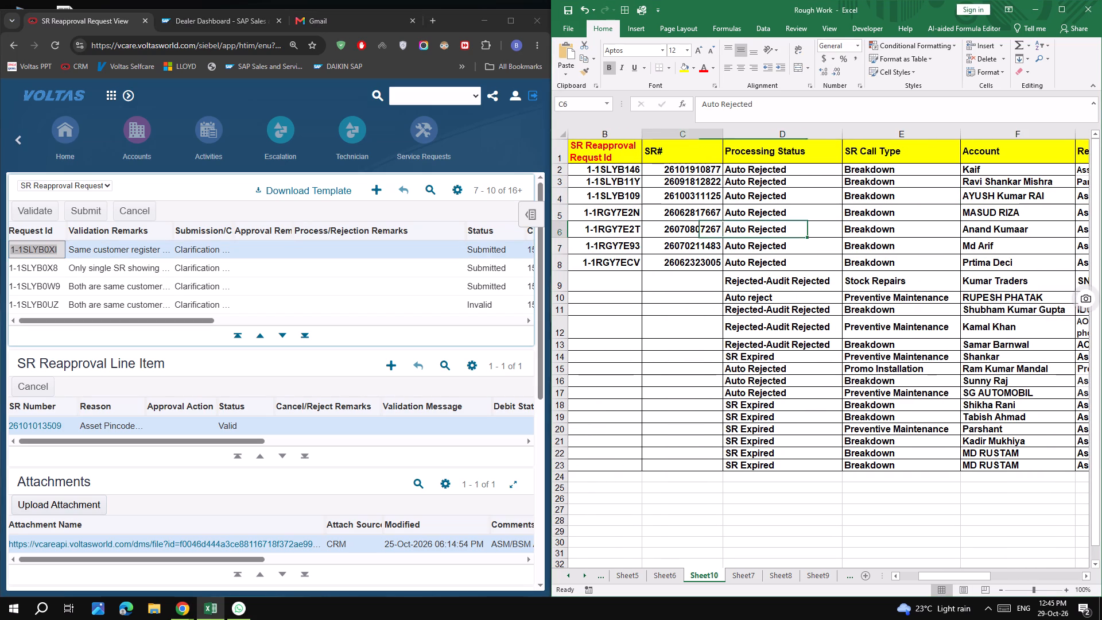
pyautogui.press('Left')
pyautogui.press('Left')
pyautogui.press('Left')
pyautogui.press('Left')
pyautogui.press('Left')
pyautogui.press('Right')
pyautogui.press('Up')
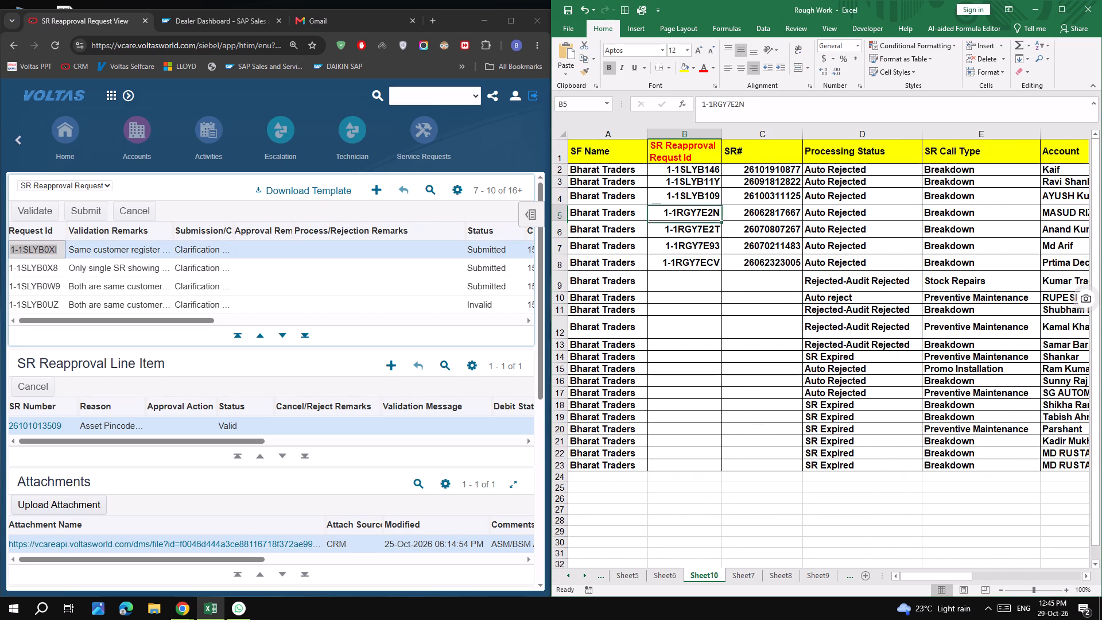
pyautogui.hotkey('ctrl', 'v')
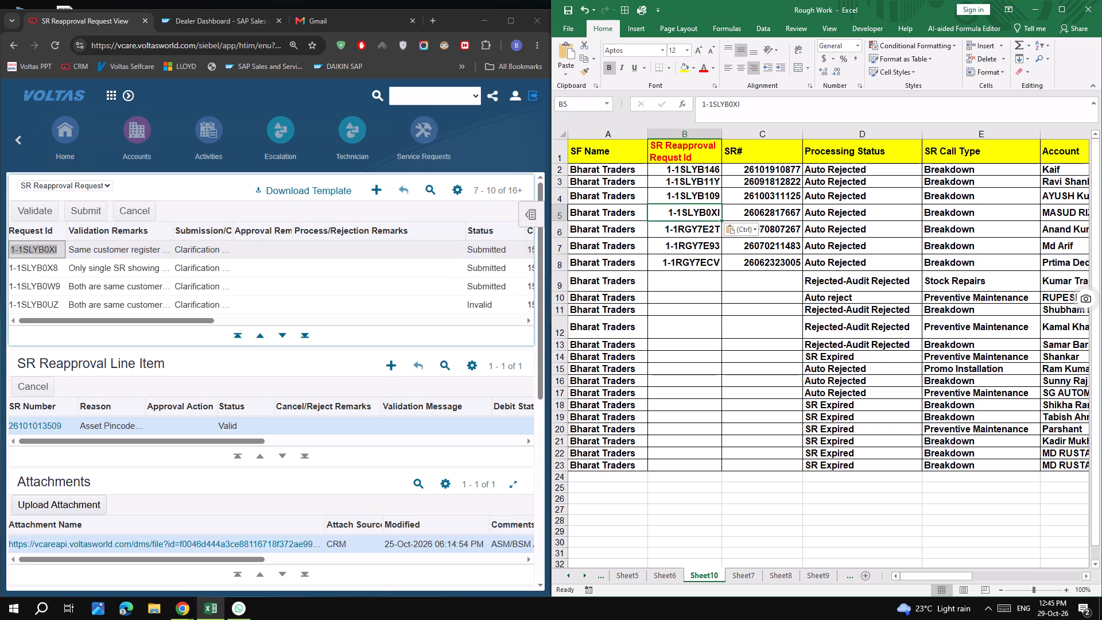
pyautogui.click(65, 424)
pyautogui.hotkey('ctrl', 'c')
pyautogui.hotkey('ctrl', 'c')
pyautogui.hotkey('ctrl', 'c')
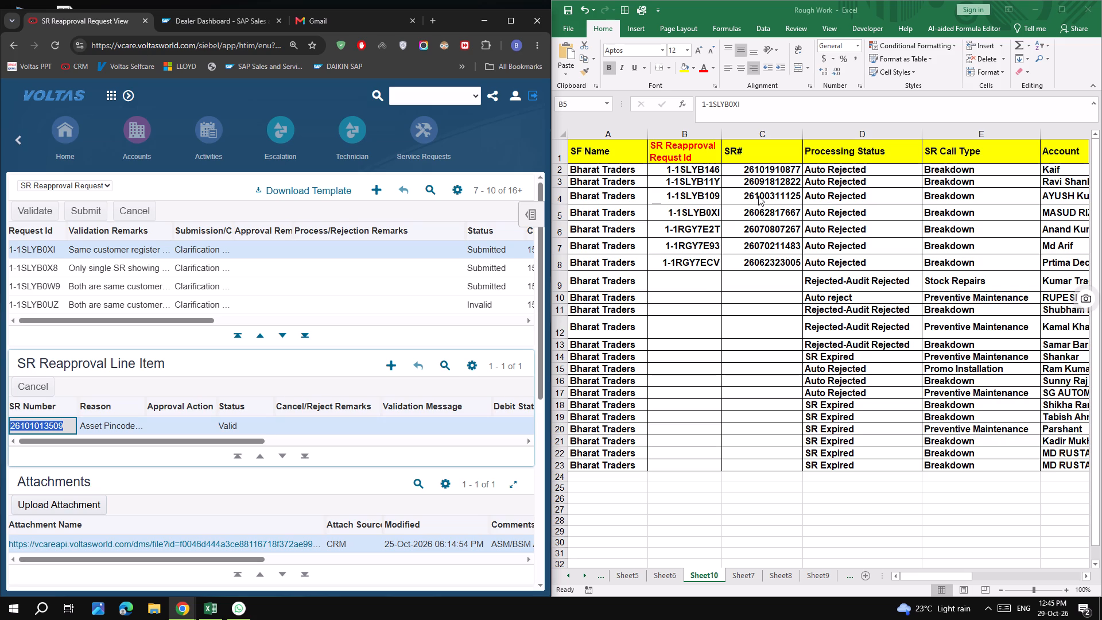
pyautogui.click(762, 215)
pyautogui.click(762, 215)
pyautogui.click(762, 215)
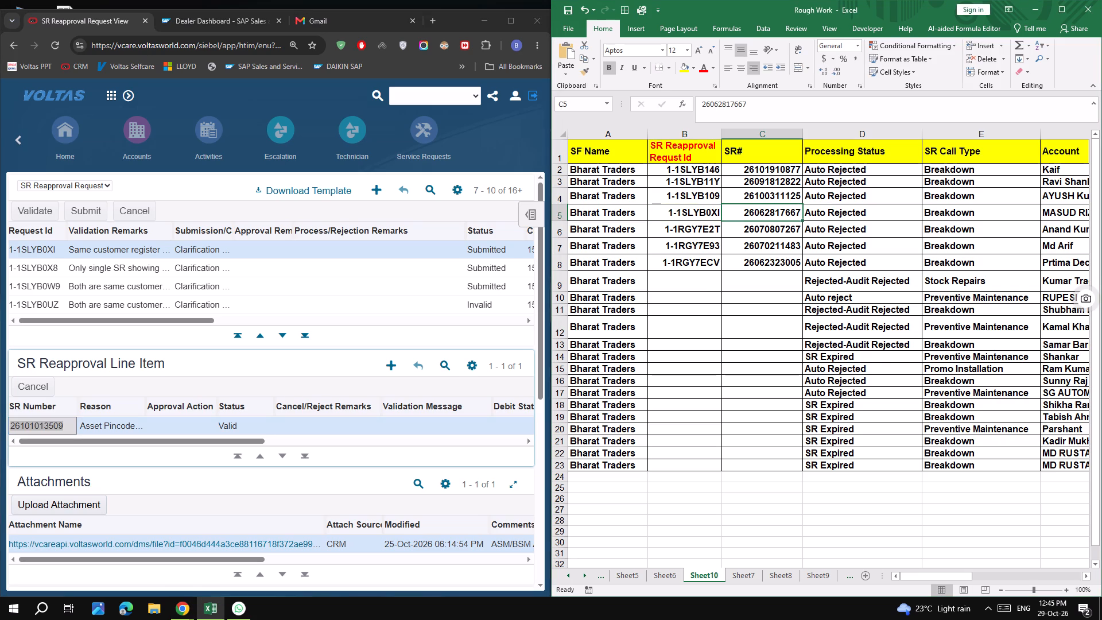
pyautogui.hotkey('ctrl', 'v')
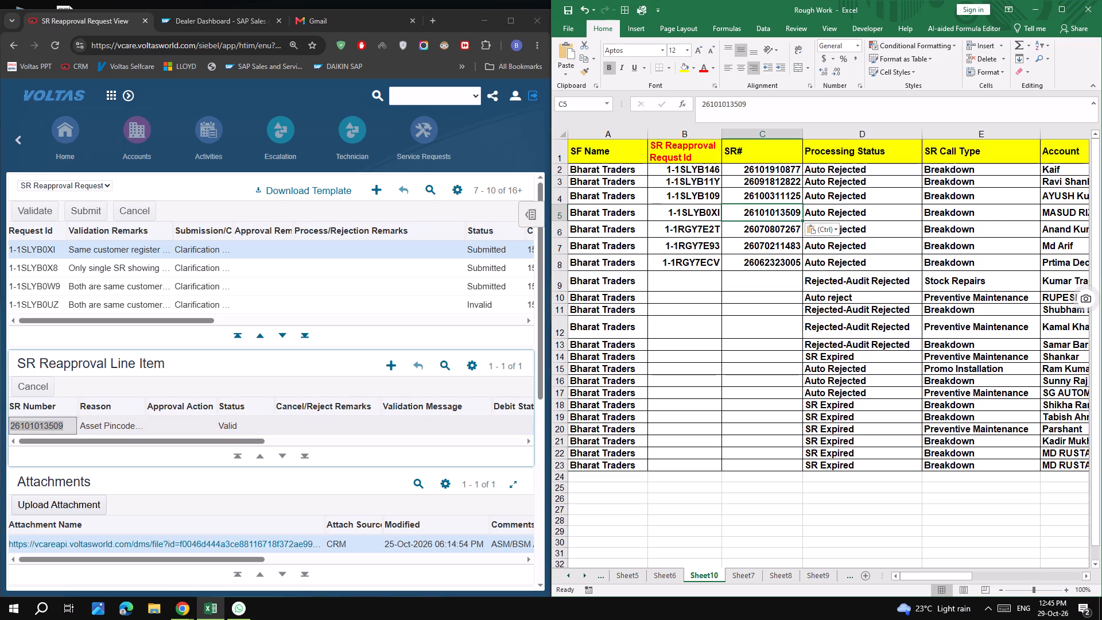
pyautogui.moveTo(219, 441); pyautogui.dragTo(311, 437)
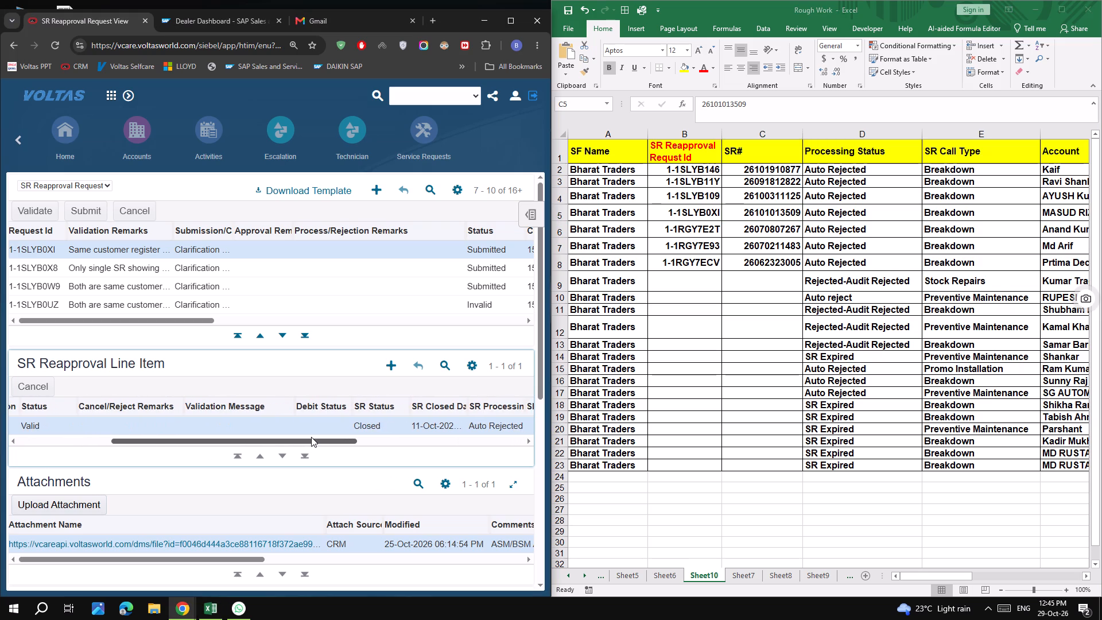
pyautogui.moveTo(311, 437); pyautogui.dragTo(203, 435)
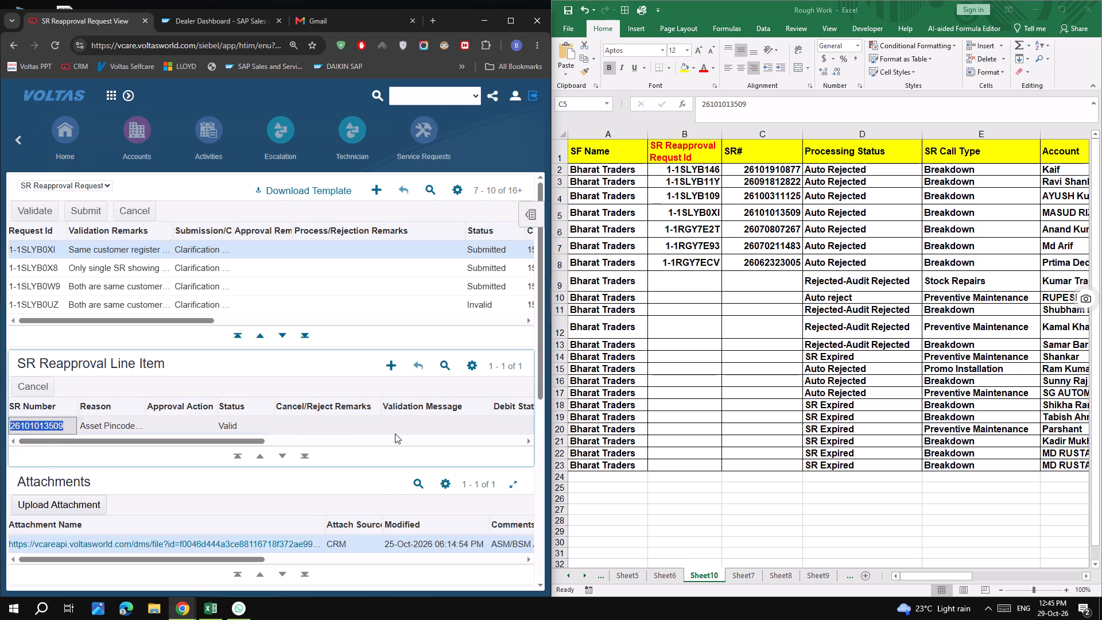
pyautogui.click(183, 606)
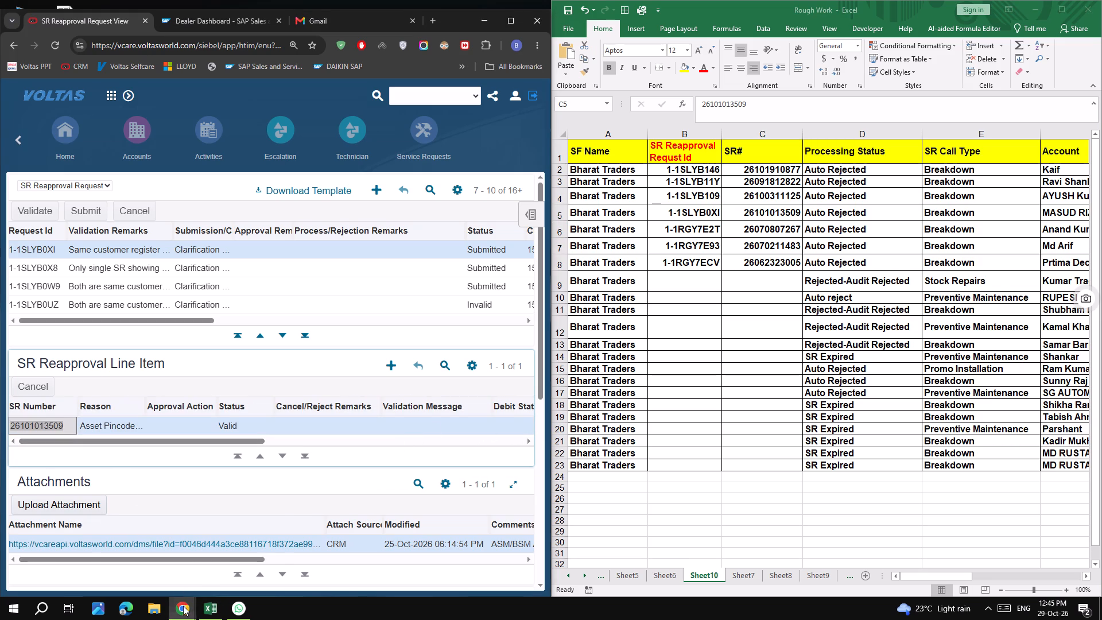
pyautogui.click(224, 563)
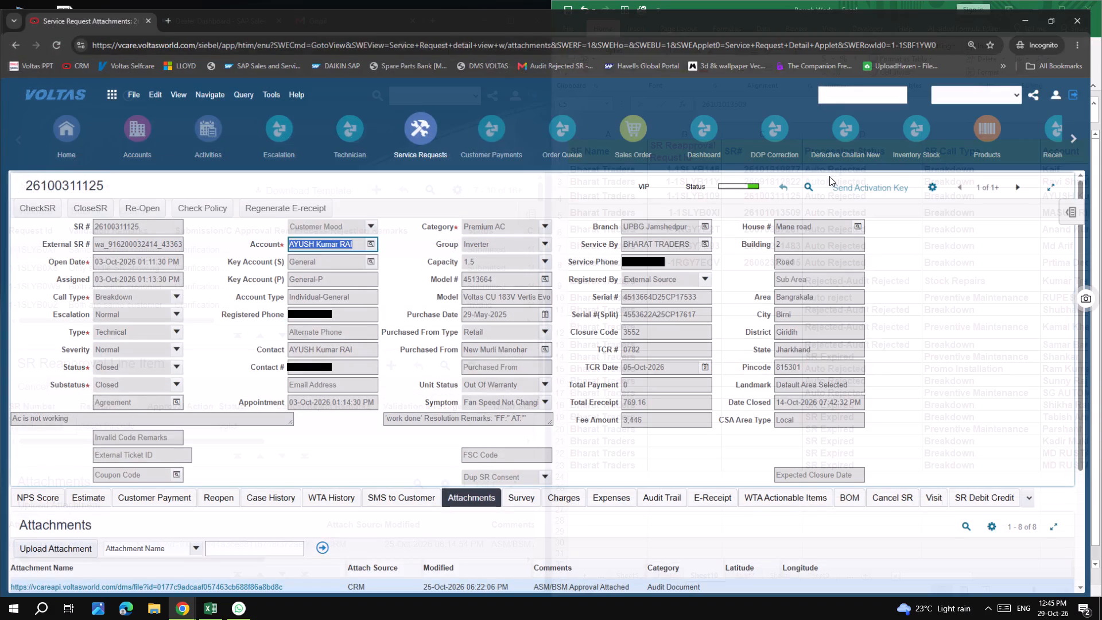
pyautogui.click(818, 181)
pyautogui.hotkey('ctrl', 'v')
pyautogui.press('Return')
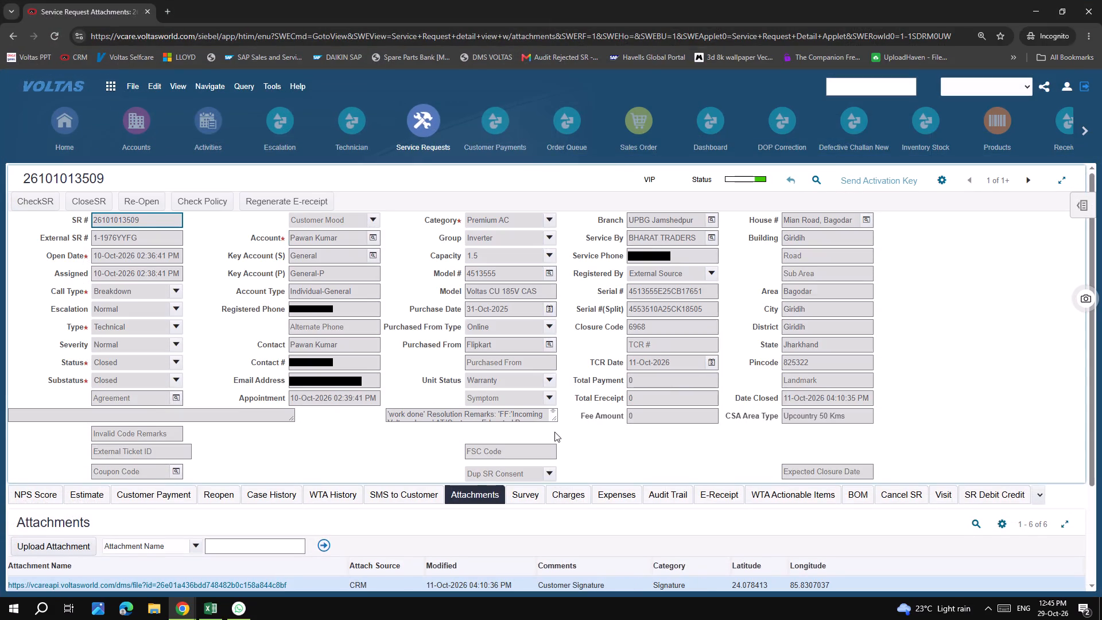
pyautogui.moveTo(554, 420); pyautogui.dragTo(563, 436)
pyautogui.click(1040, 16)
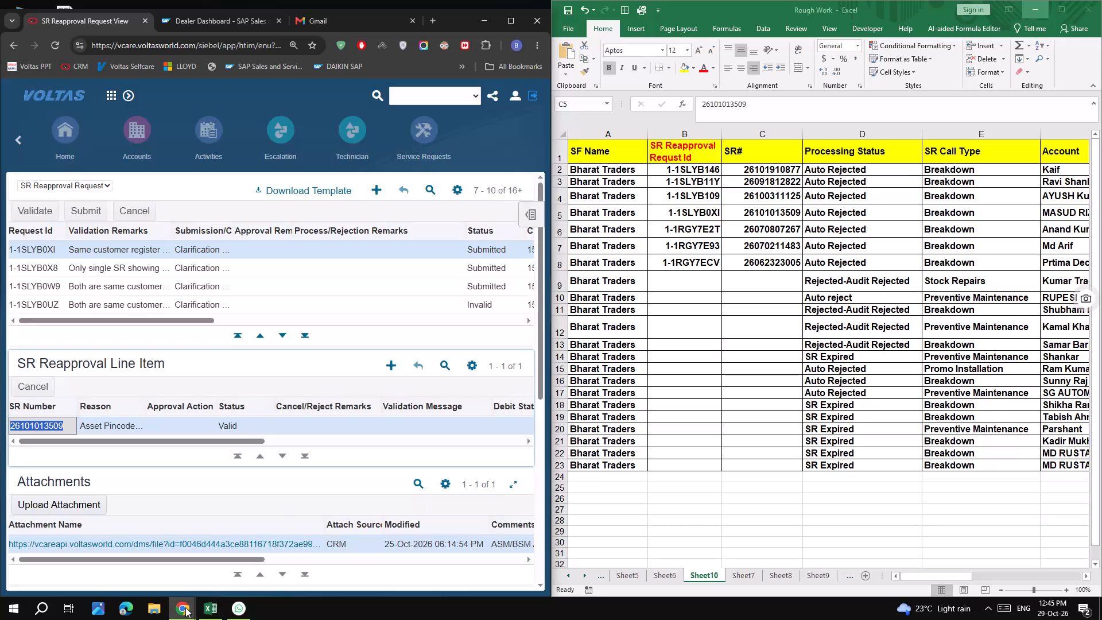
pyautogui.click(211, 551)
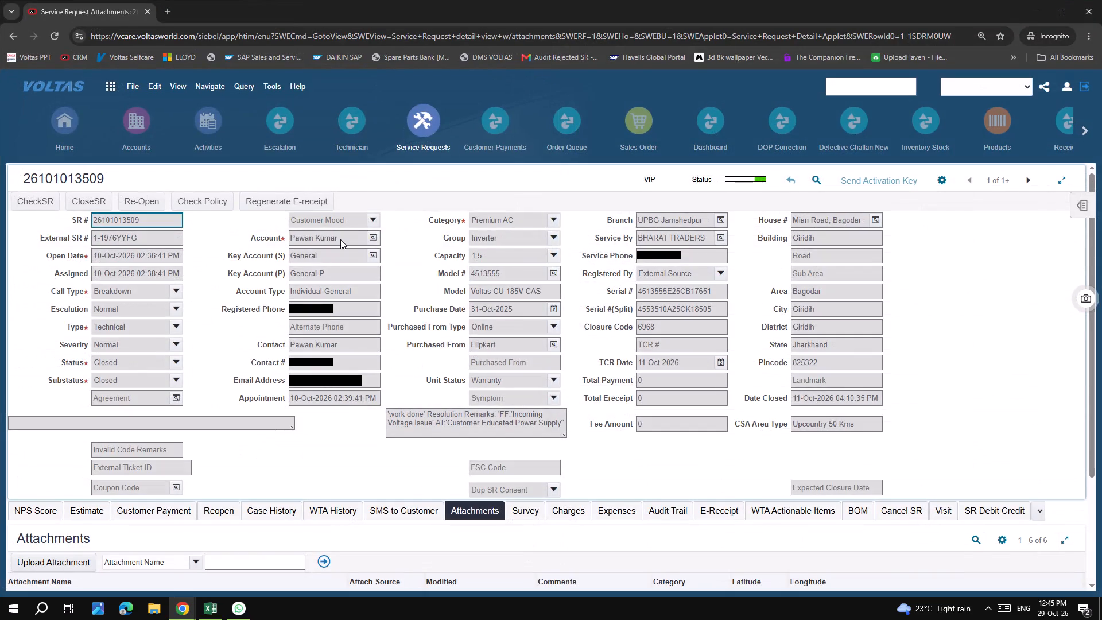
pyautogui.tripleClick(341, 239)
pyautogui.hotkey('ctrl', 'c')
pyautogui.hotkey('ctrl', 'c')
pyautogui.hotkey('ctrl', 'c')
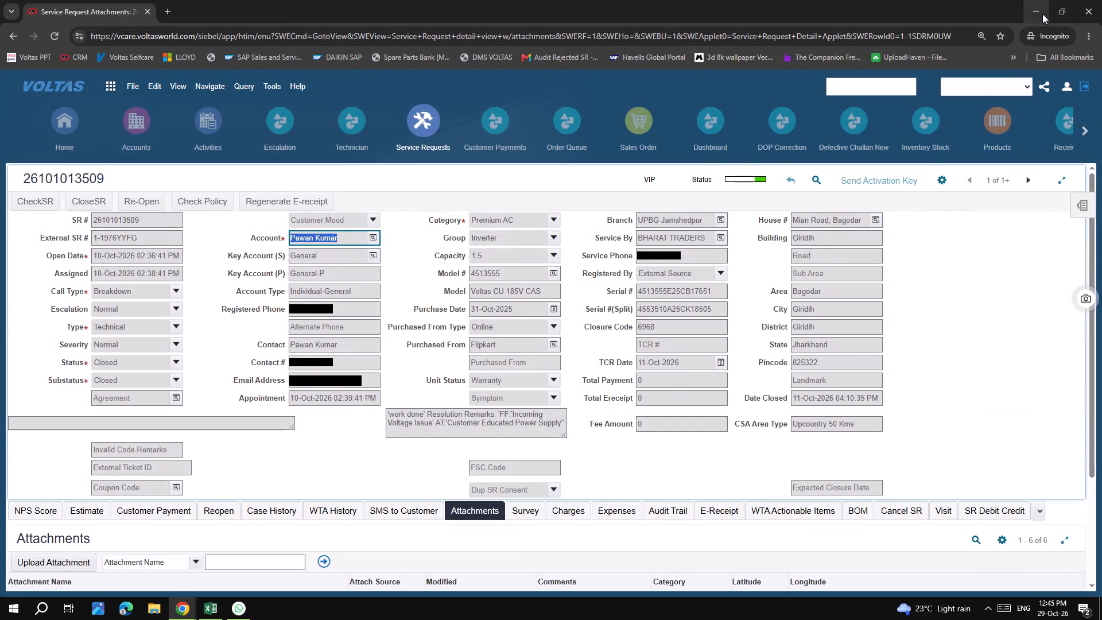
pyautogui.click(1041, 14)
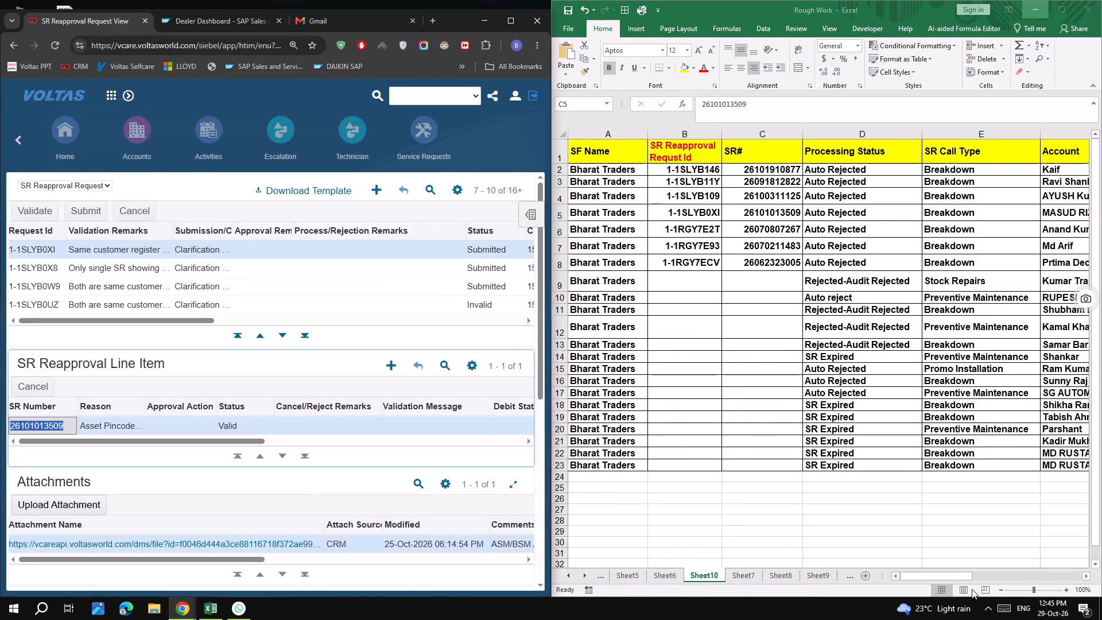
pyautogui.moveTo(950, 576); pyautogui.dragTo(968, 575)
pyautogui.moveTo(942, 575); pyautogui.dragTo(973, 572)
pyautogui.click(949, 218)
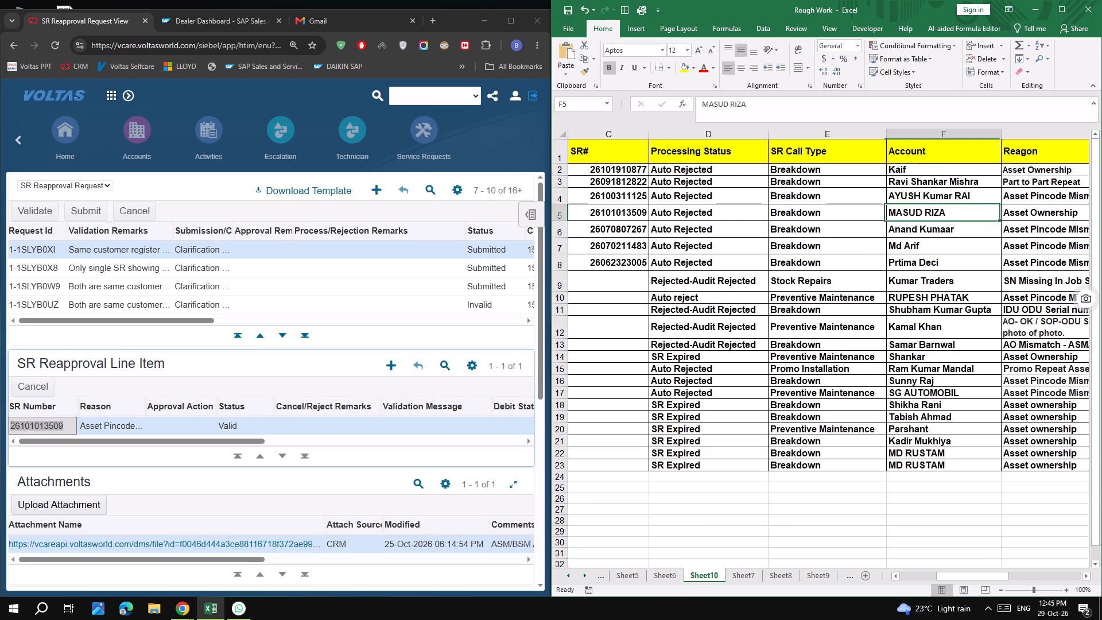
pyautogui.hotkey('ctrl', 'v')
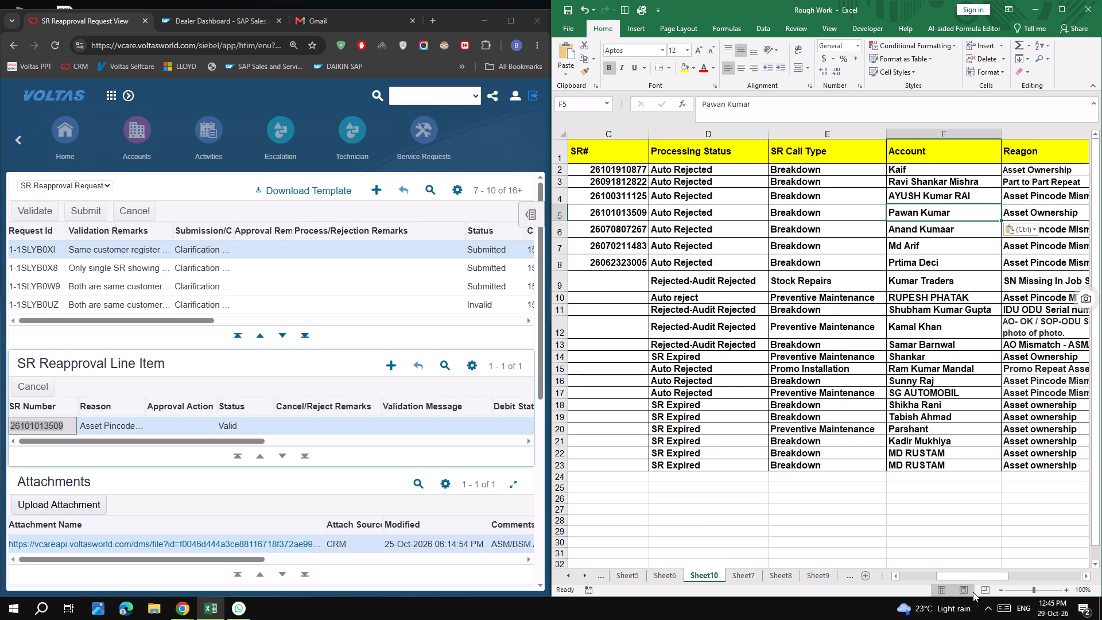
# Copy the line item's reason, Asset Pincode Mismatch, into row 5's Reagon cell.
pyautogui.moveTo(968, 577); pyautogui.dragTo(1002, 568)
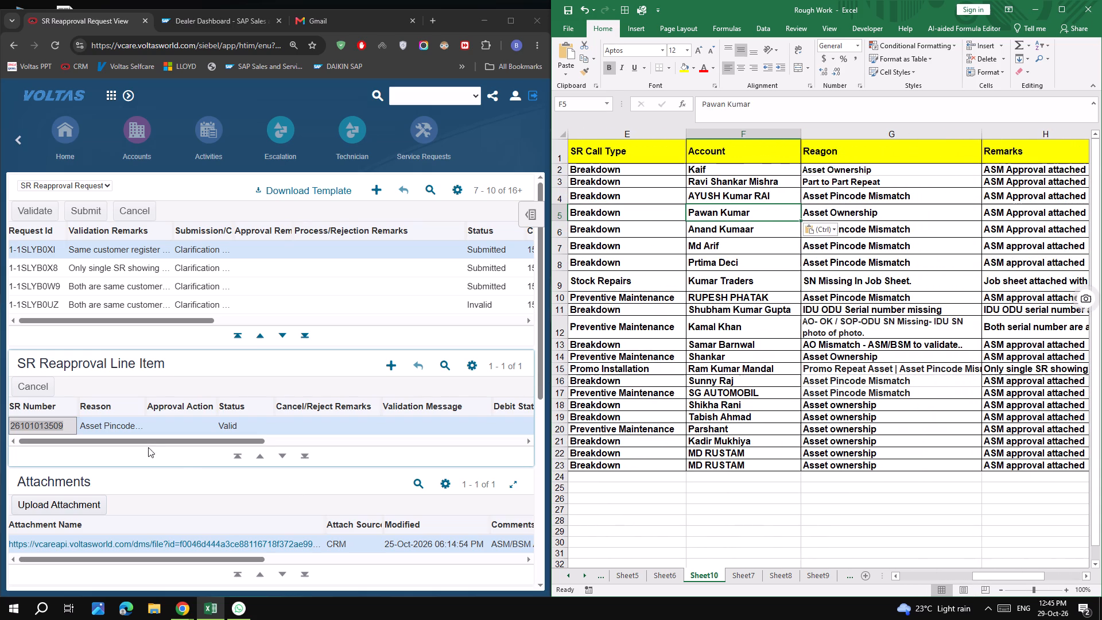
pyautogui.click(129, 429)
pyautogui.hotkey('ctrl', 'c')
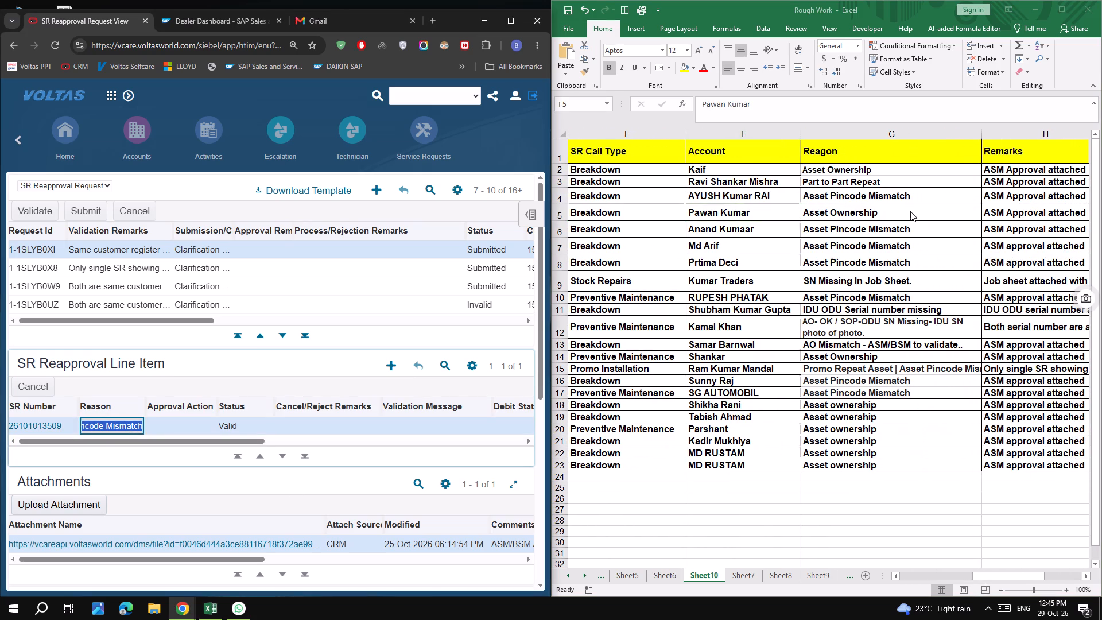
pyautogui.click(913, 212)
pyautogui.click(914, 218)
pyautogui.hotkey('ctrl', 'v')
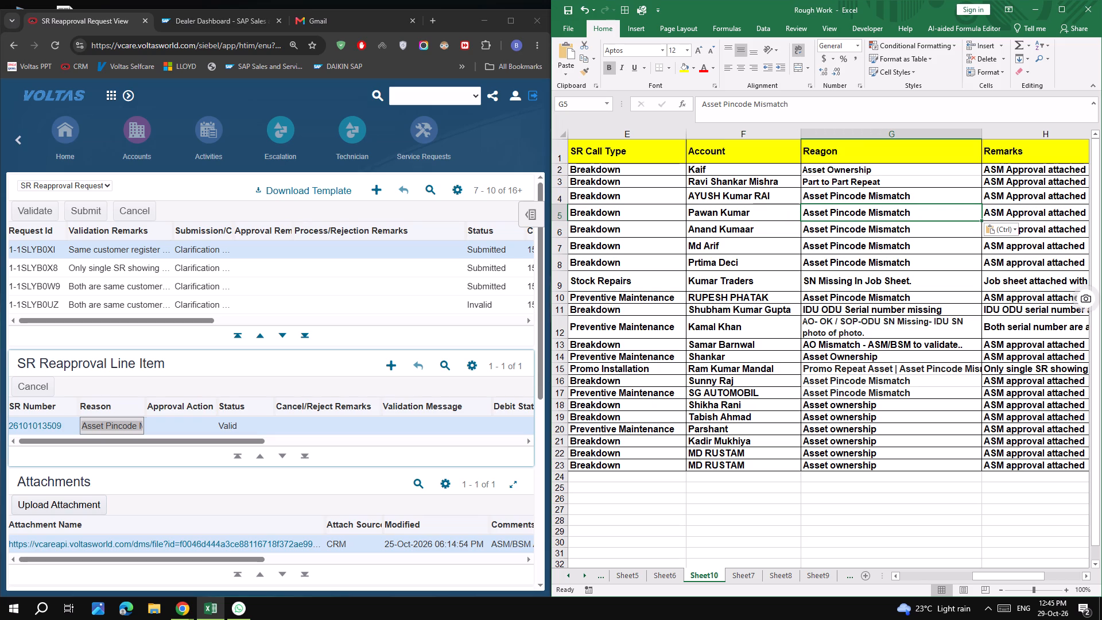
pyautogui.moveTo(993, 578); pyautogui.dragTo(1020, 575)
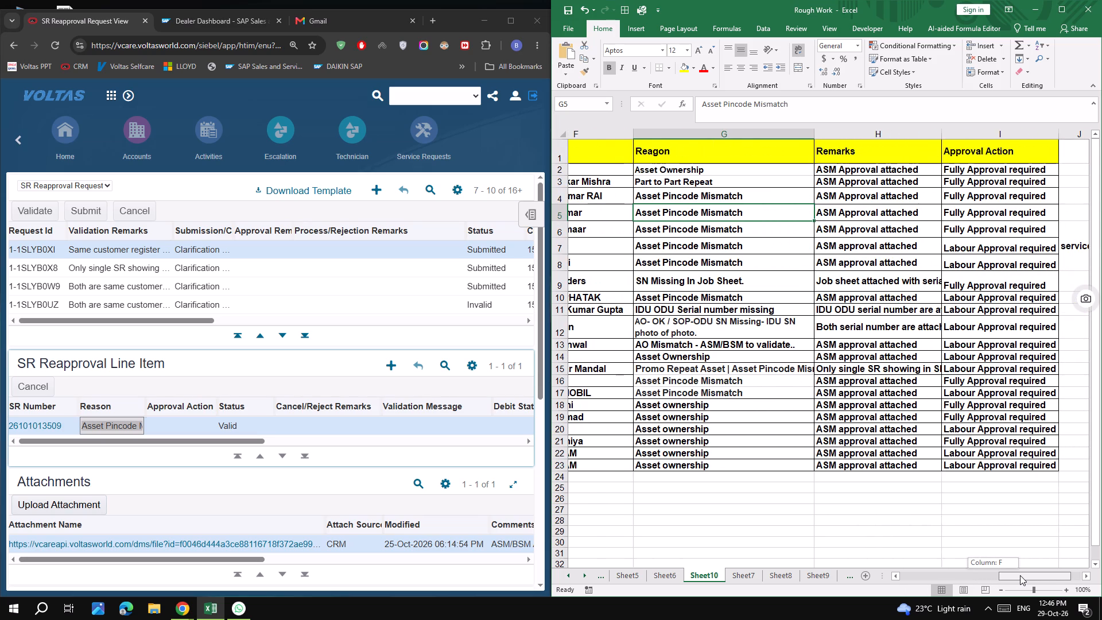
pyautogui.moveTo(1020, 575); pyautogui.dragTo(911, 573)
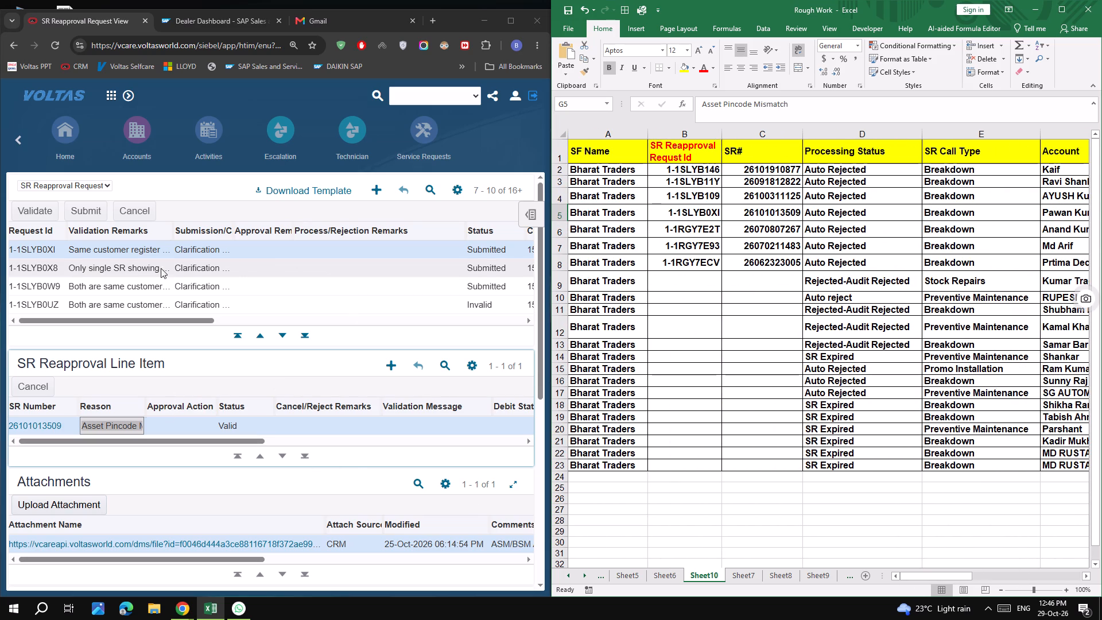
pyautogui.click(63, 269)
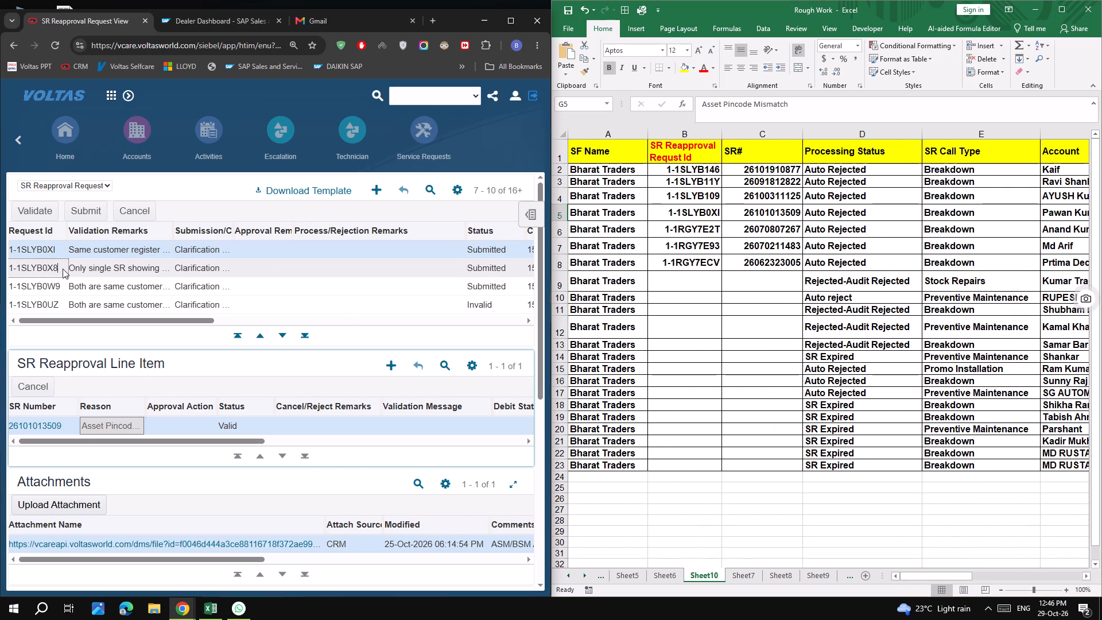
pyautogui.tripleClick(63, 269)
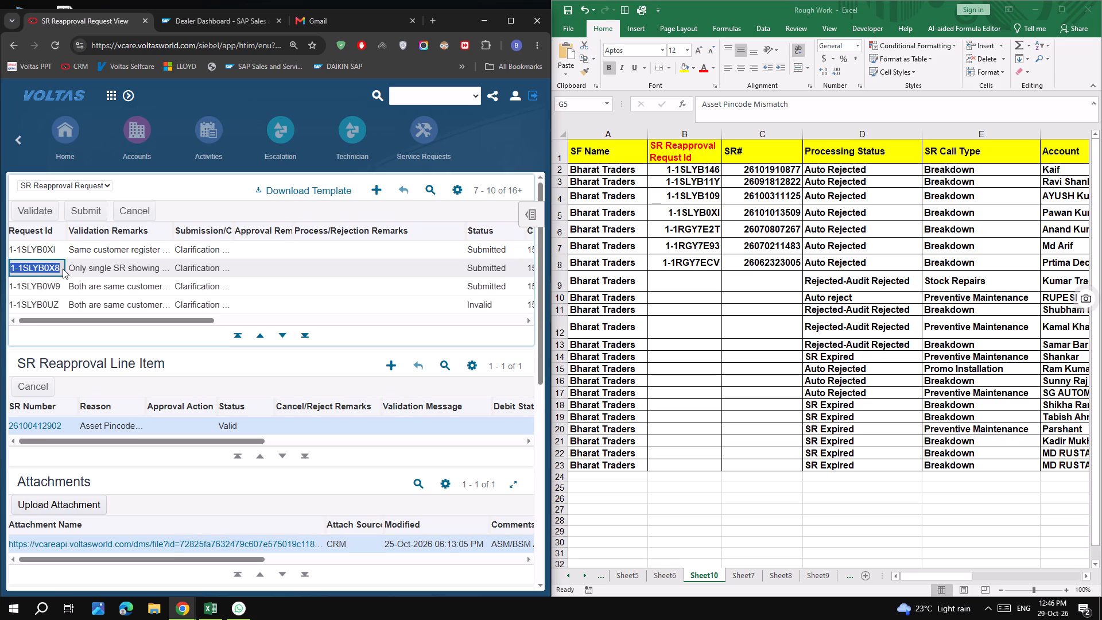
pyautogui.hotkey('ctrl', 'c')
pyautogui.hotkey('ctrl', 'c')
pyautogui.hotkey('ctrl', 'c')
pyautogui.hotkey('ctrl', 'c')
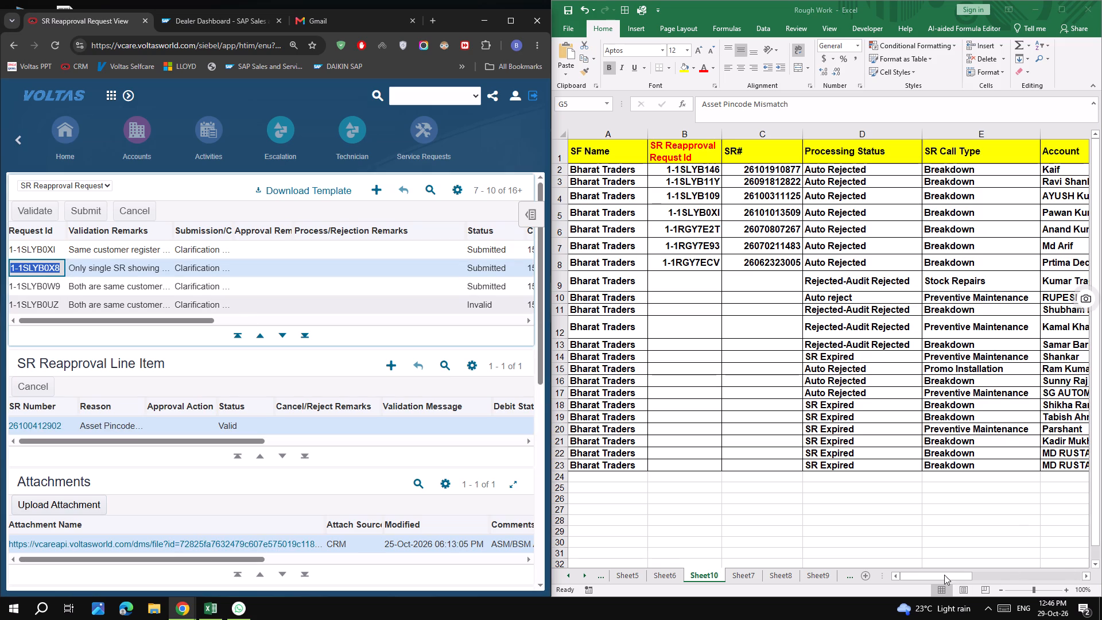
pyautogui.moveTo(942, 576); pyautogui.dragTo(985, 576)
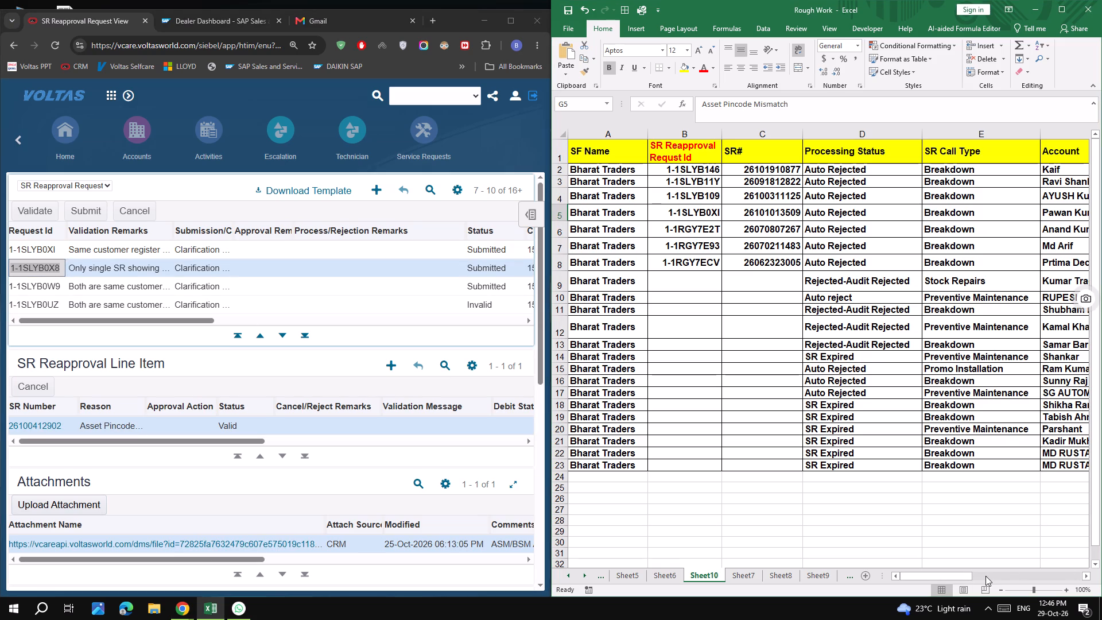
pyautogui.moveTo(985, 576); pyautogui.dragTo(988, 576)
pyautogui.moveTo(960, 577); pyautogui.dragTo(1009, 576)
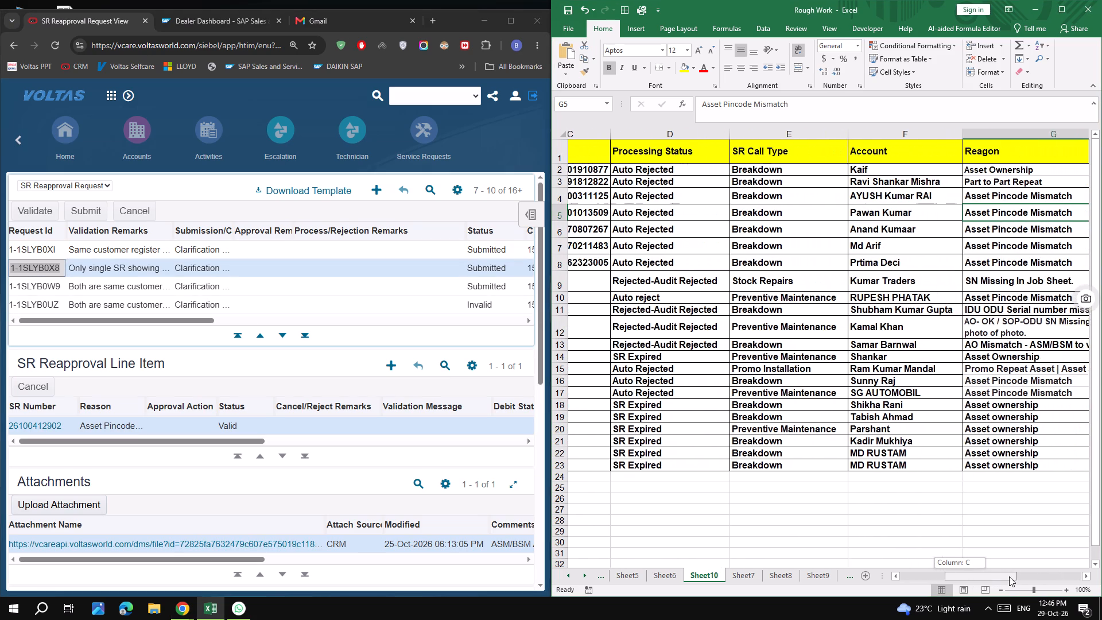
pyautogui.moveTo(1009, 576); pyautogui.dragTo(1031, 572)
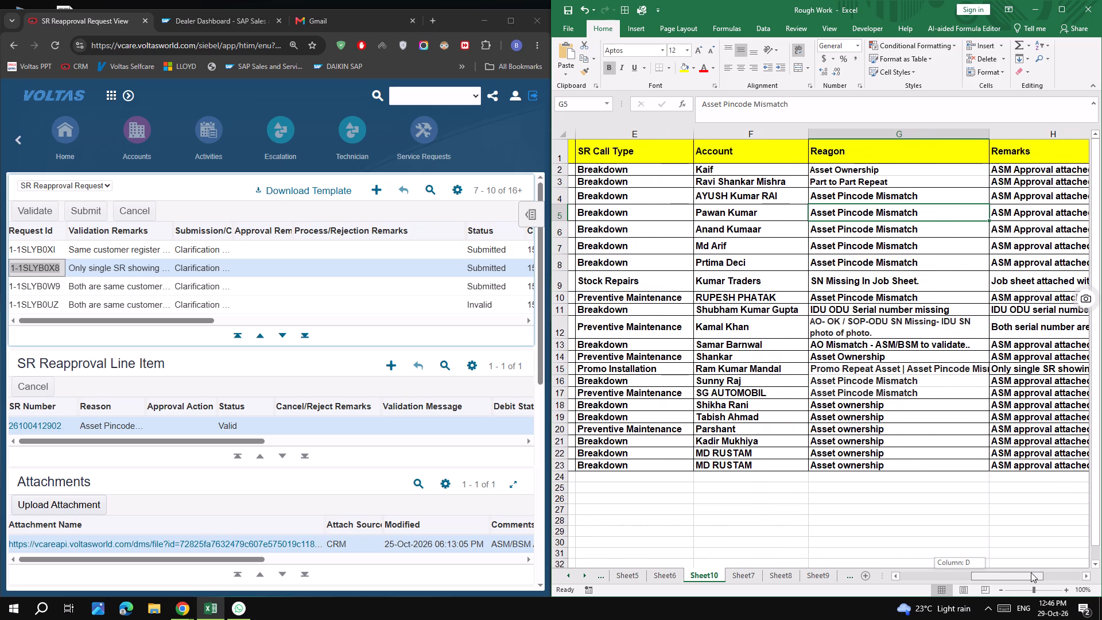
pyautogui.moveTo(1031, 572); pyautogui.dragTo(936, 571)
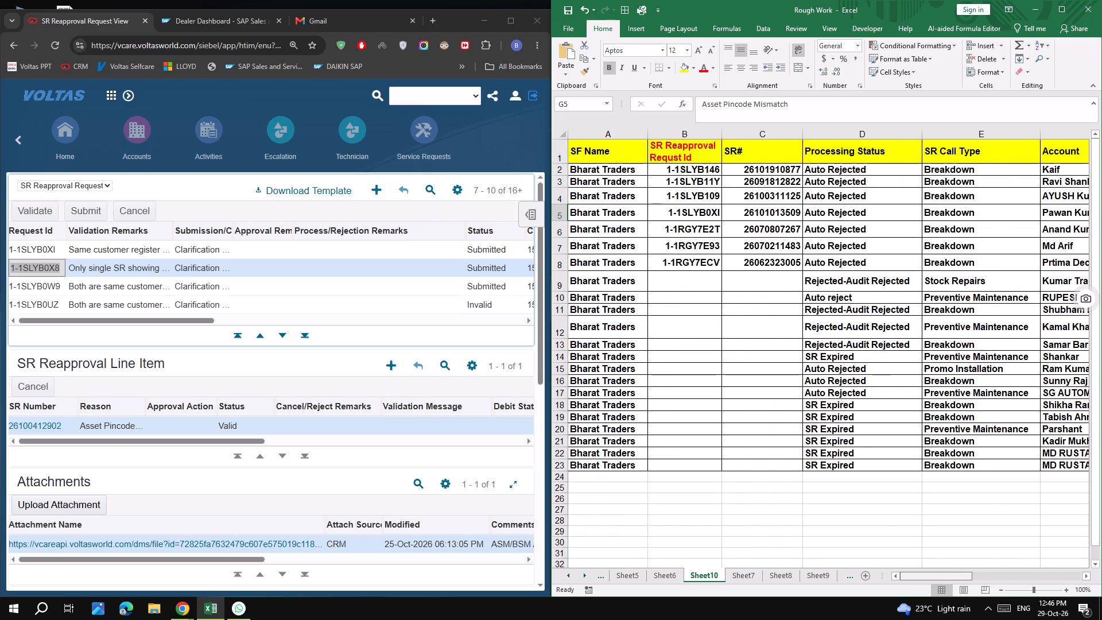
pyautogui.click(699, 232)
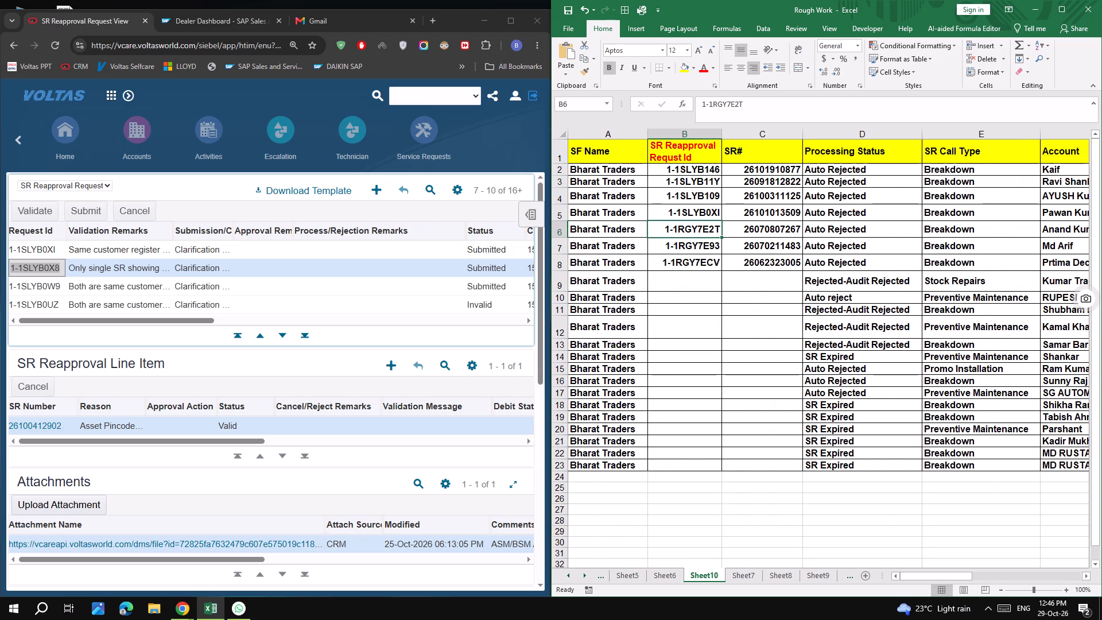
pyautogui.hotkey('ctrl', 'v')
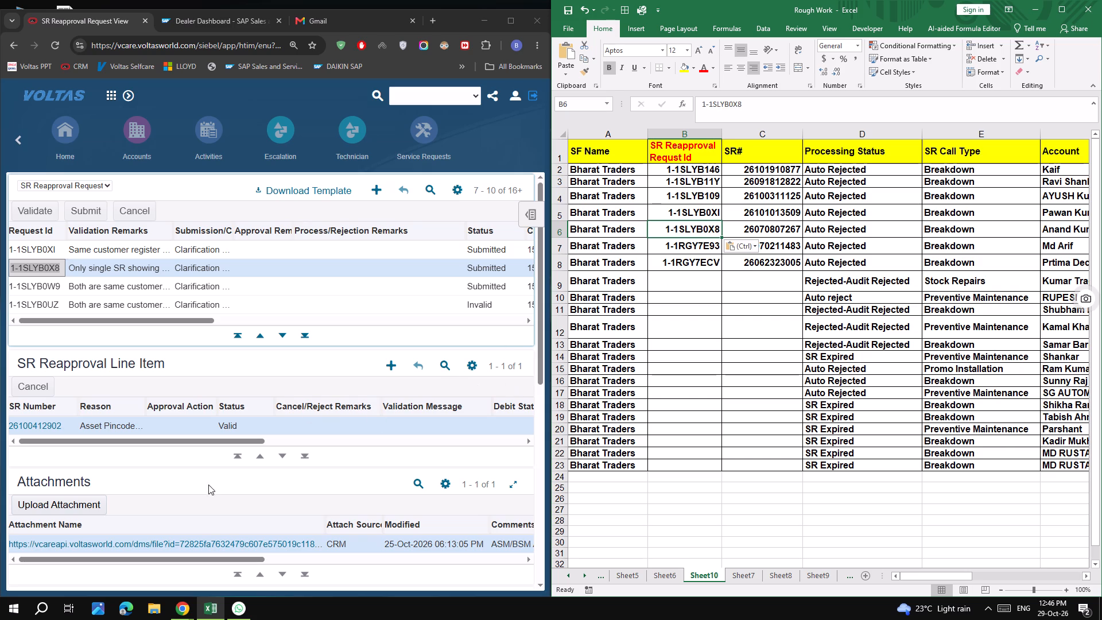
pyautogui.doubleClick(65, 428)
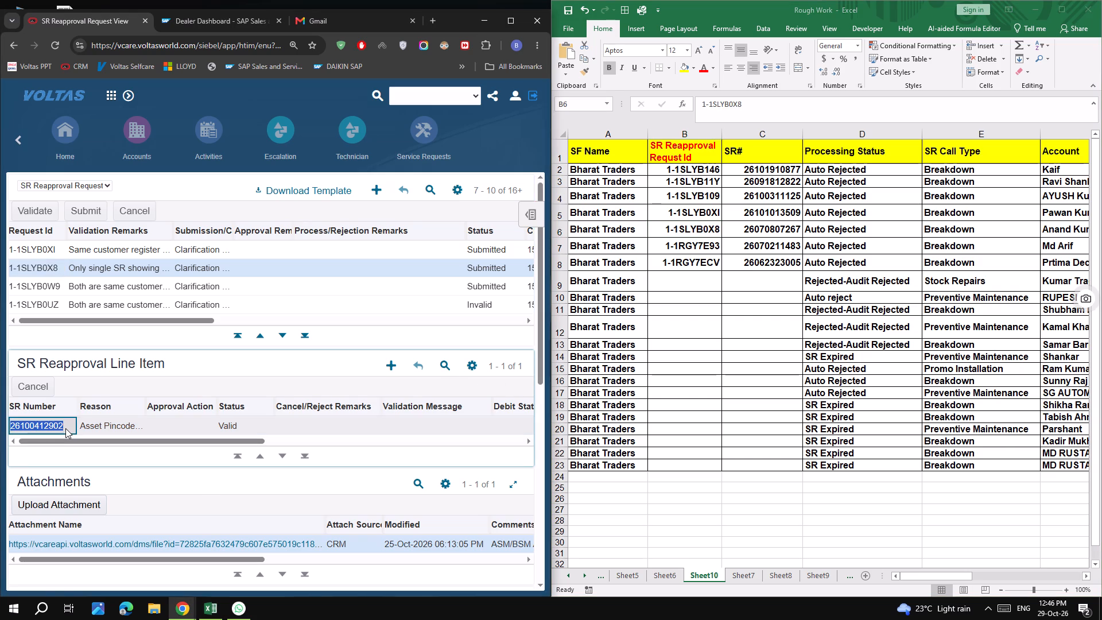
pyautogui.hotkey('ctrl', 'c')
pyautogui.hotkey('ctrl', 'c')
pyautogui.hotkey('ctrl', 'c')
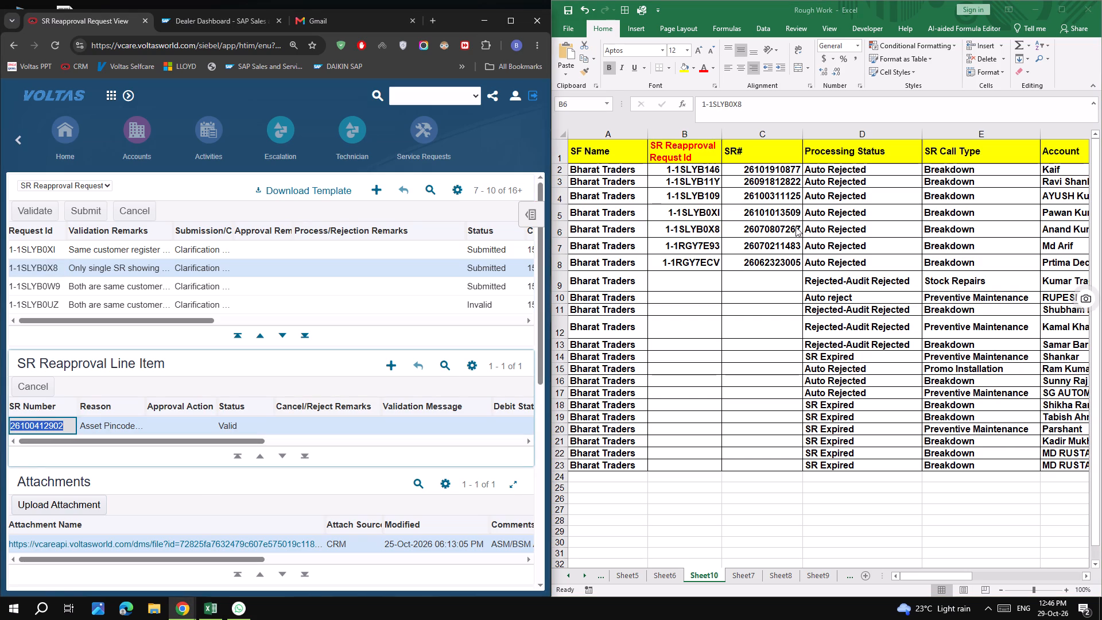
pyautogui.doubleClick(794, 227)
pyautogui.hotkey('ctrl', 'v')
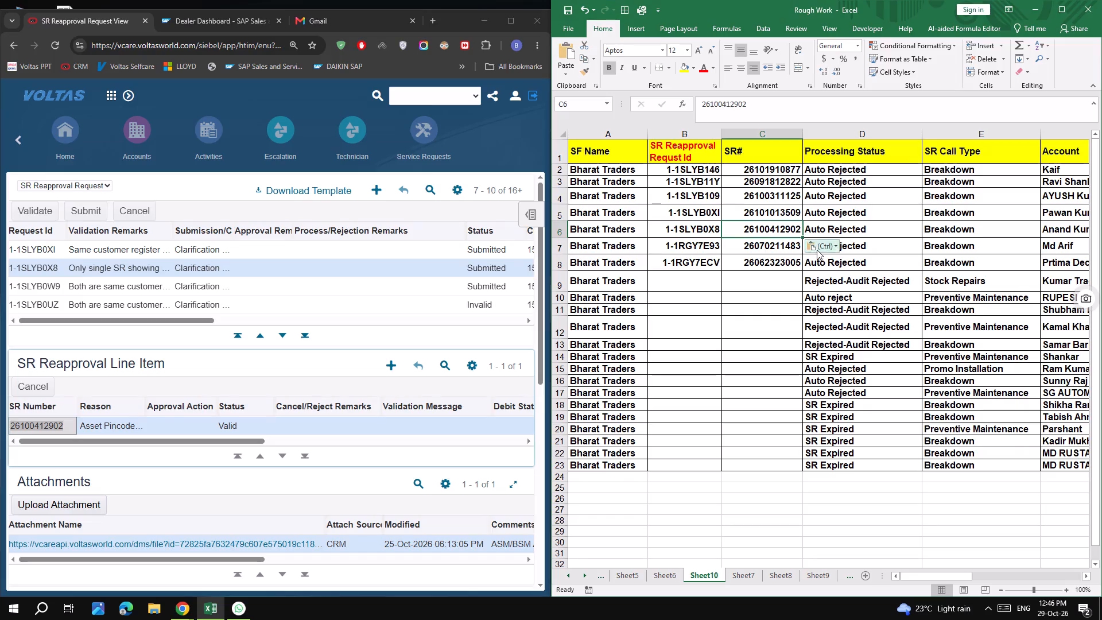
pyautogui.moveTo(253, 443); pyautogui.dragTo(353, 445)
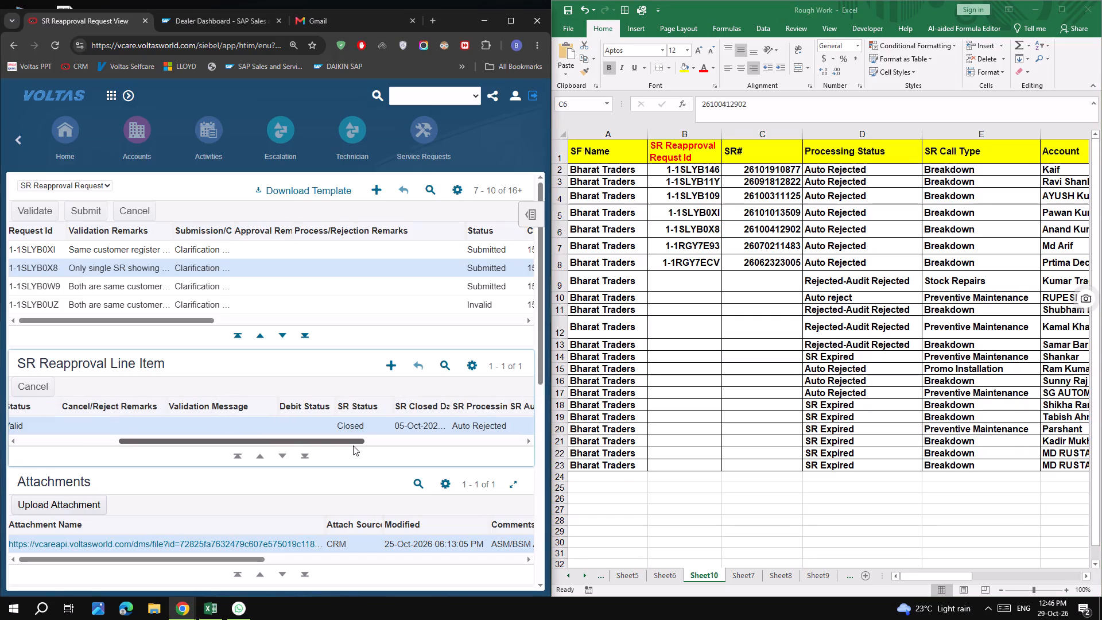
pyautogui.moveTo(353, 445); pyautogui.dragTo(183, 431)
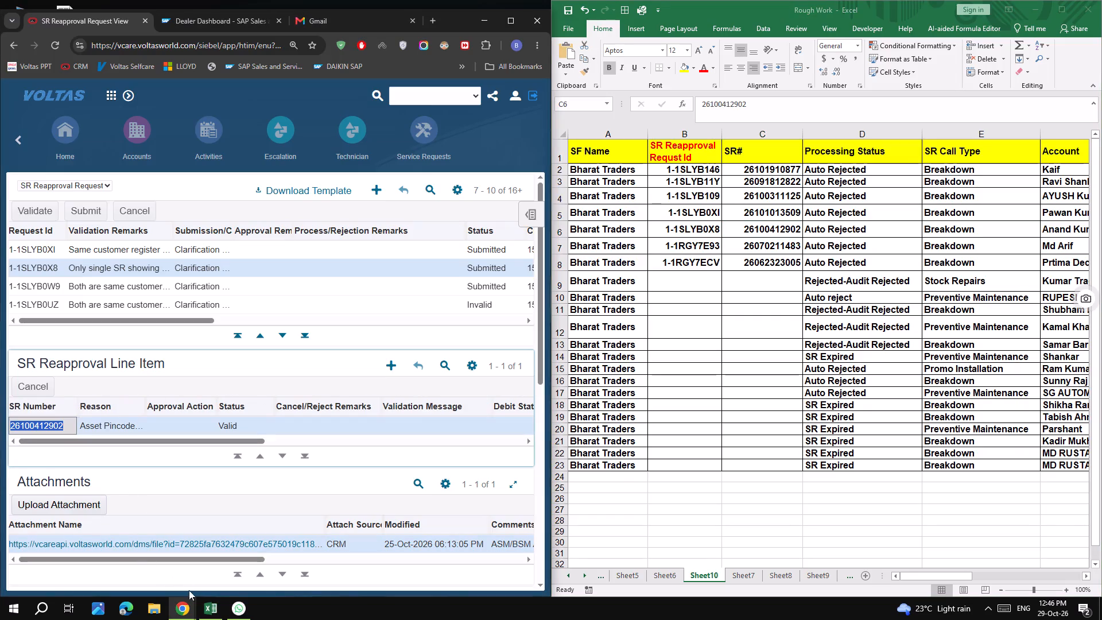
pyautogui.click(189, 609)
pyautogui.click(221, 571)
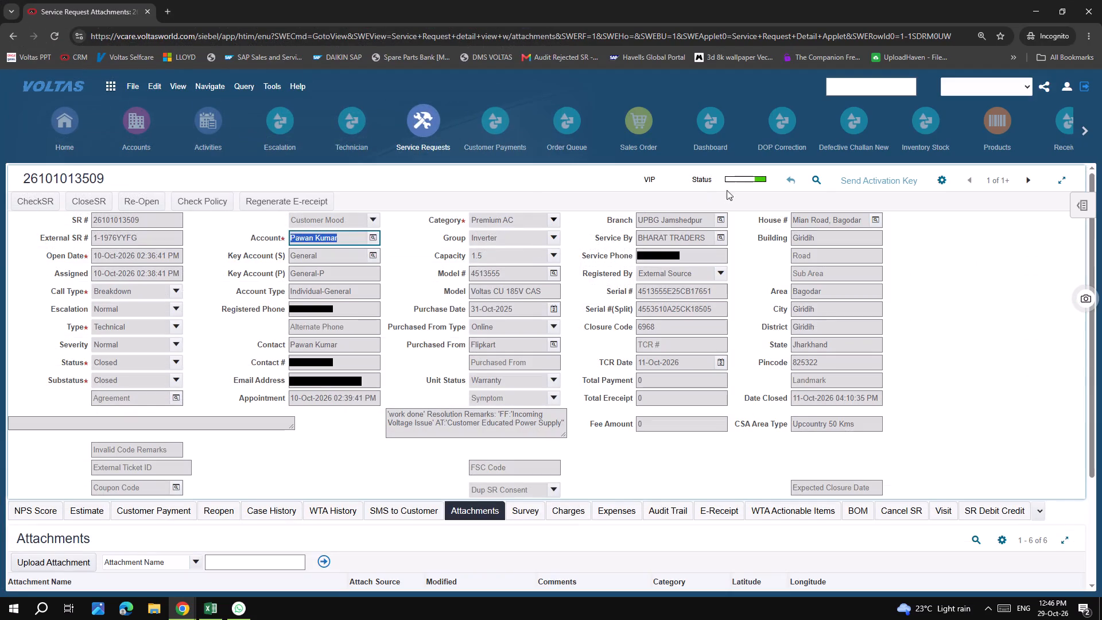
pyautogui.click(817, 176)
pyautogui.hotkey('ctrl', 'v')
pyautogui.press('Return')
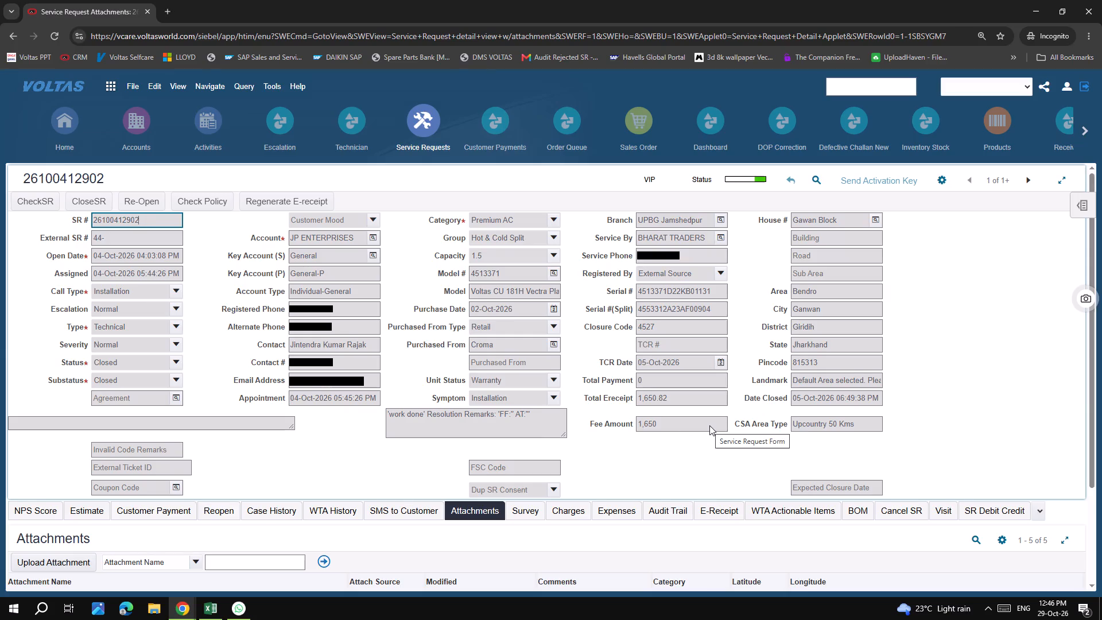
pyautogui.scroll(-5, 511, 518)
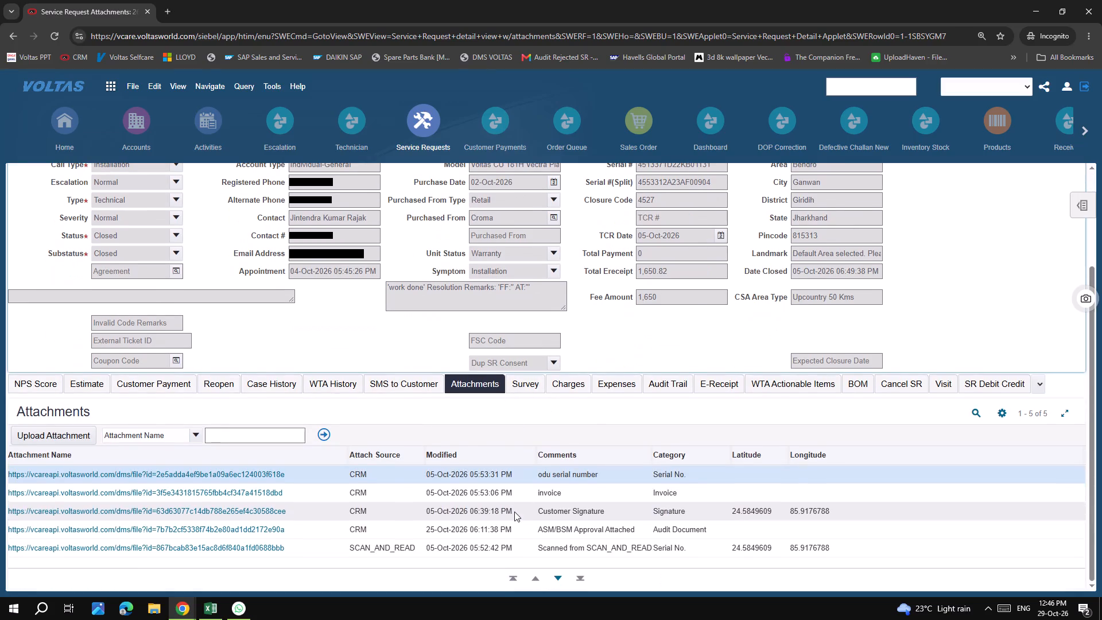
pyautogui.scroll(5, 576, 447)
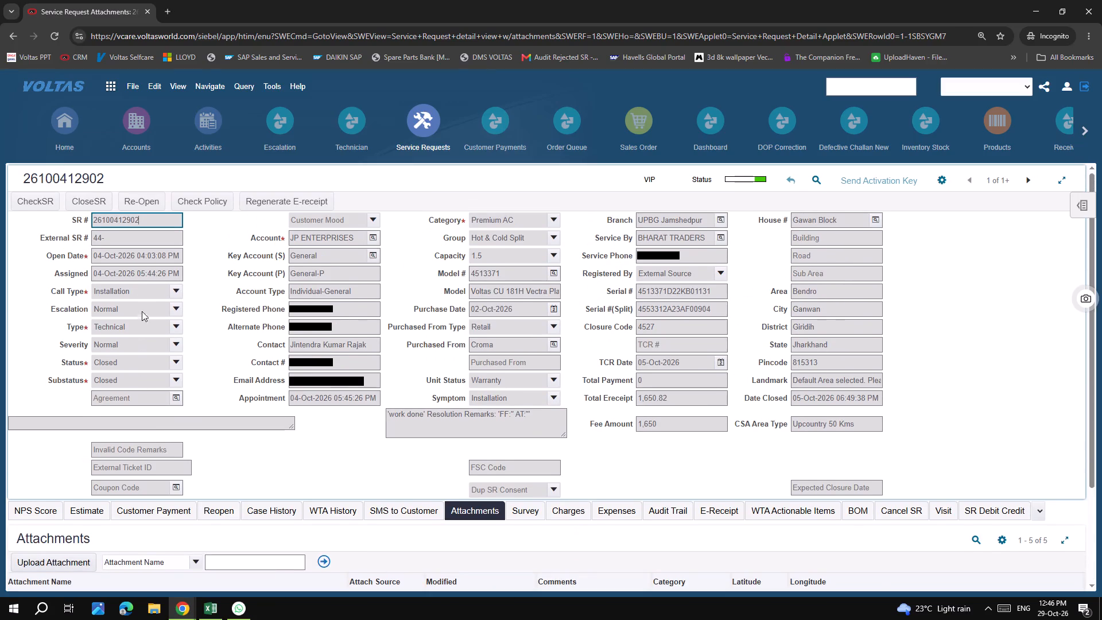
pyautogui.doubleClick(149, 293)
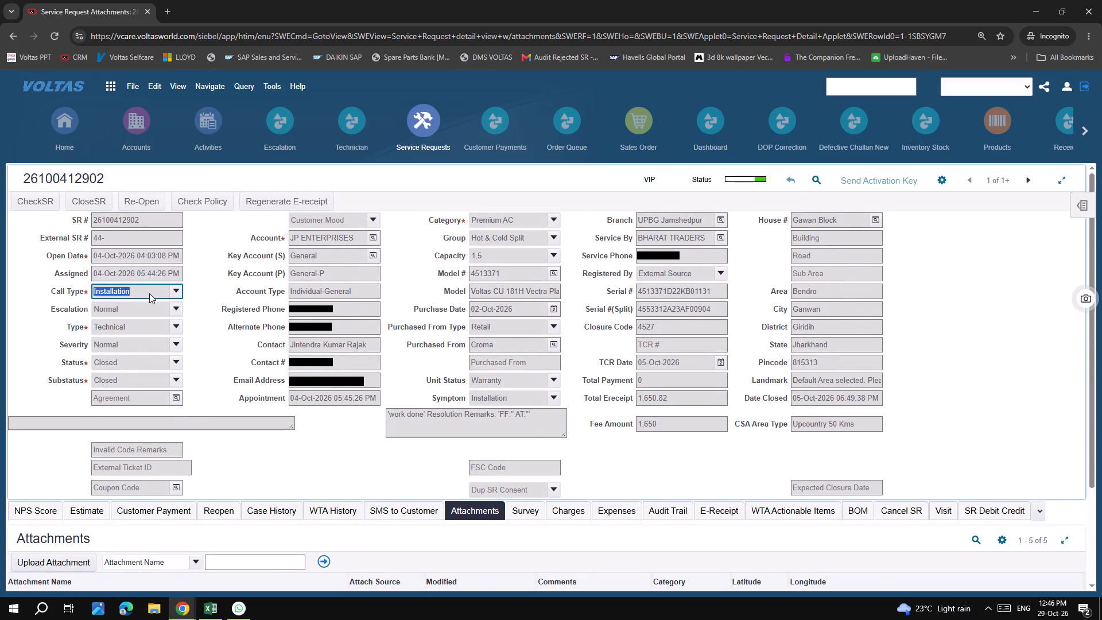
pyautogui.hotkey('ctrl', 'c')
pyautogui.hotkey('ctrl', 'c')
pyautogui.hotkey('ctrl', 'c')
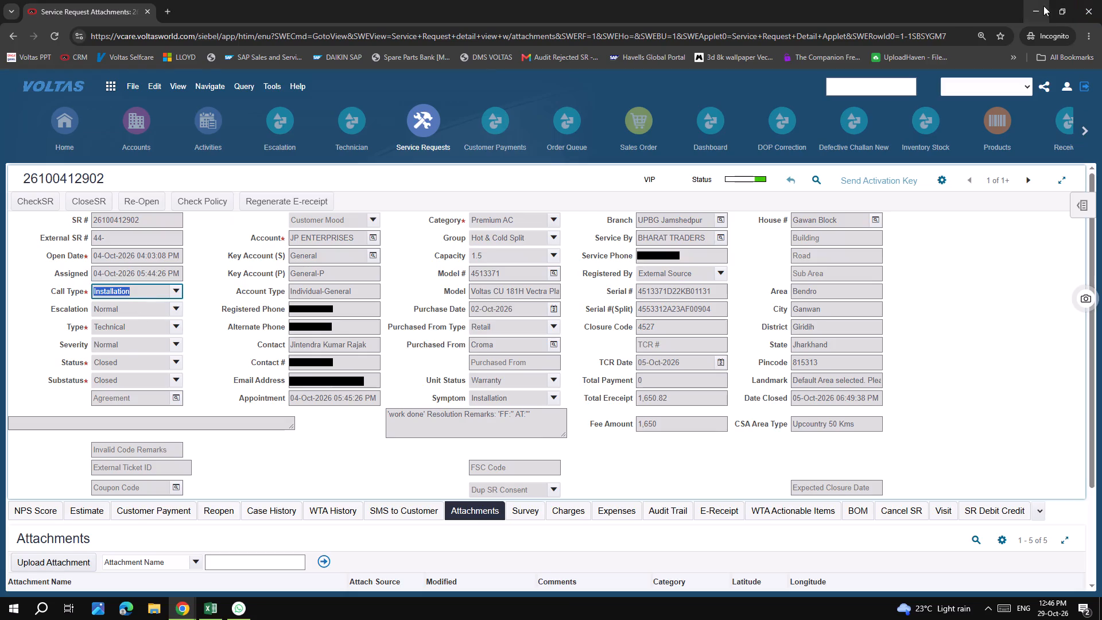
pyautogui.click(1043, 6)
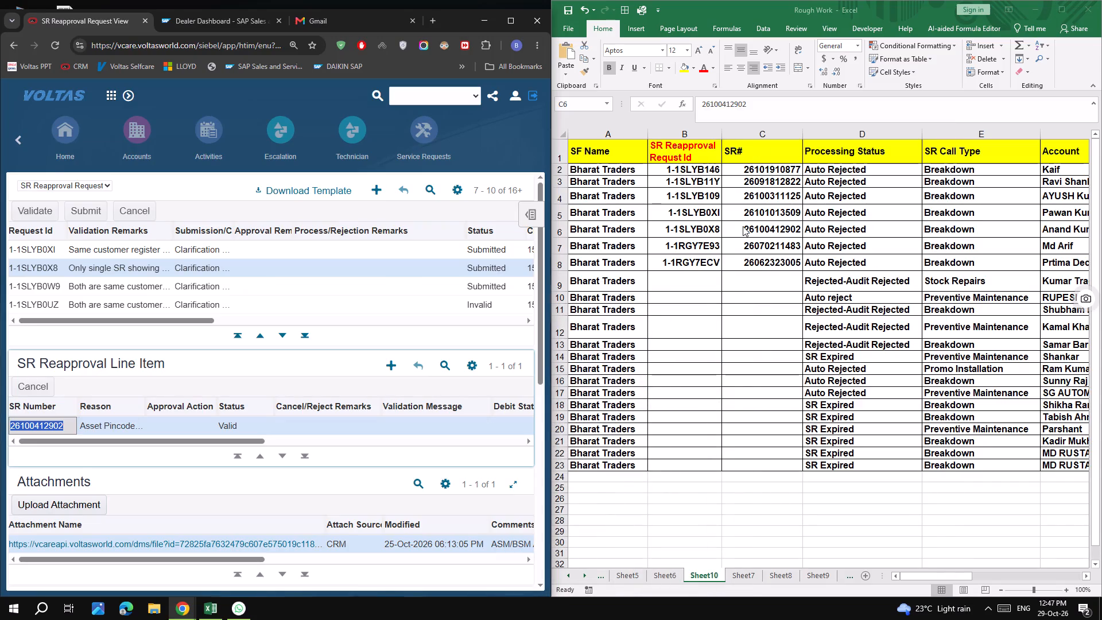
pyautogui.doubleClick(950, 229)
pyautogui.click(950, 229)
pyautogui.hotkey('ctrl', 'v')
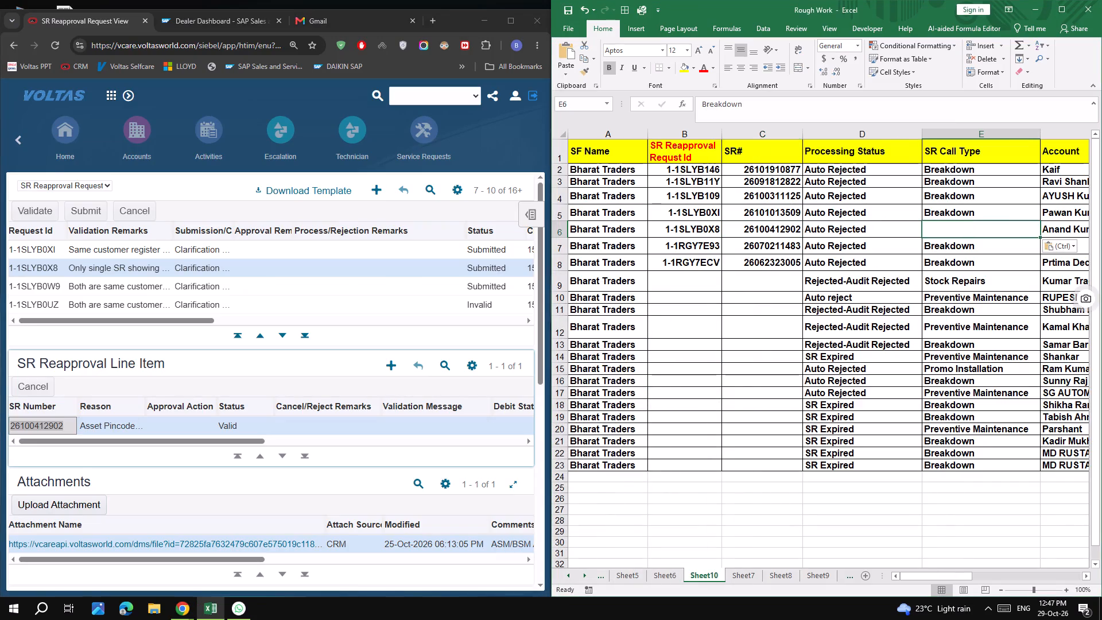
pyautogui.click(188, 610)
pyautogui.click(248, 562)
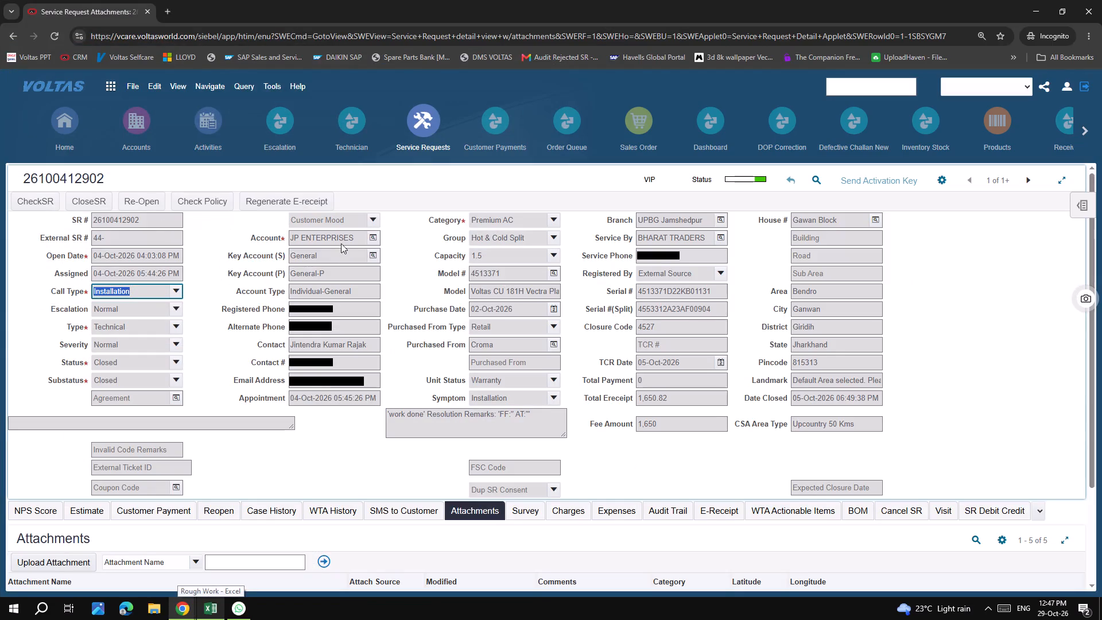
pyautogui.tripleClick(343, 241)
pyautogui.hotkey('ctrl', 'c')
pyautogui.hotkey('ctrl', 'c')
pyautogui.hotkey('ctrl', 'c')
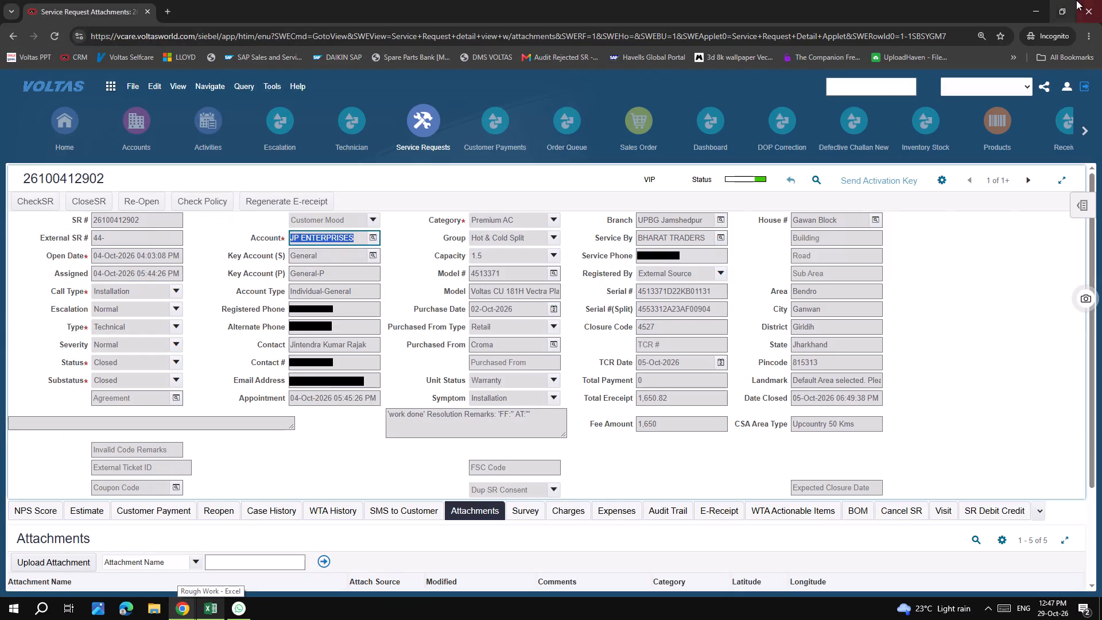
pyautogui.click(1035, 14)
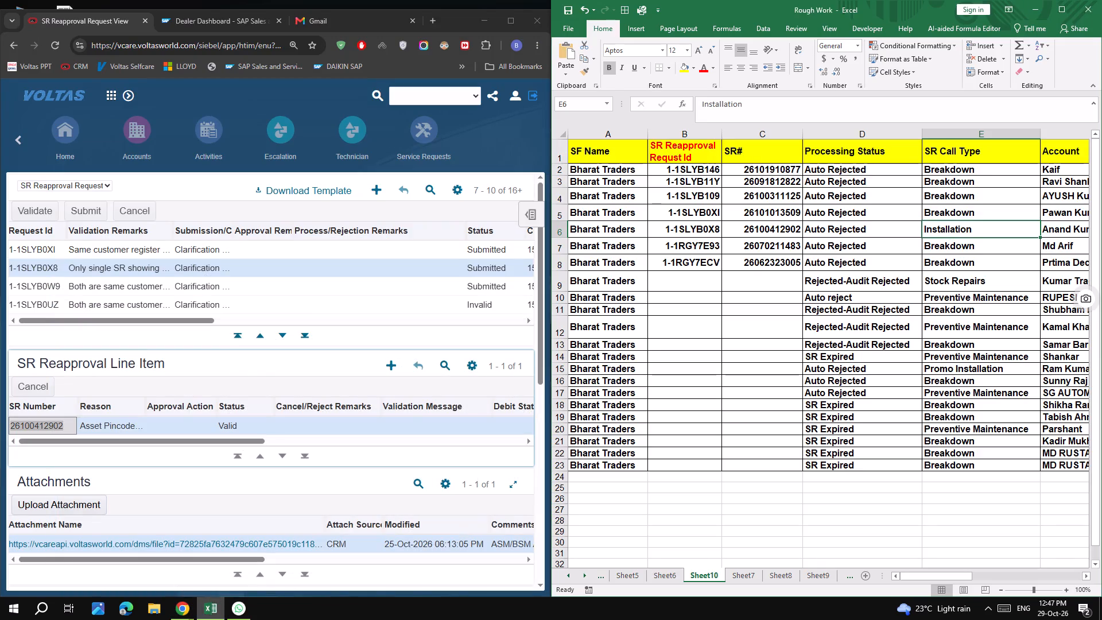
pyautogui.click(1078, 230)
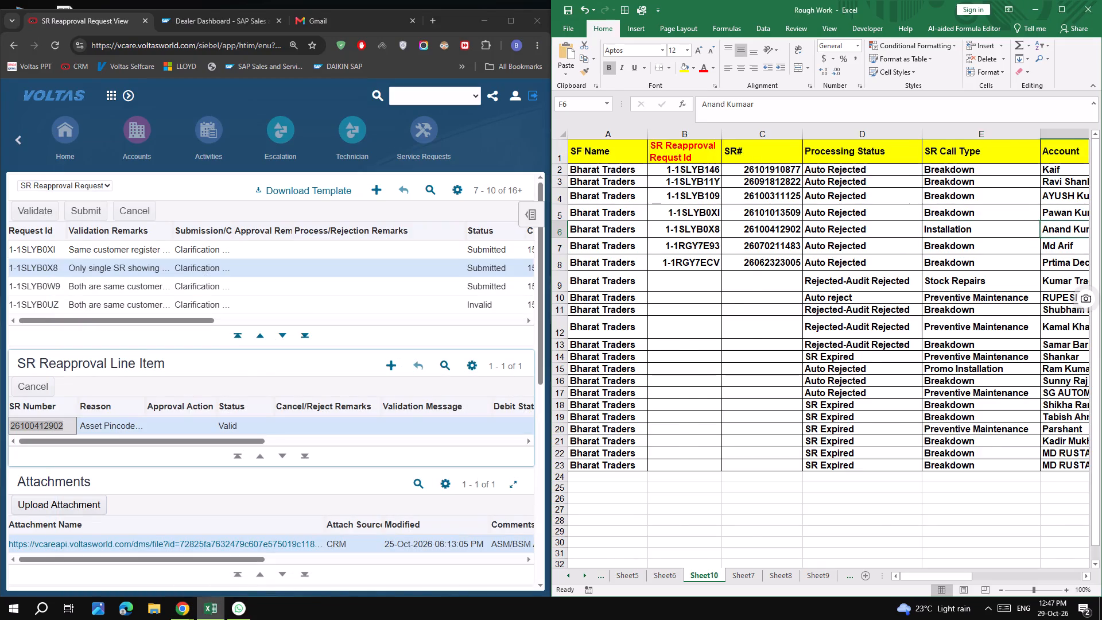
pyautogui.hotkey('ctrl', 'v')
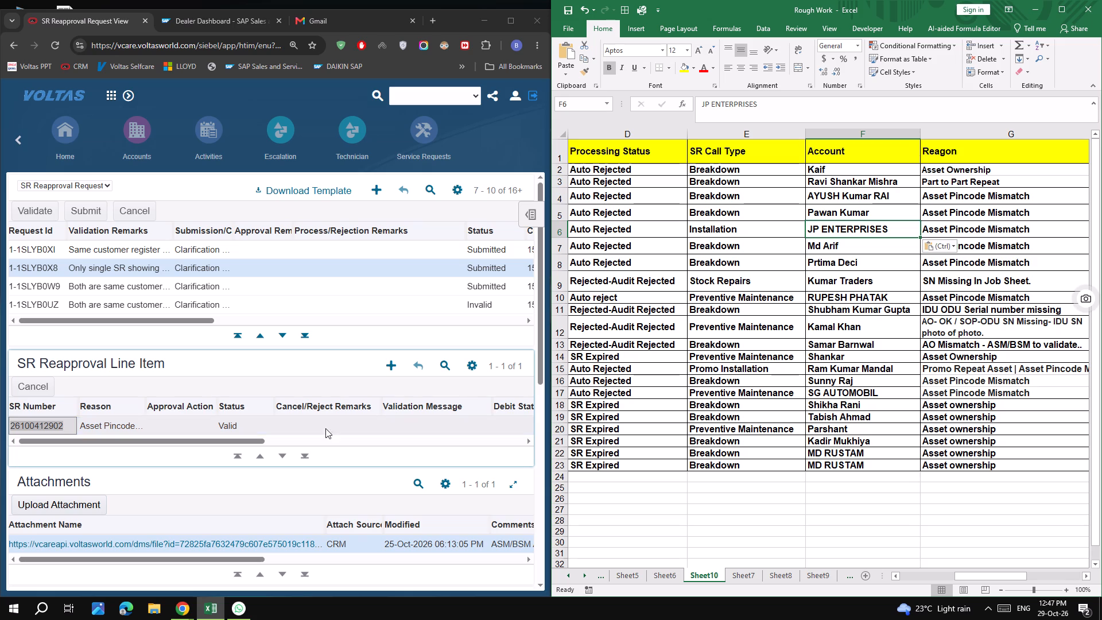
pyautogui.moveTo(974, 578); pyautogui.dragTo(983, 575)
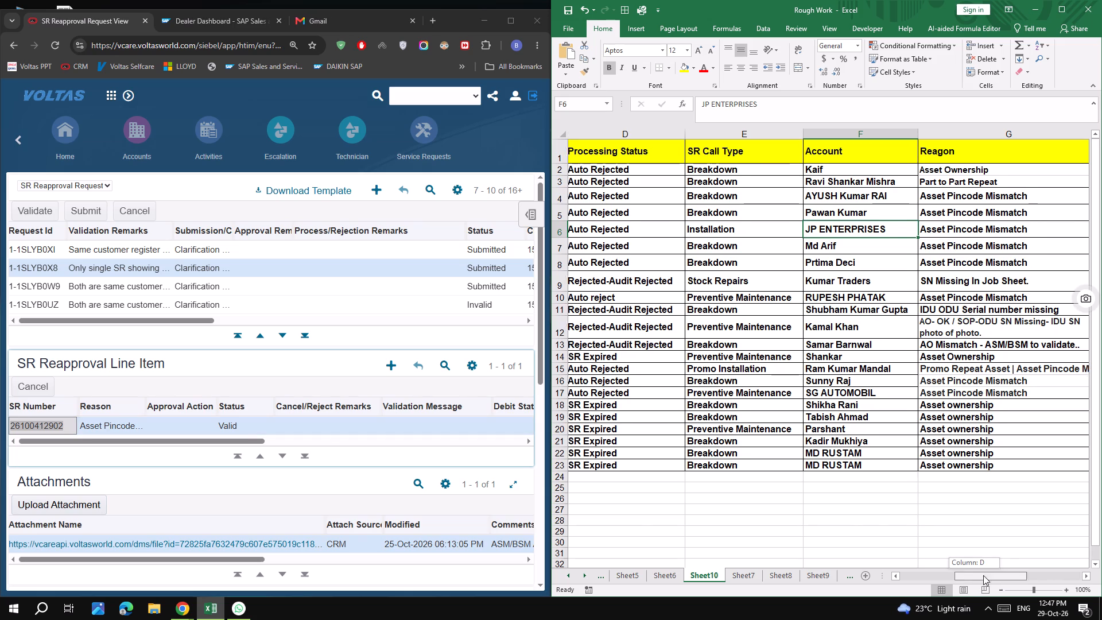
pyautogui.moveTo(983, 575); pyautogui.dragTo(861, 560)
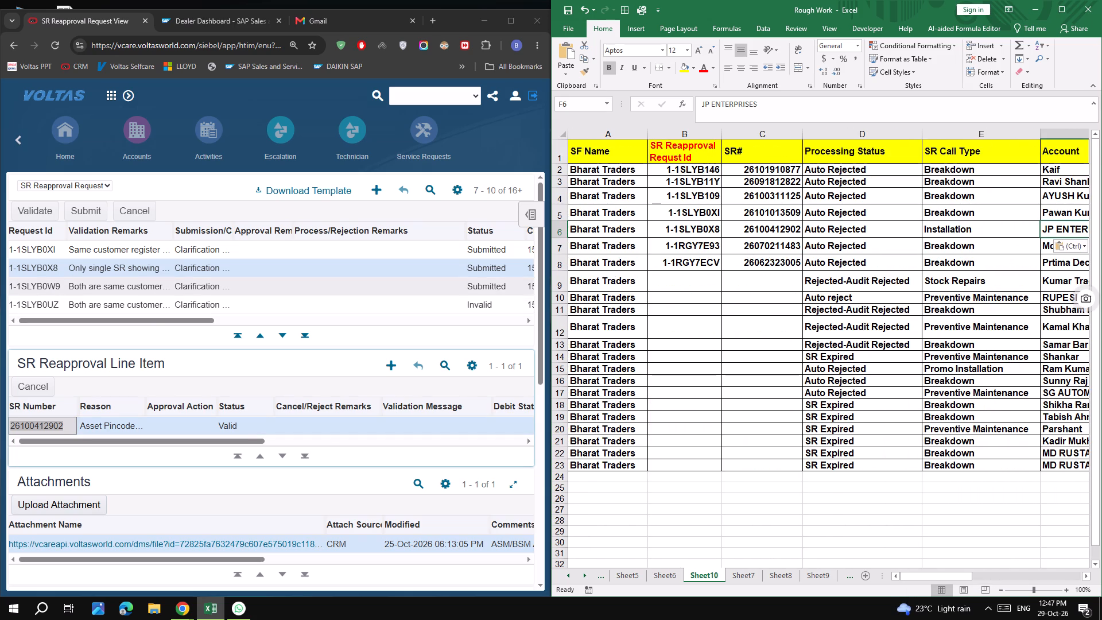
pyautogui.click(49, 285)
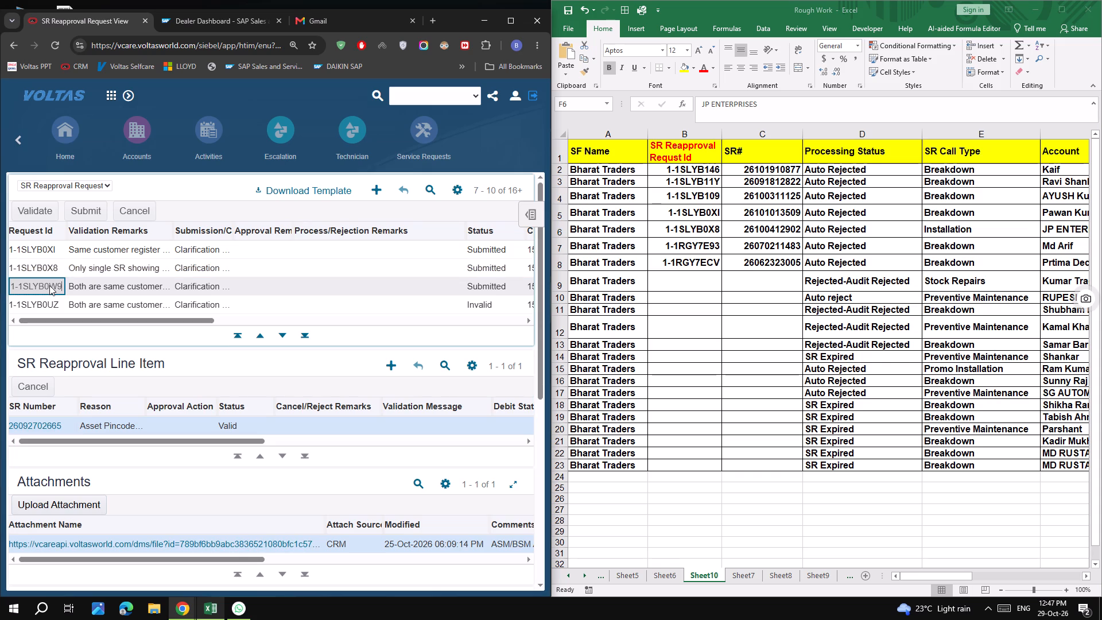
pyautogui.tripleClick(49, 285)
pyautogui.hotkey('ctrl', 'c')
pyautogui.hotkey('ctrl', 'c')
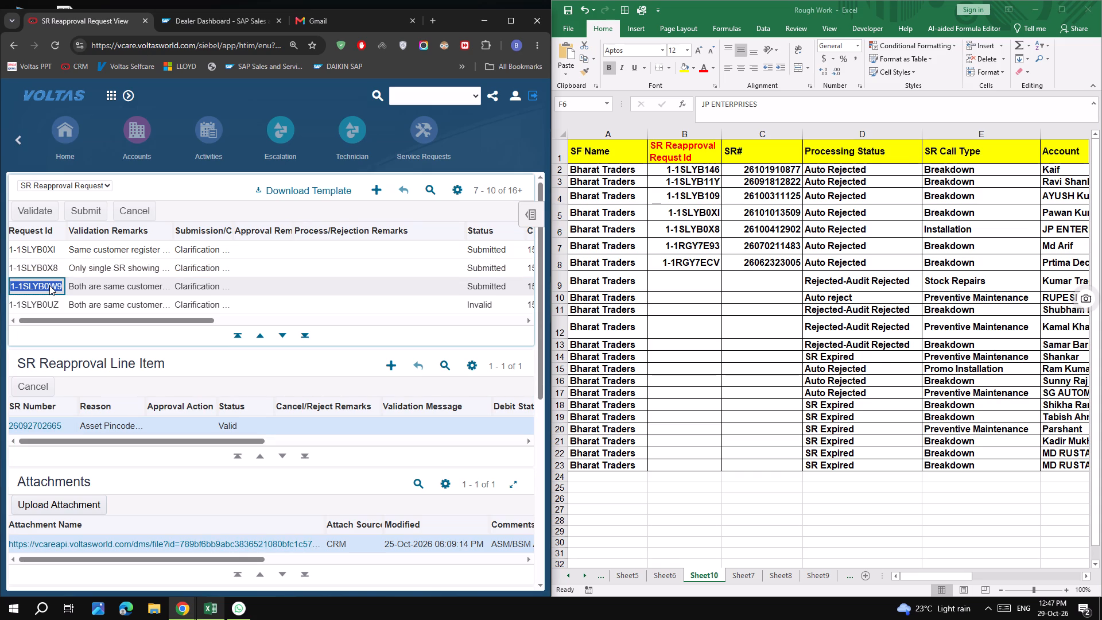
pyautogui.hotkey('ctrl', 'c')
pyautogui.click(705, 245)
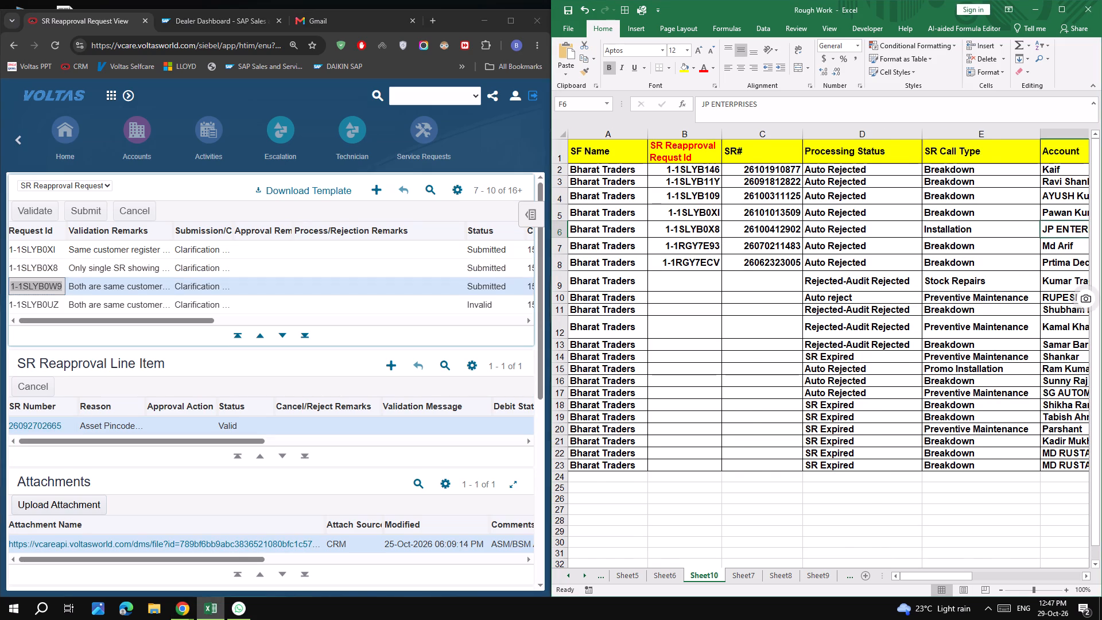
pyautogui.click(705, 245)
pyautogui.click(616, 249)
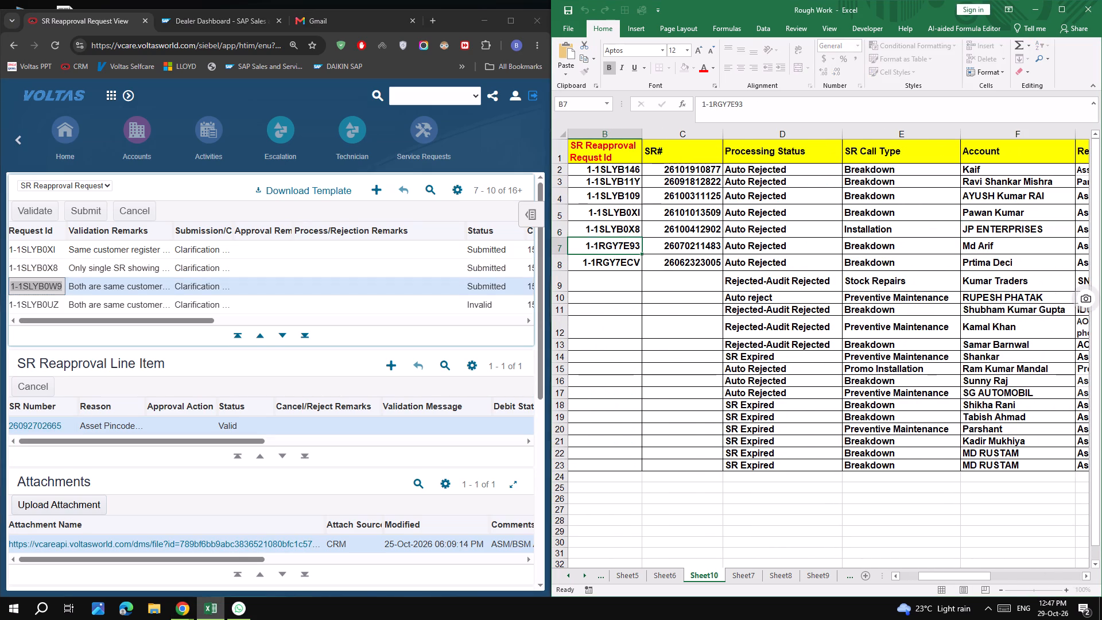
pyautogui.hotkey('ctrl', 'v')
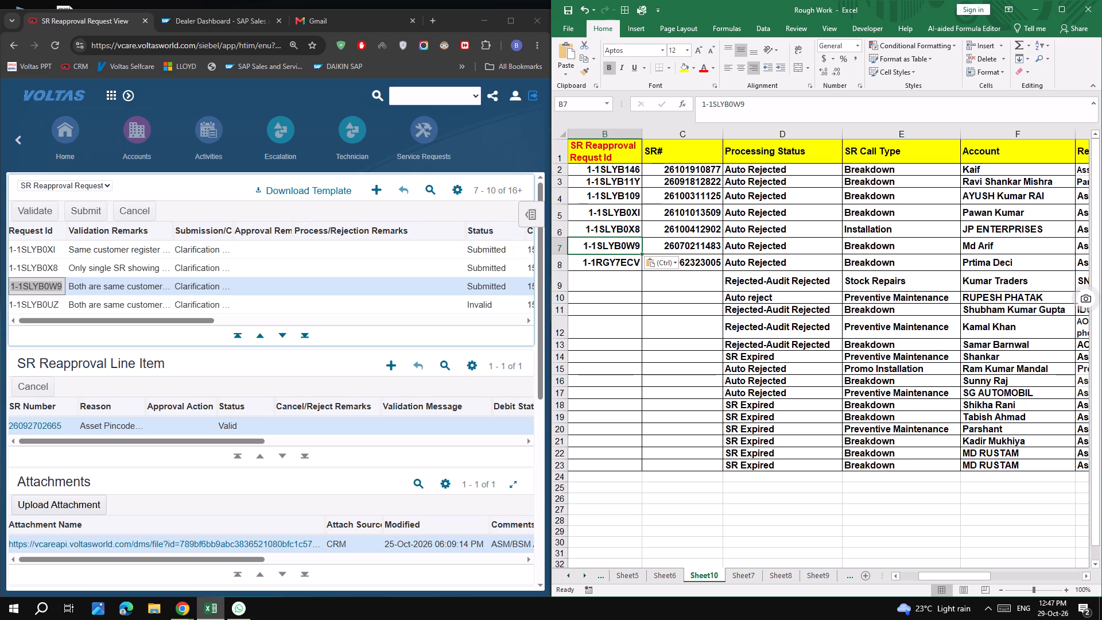
pyautogui.click(65, 427)
pyautogui.hotkey('ctrl', 'c')
pyautogui.hotkey('ctrl', 'c')
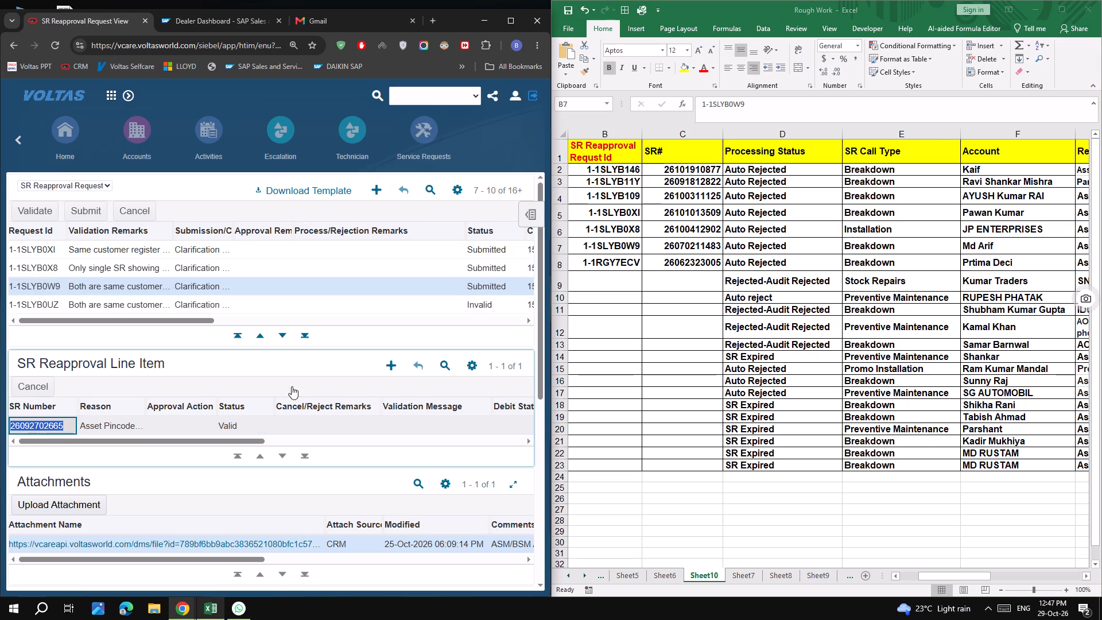
pyautogui.click(689, 247)
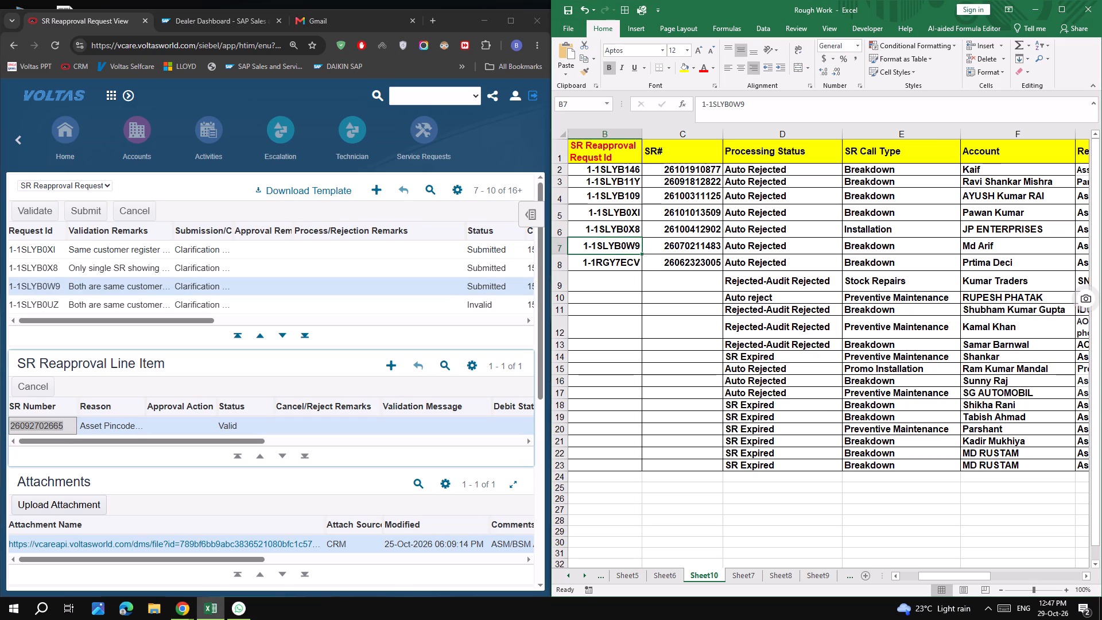
pyautogui.click(689, 247)
pyautogui.hotkey('ctrl', 'v')
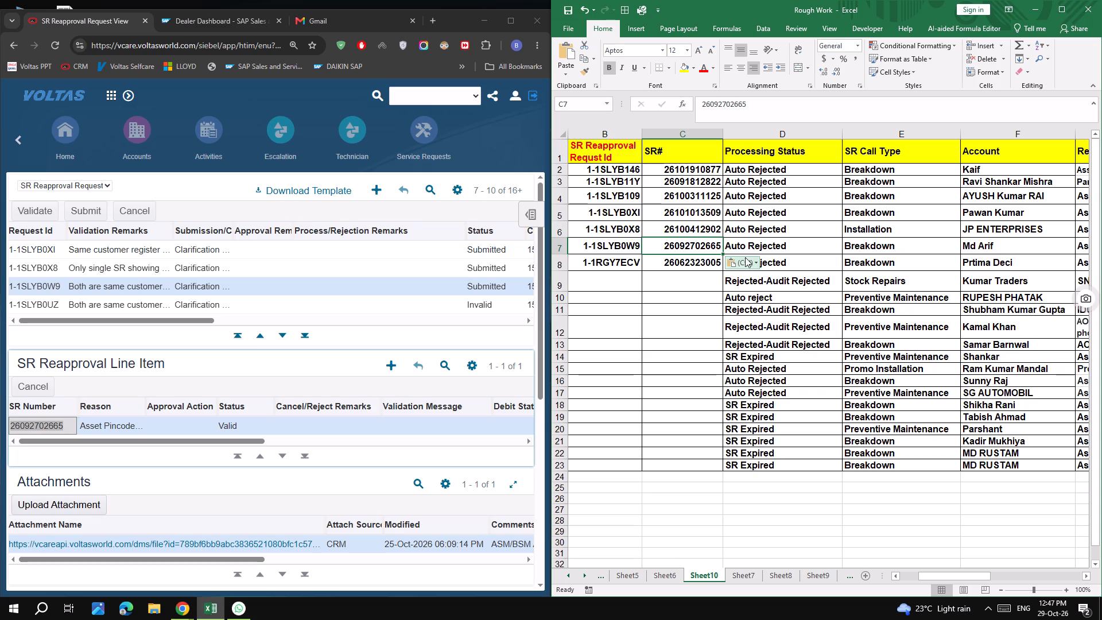
pyautogui.moveTo(233, 437); pyautogui.dragTo(333, 447)
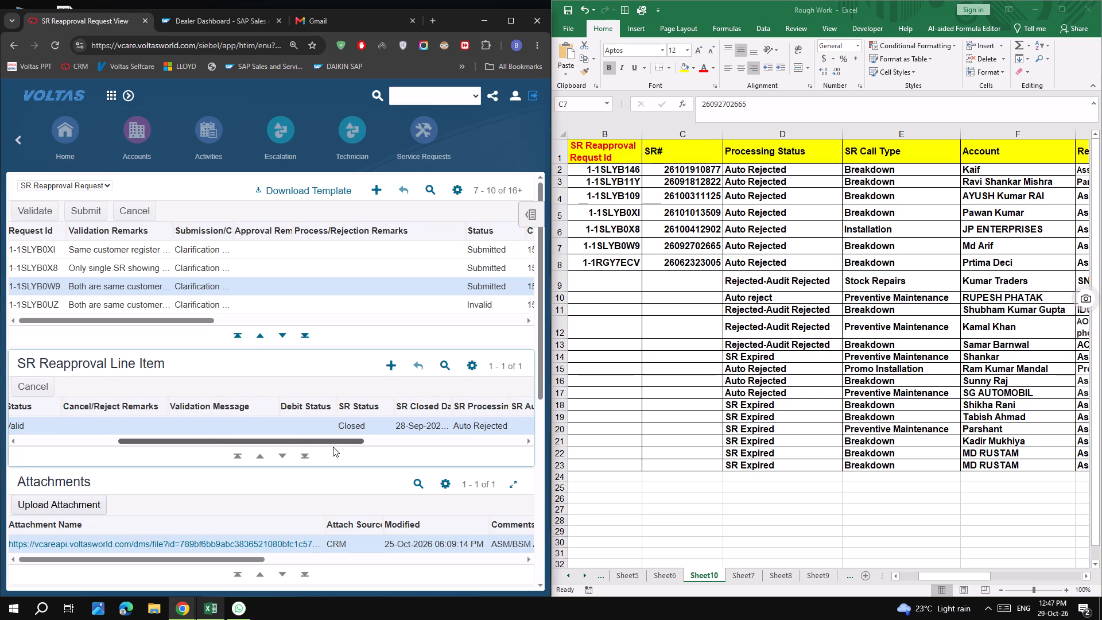
pyautogui.moveTo(333, 447); pyautogui.dragTo(356, 448)
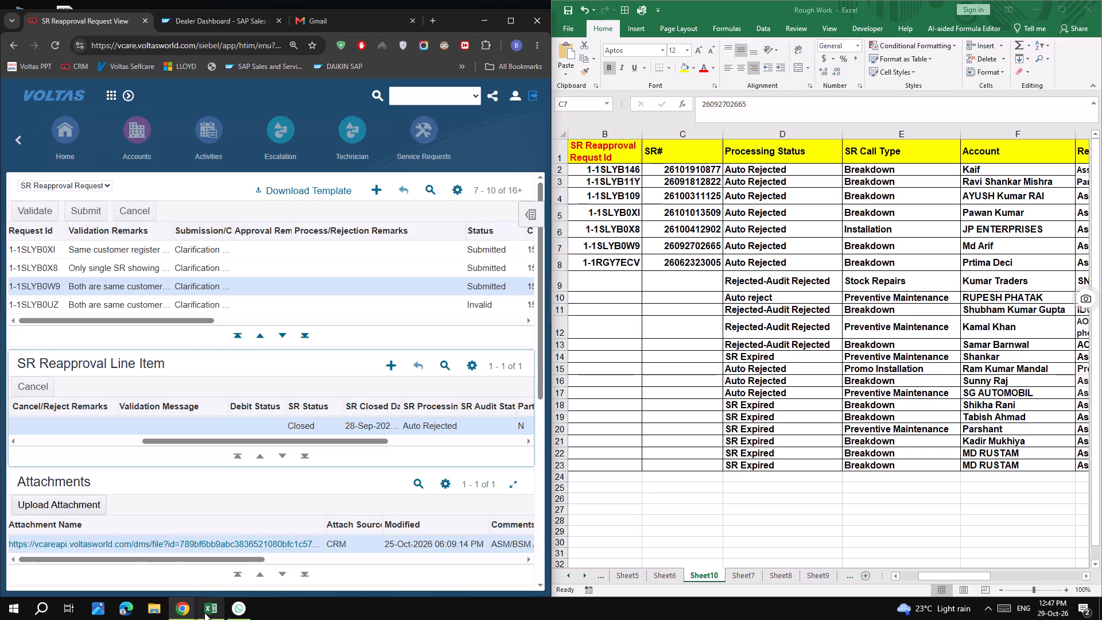
pyautogui.click(182, 613)
pyautogui.click(231, 569)
pyautogui.click(820, 183)
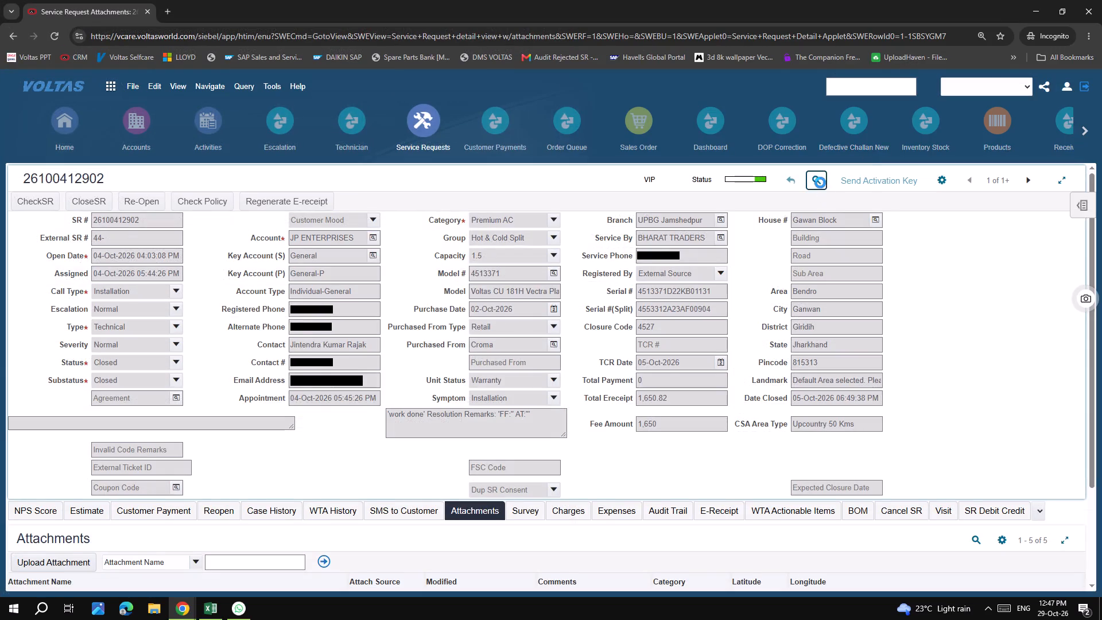
pyautogui.hotkey('ctrl', 'v')
pyautogui.press('Return')
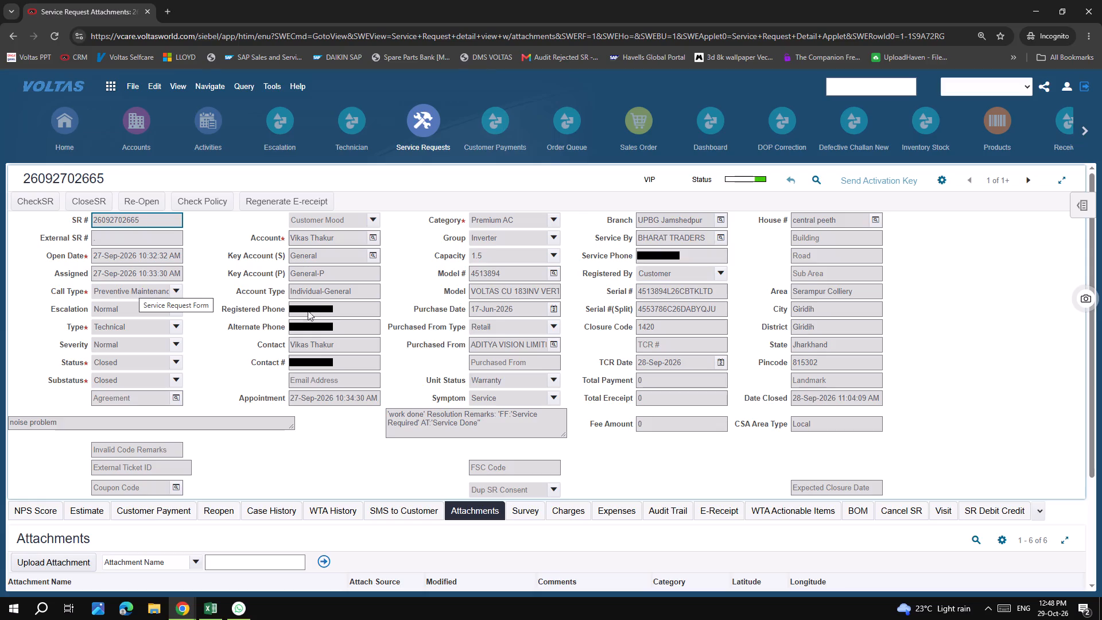
pyautogui.tripleClick(148, 293)
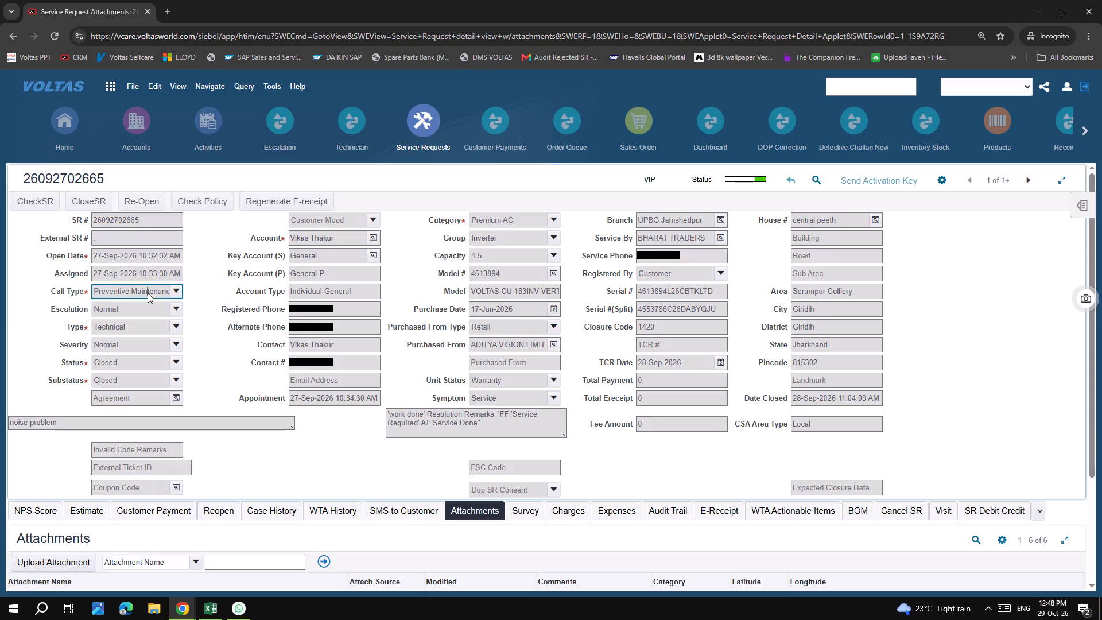
pyautogui.hotkey('ctrl', 'c')
pyautogui.hotkey('ctrl', 'c')
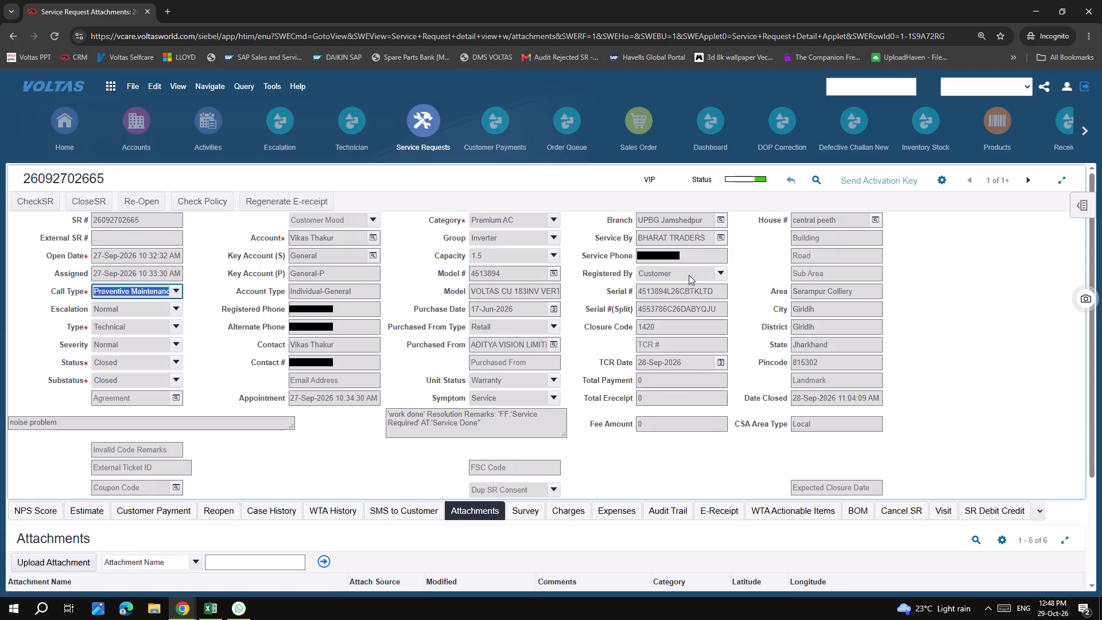
pyautogui.click(1038, 6)
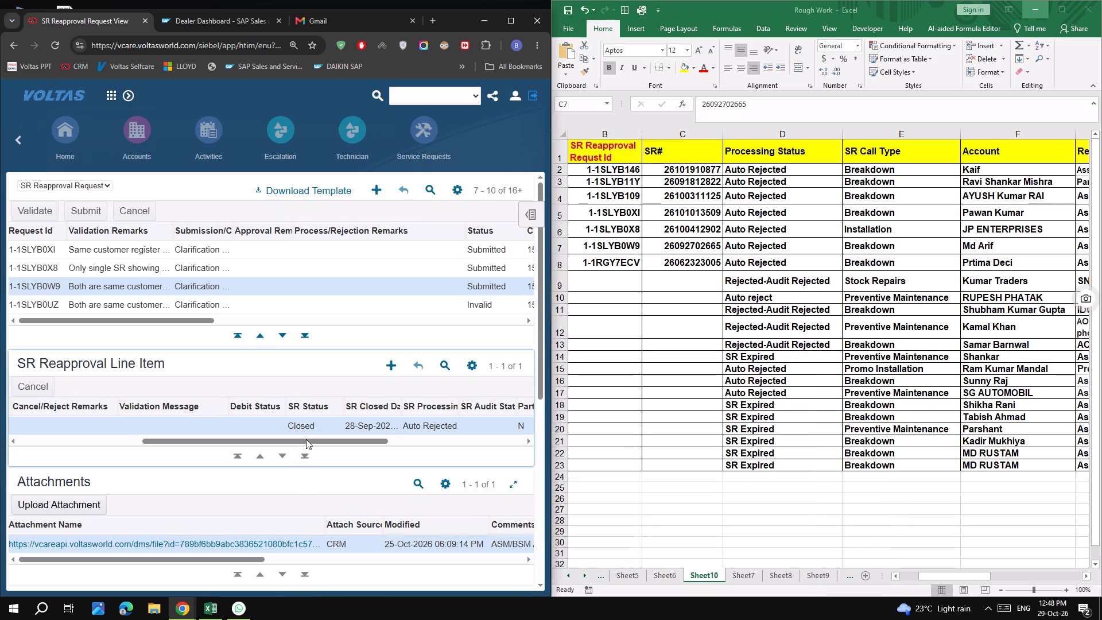
pyautogui.moveTo(309, 441); pyautogui.dragTo(161, 439)
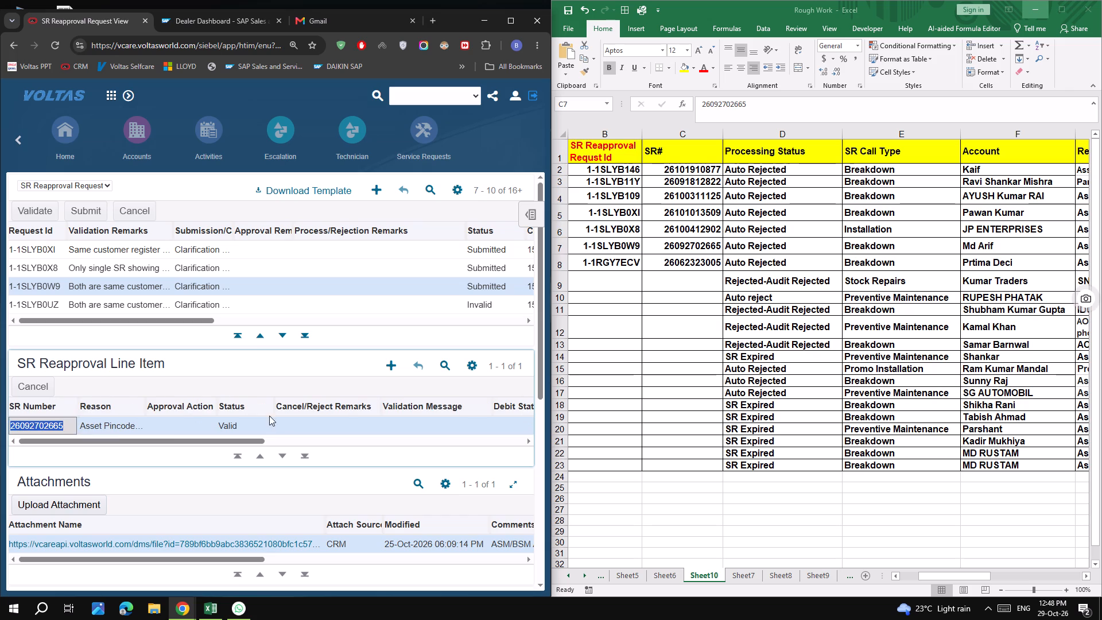
pyautogui.click(884, 249)
pyautogui.click(889, 247)
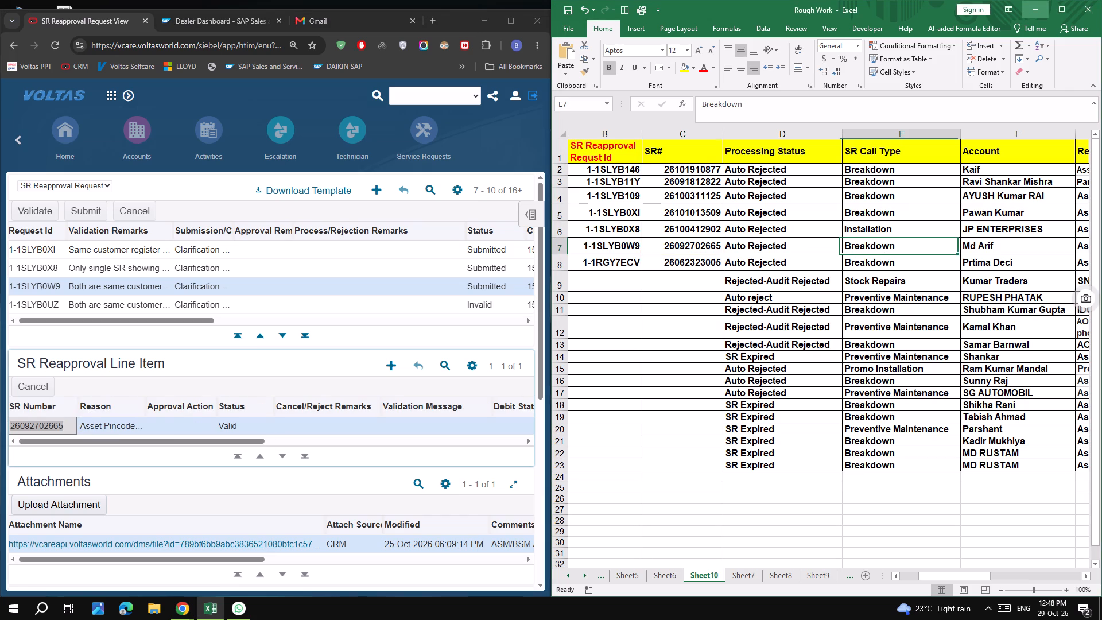
pyautogui.hotkey('ctrl', 'v')
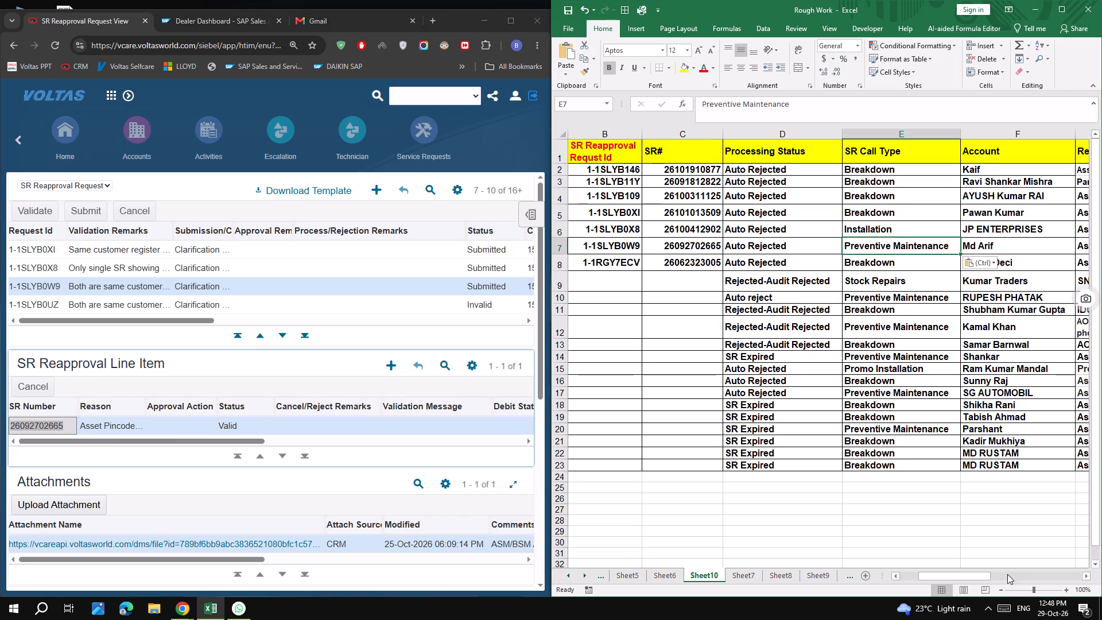
pyautogui.moveTo(973, 576); pyautogui.dragTo(995, 573)
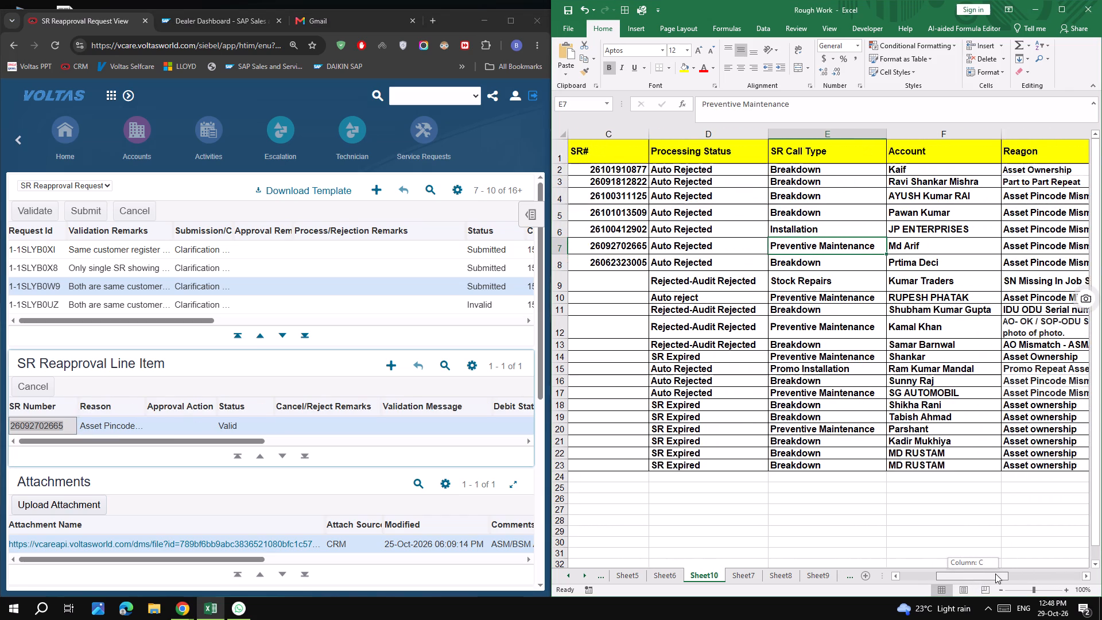
pyautogui.moveTo(995, 573); pyautogui.dragTo(1002, 572)
pyautogui.click(186, 610)
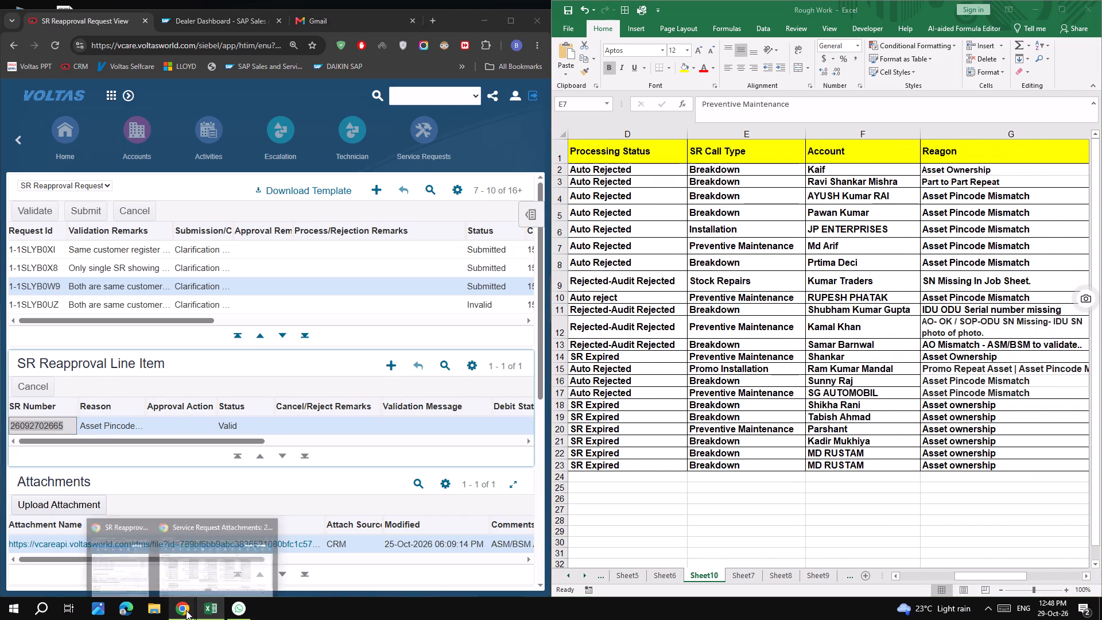
pyautogui.click(192, 573)
pyautogui.tripleClick(348, 237)
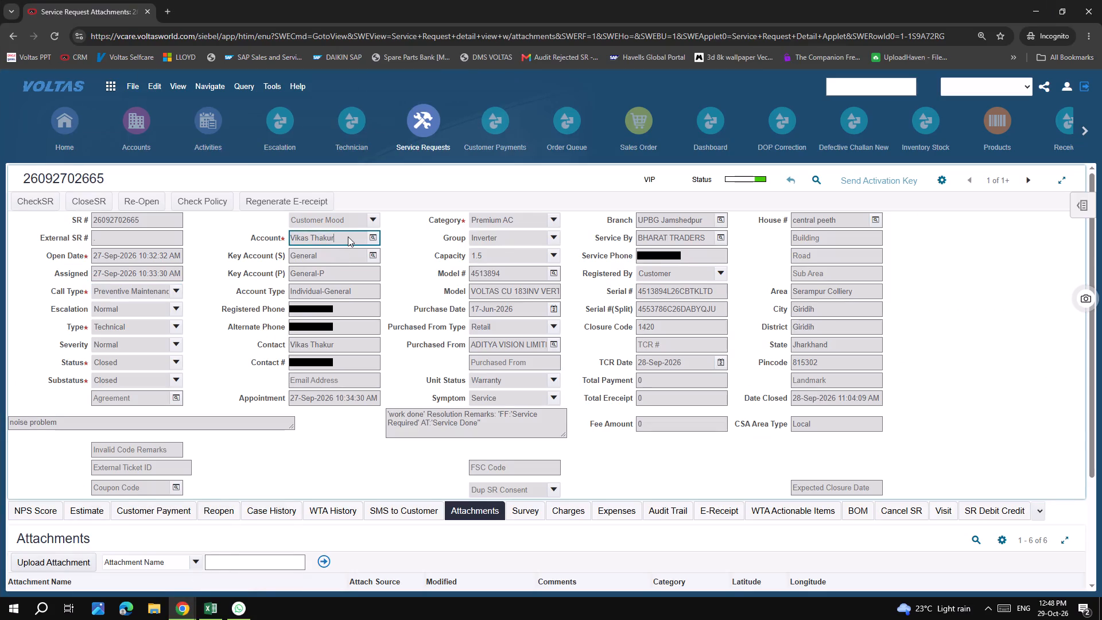
pyautogui.hotkey('ctrl', 'c')
pyautogui.hotkey('ctrl', 'c')
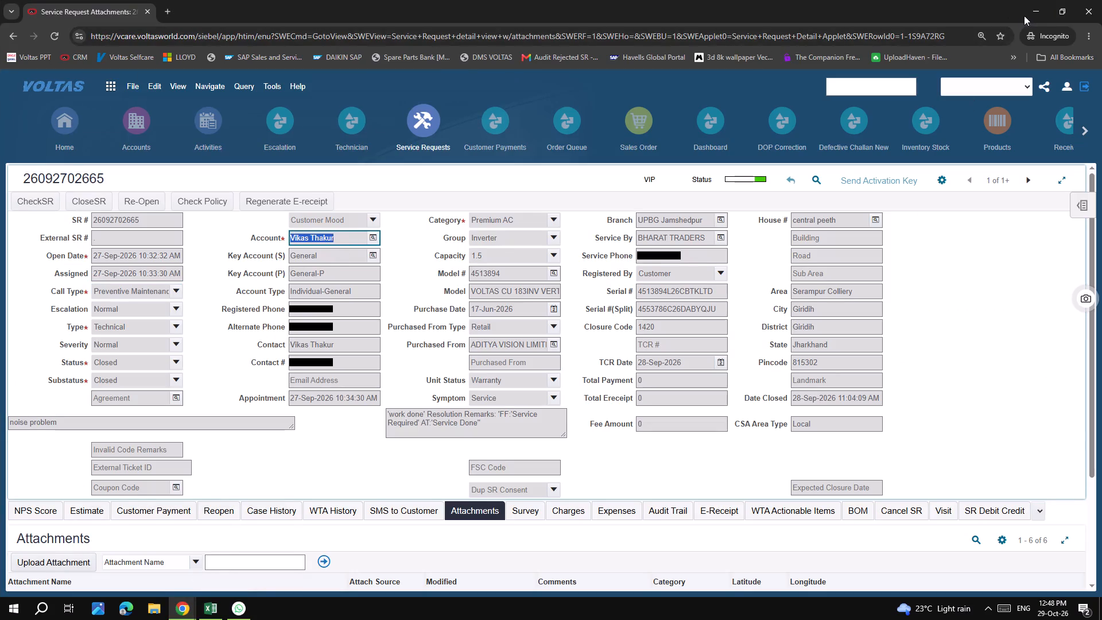
pyautogui.click(1027, 16)
pyautogui.click(869, 248)
pyautogui.hotkey('ctrl', 'v')
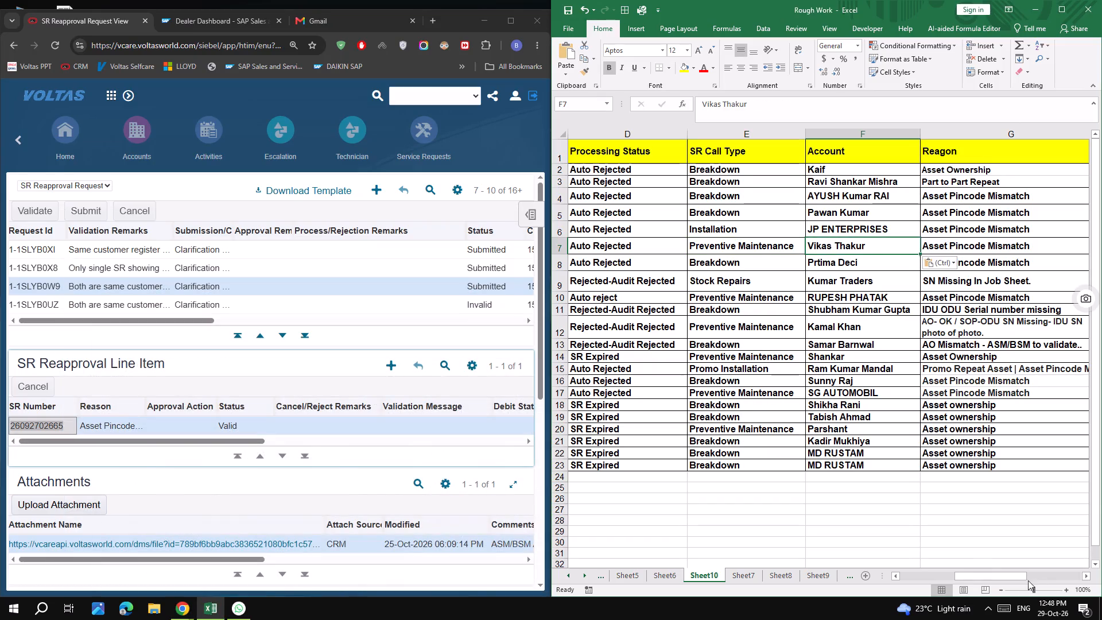
# Examine row 7's remaining columns and the status and creation details of the following reapproval requests in the CRM list.
pyautogui.moveTo(1000, 579); pyautogui.dragTo(1046, 571)
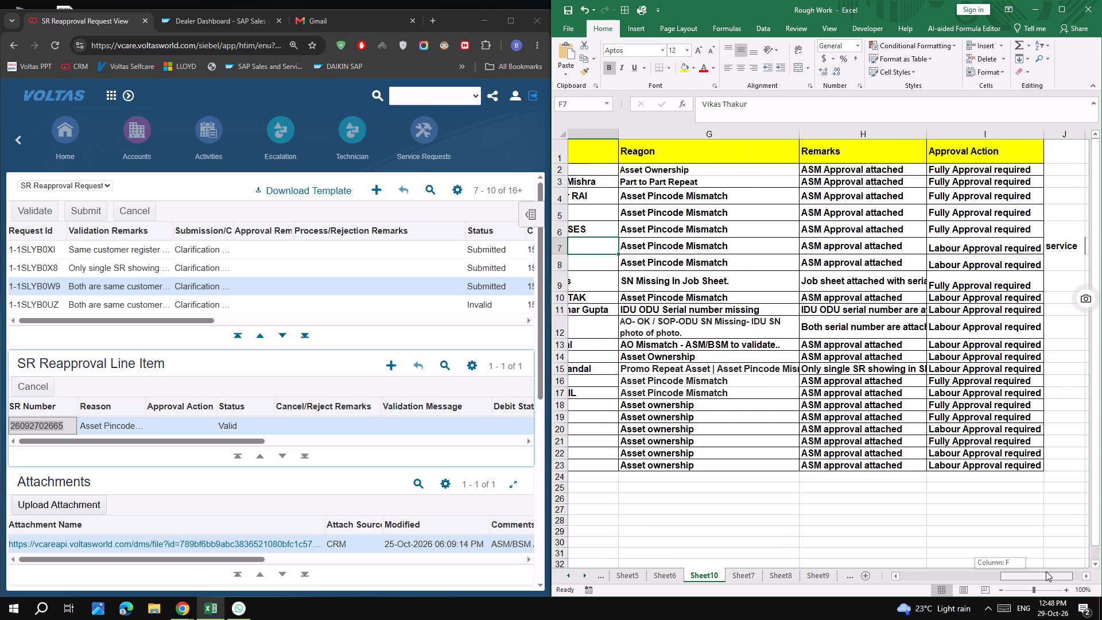
pyautogui.moveTo(1046, 571); pyautogui.dragTo(948, 580)
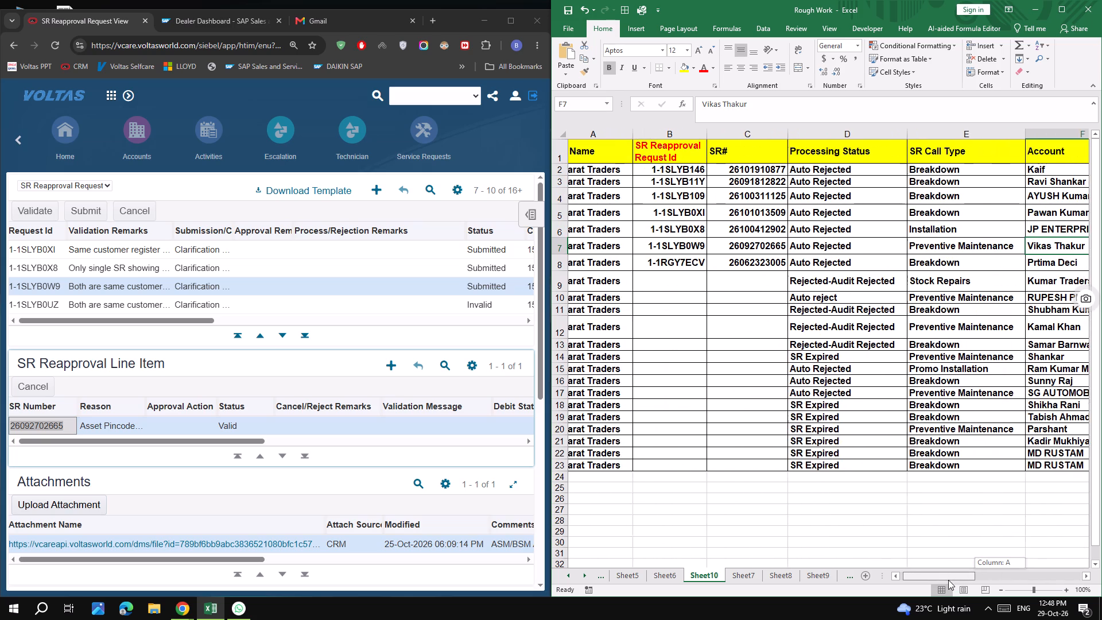
pyautogui.moveTo(948, 580); pyautogui.dragTo(929, 582)
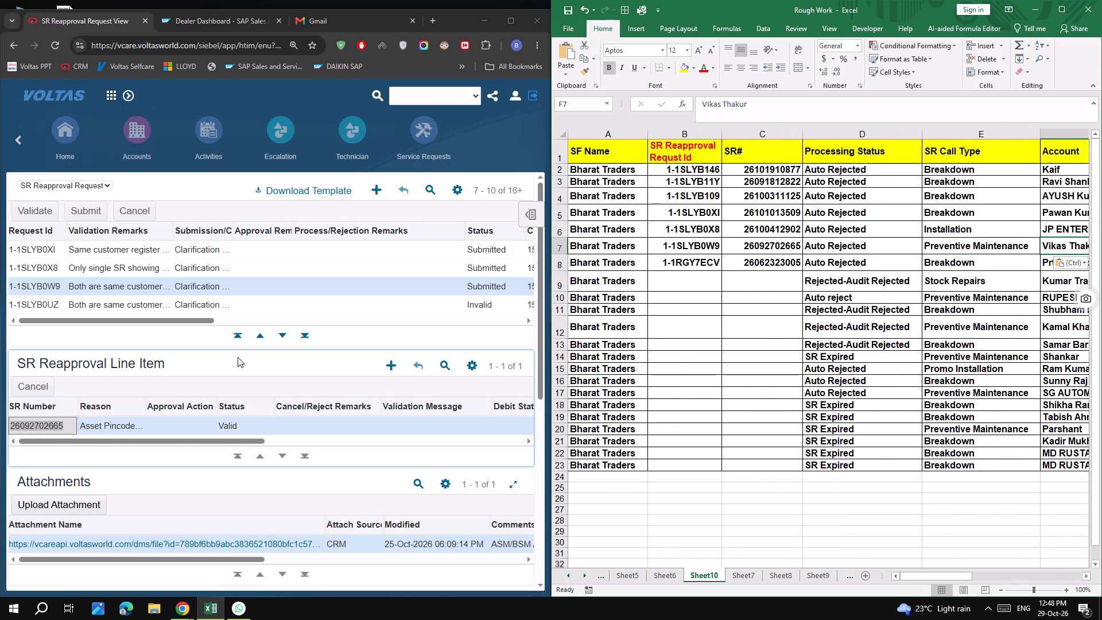
pyautogui.click(282, 336)
pyautogui.click(282, 336)
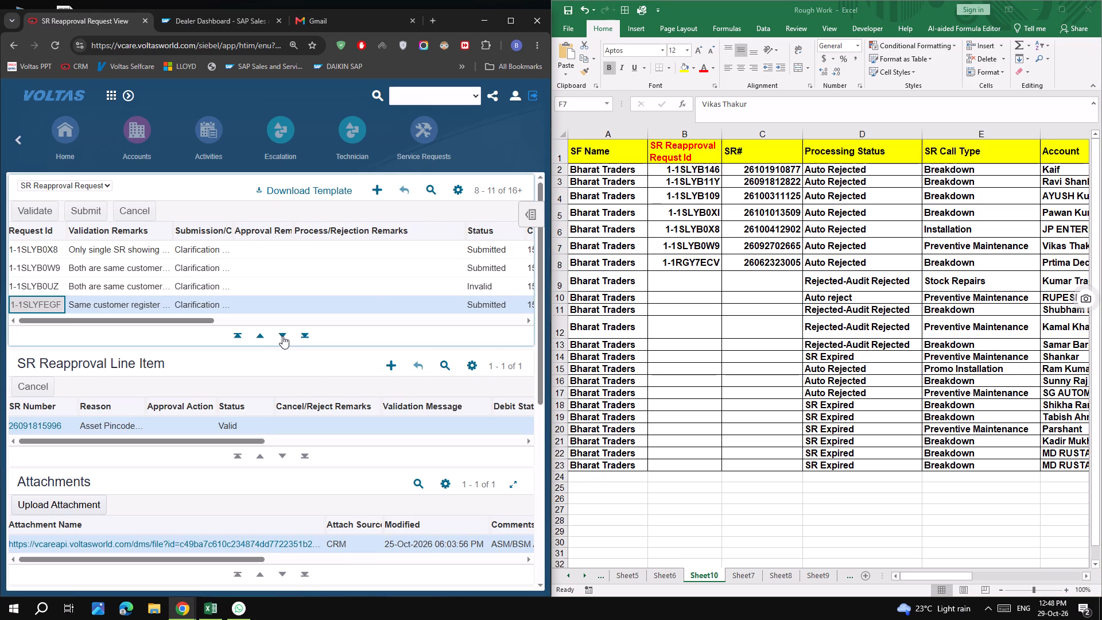
pyautogui.moveTo(200, 321); pyautogui.dragTo(266, 321)
pyautogui.click(284, 335)
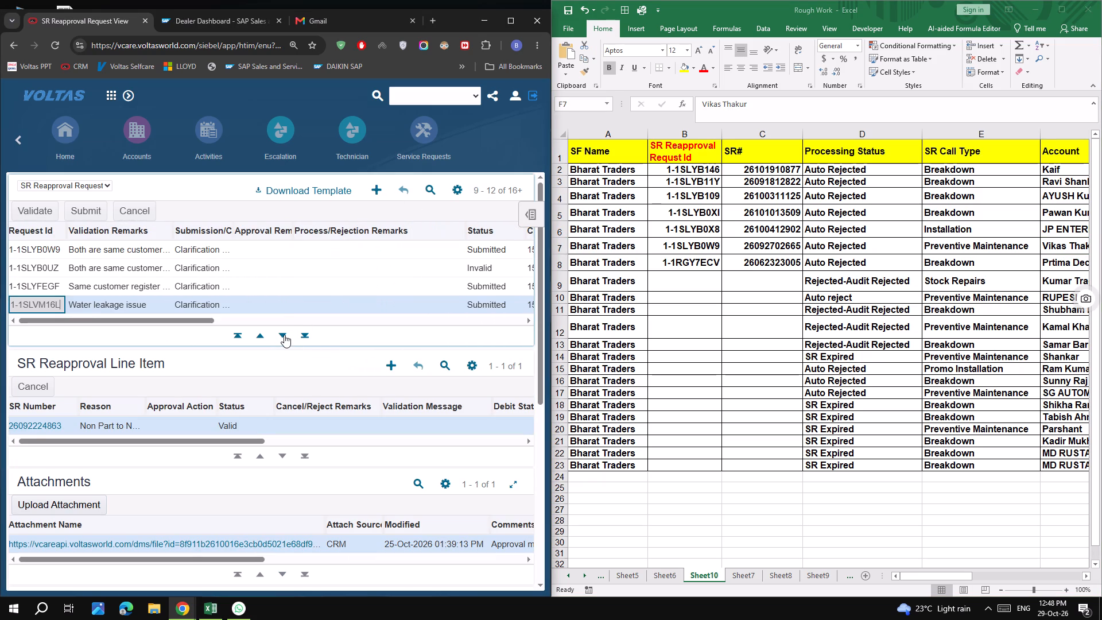
pyautogui.moveTo(202, 323); pyautogui.dragTo(234, 320)
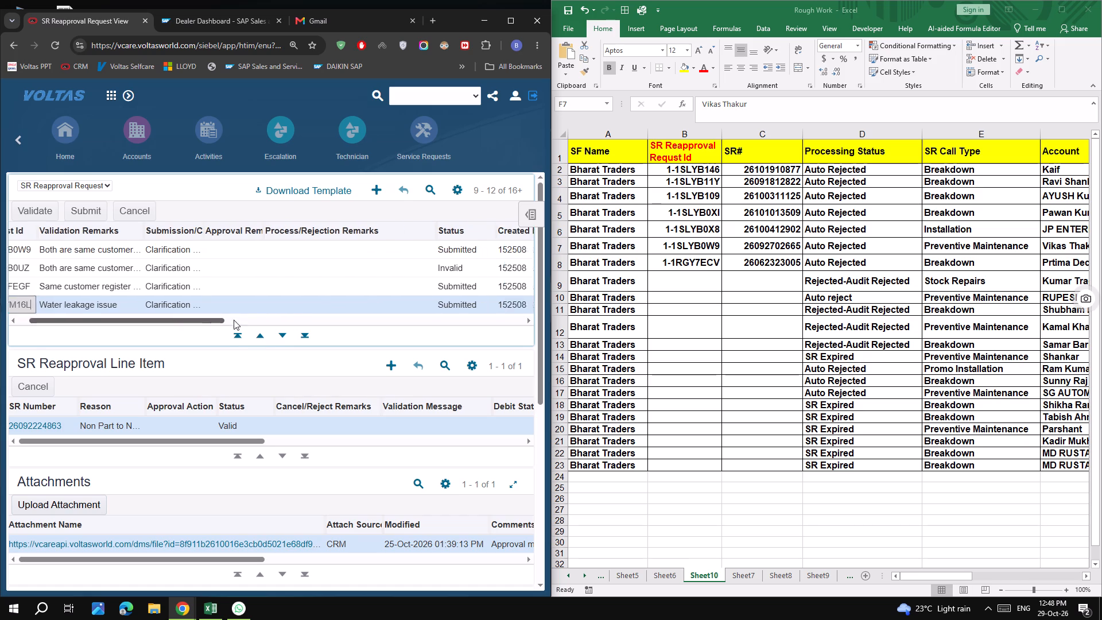
pyautogui.moveTo(234, 320); pyautogui.dragTo(357, 323)
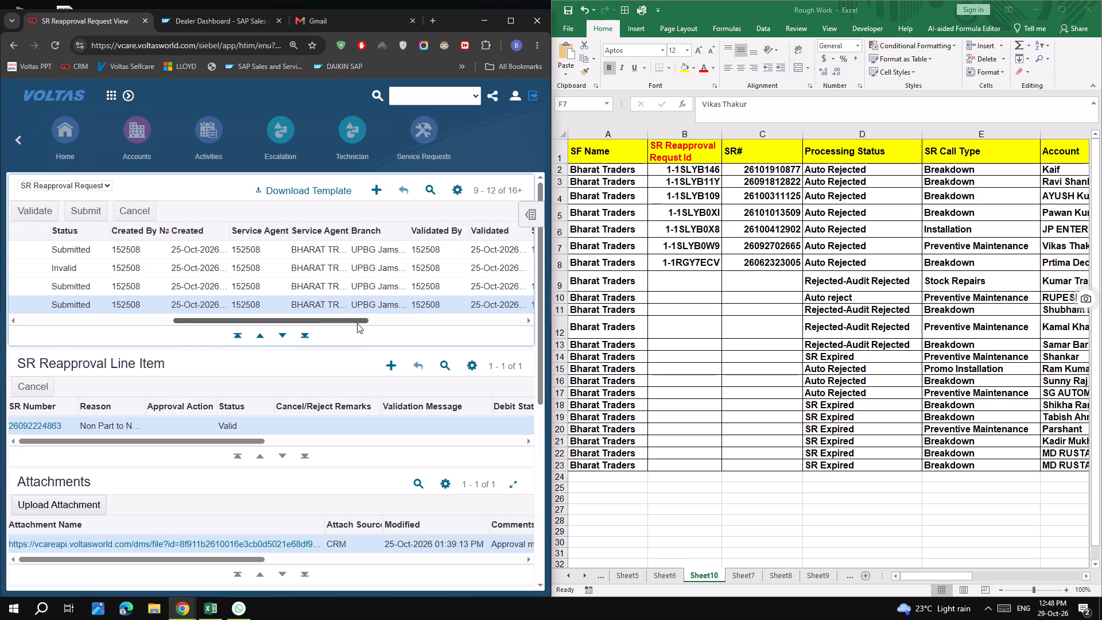
pyautogui.moveTo(357, 323); pyautogui.dragTo(360, 323)
pyautogui.click(282, 336)
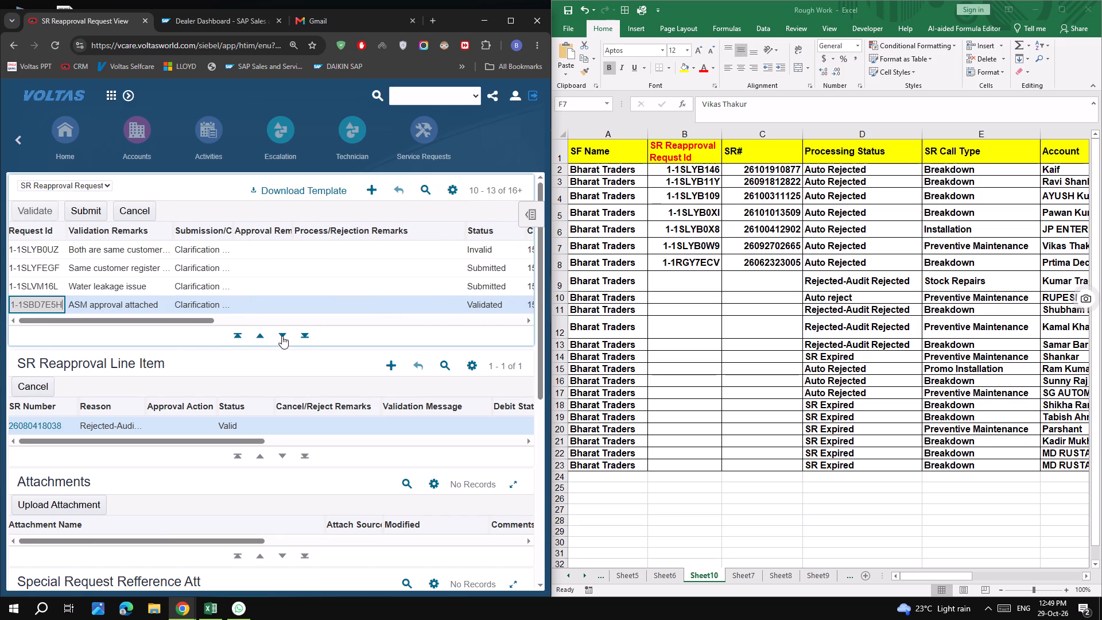
pyautogui.moveTo(187, 320); pyautogui.dragTo(334, 318)
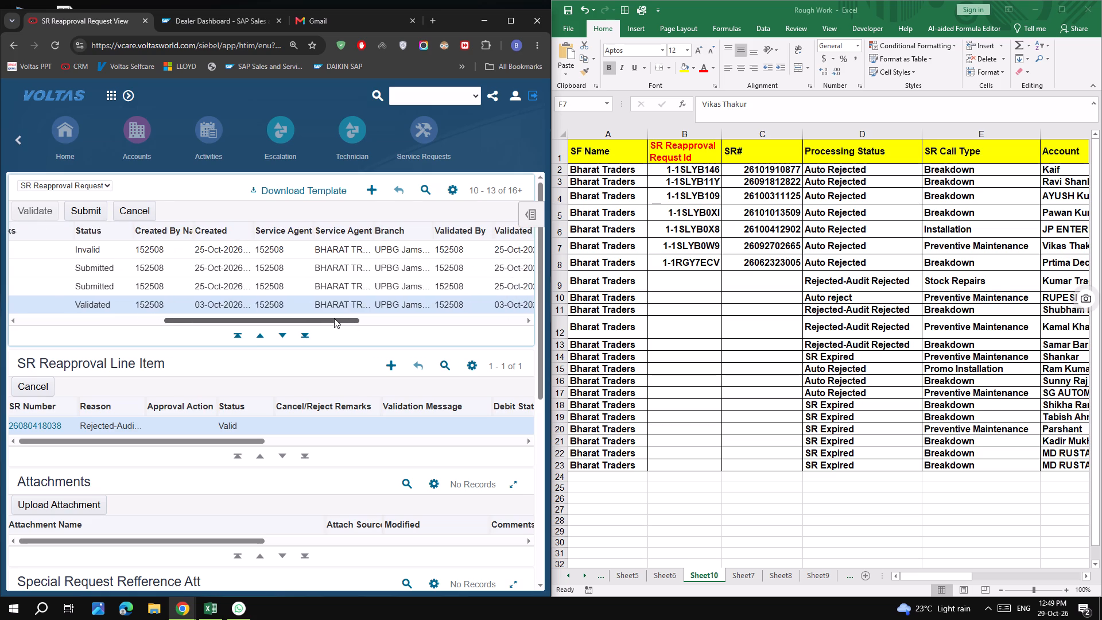
pyautogui.moveTo(334, 318); pyautogui.dragTo(340, 321)
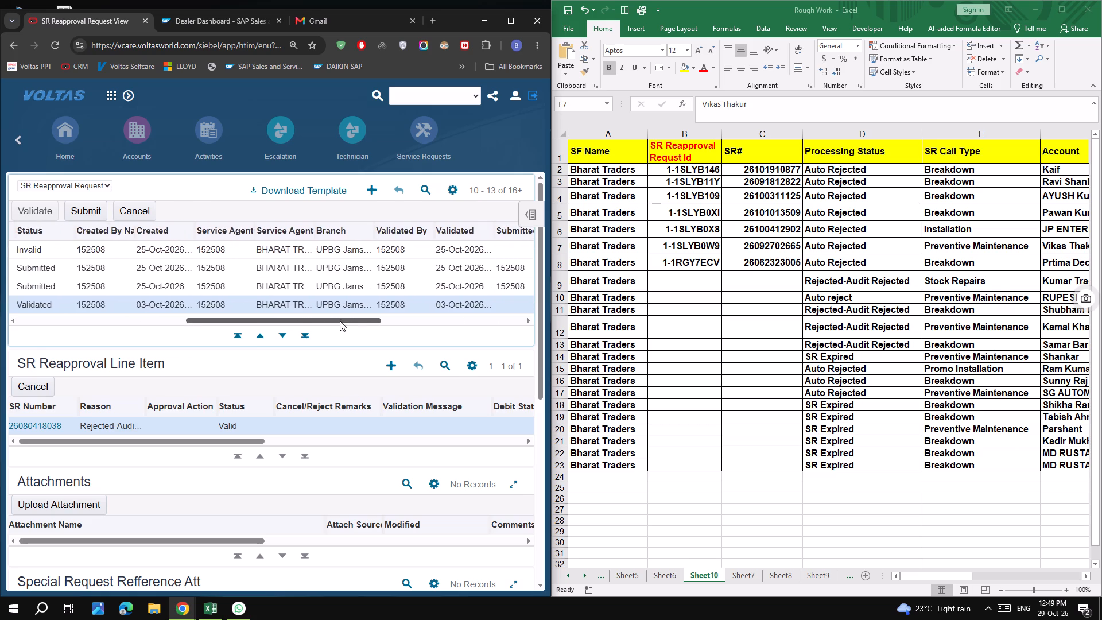
pyautogui.moveTo(340, 321); pyautogui.dragTo(160, 320)
pyautogui.click(66, 267)
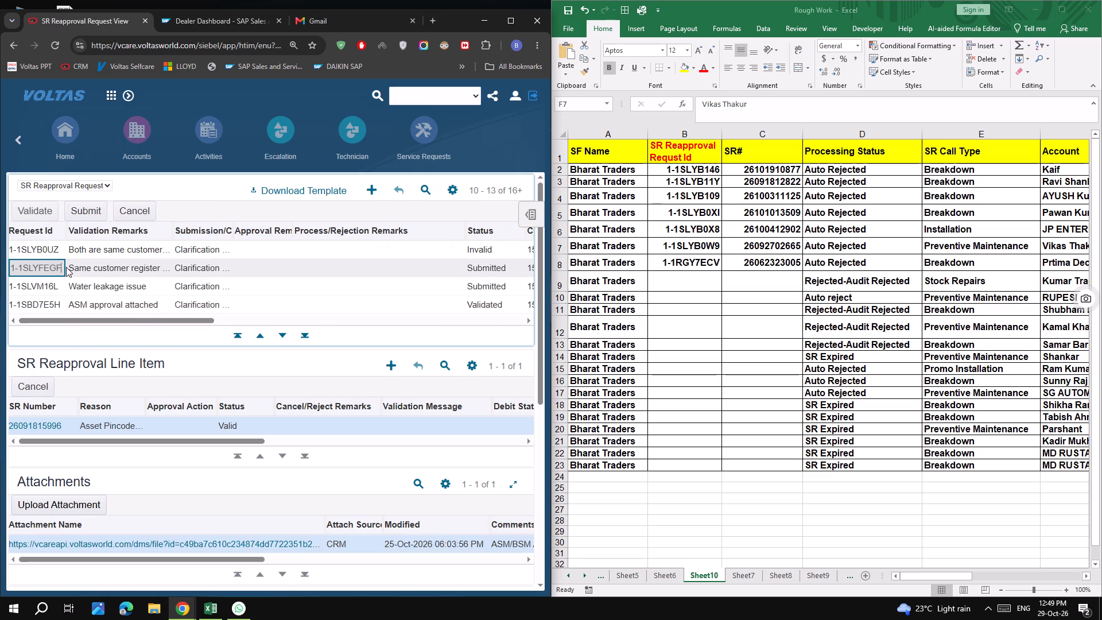
pyautogui.tripleClick(59, 268)
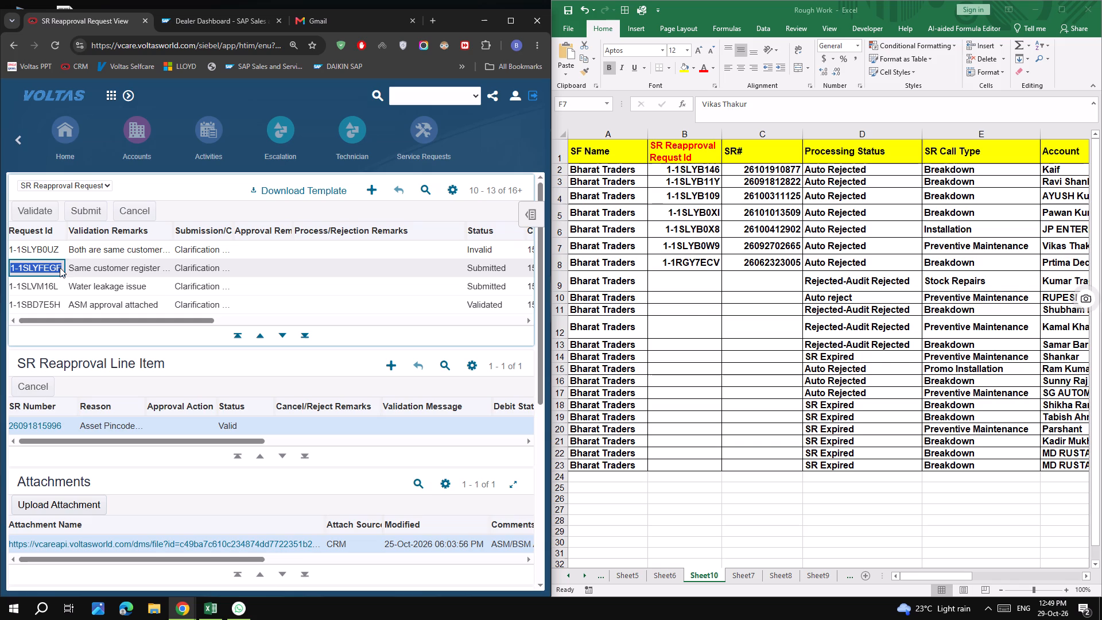
pyautogui.hotkey('ctrl', 'c')
pyautogui.hotkey('ctrl', 'c')
pyautogui.click(698, 259)
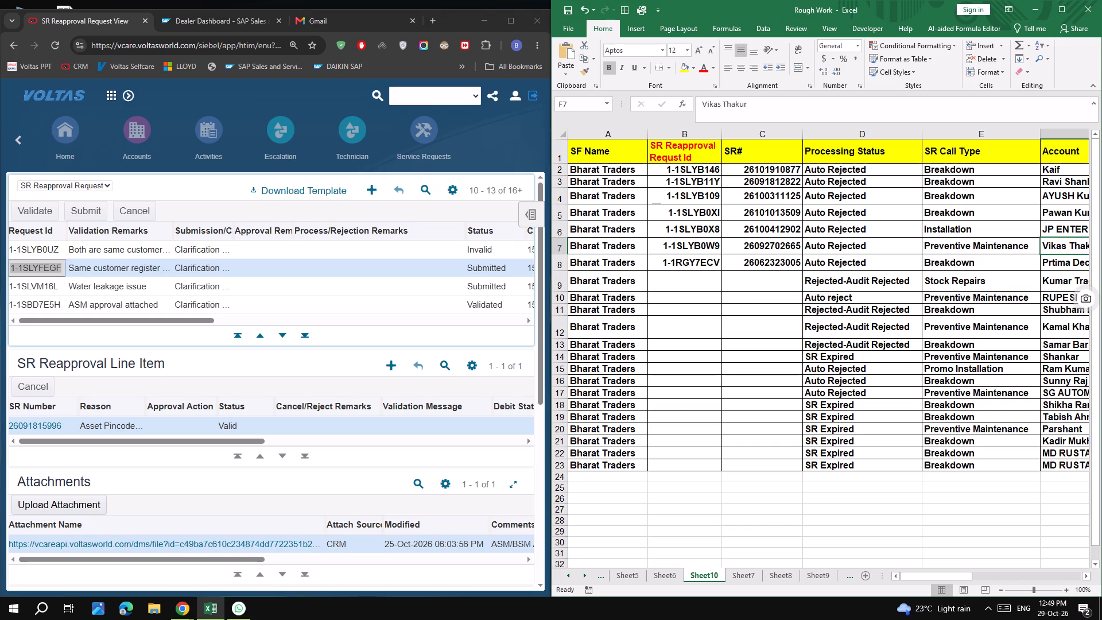
pyautogui.click(695, 262)
pyautogui.hotkey('ctrl', 'v')
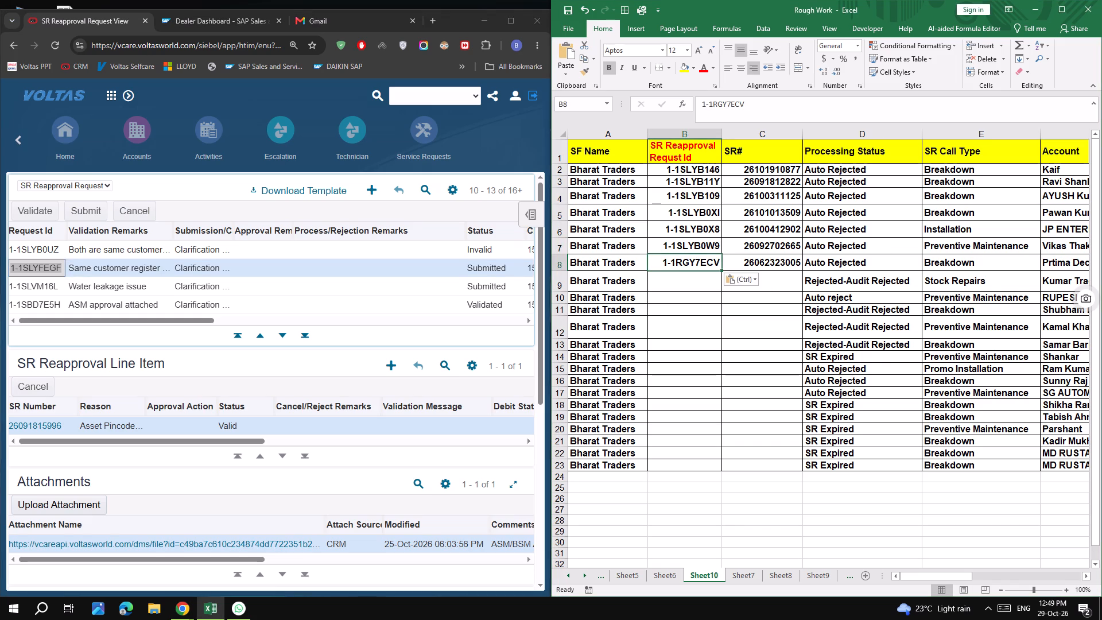
pyautogui.click(67, 425)
pyautogui.click(67, 425)
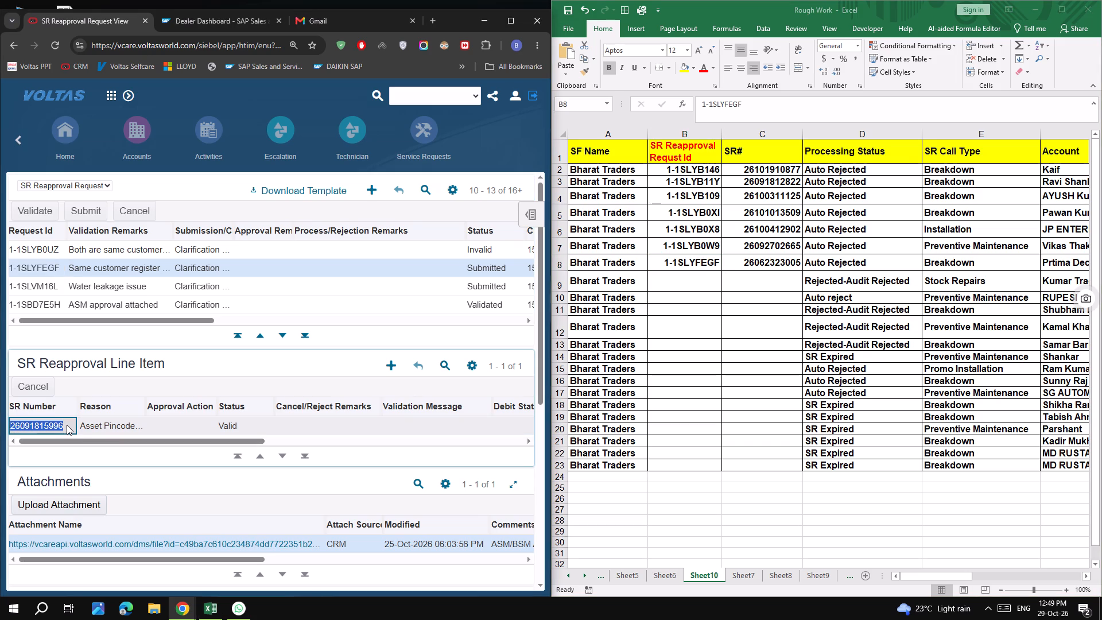
pyautogui.hotkey('ctrl', 'c')
pyautogui.hotkey('ctrl', 'c')
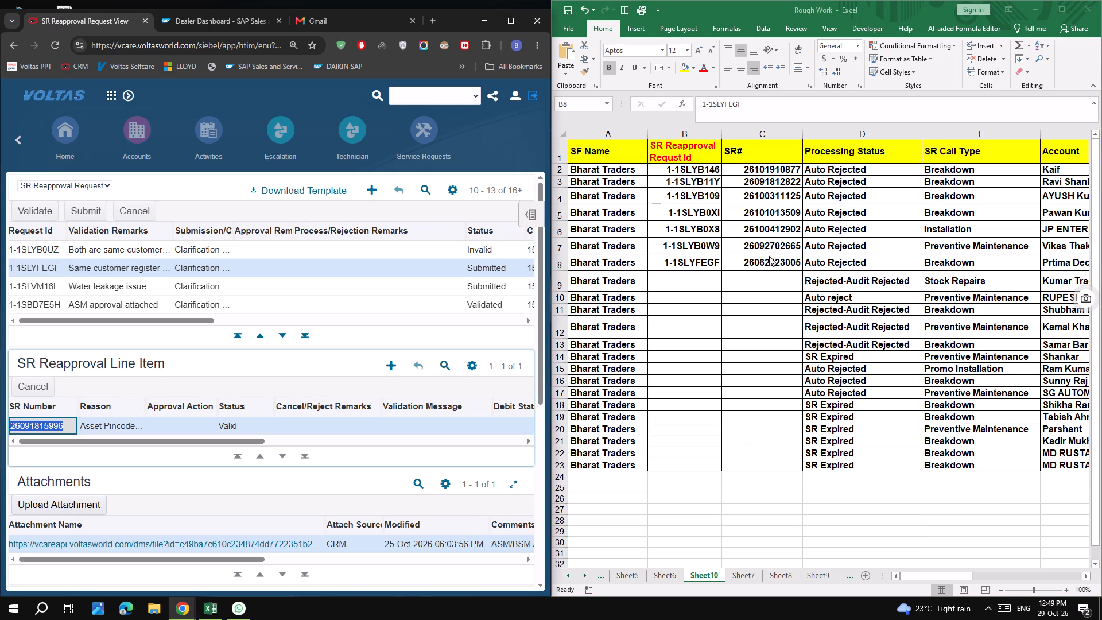
pyautogui.tripleClick(766, 266)
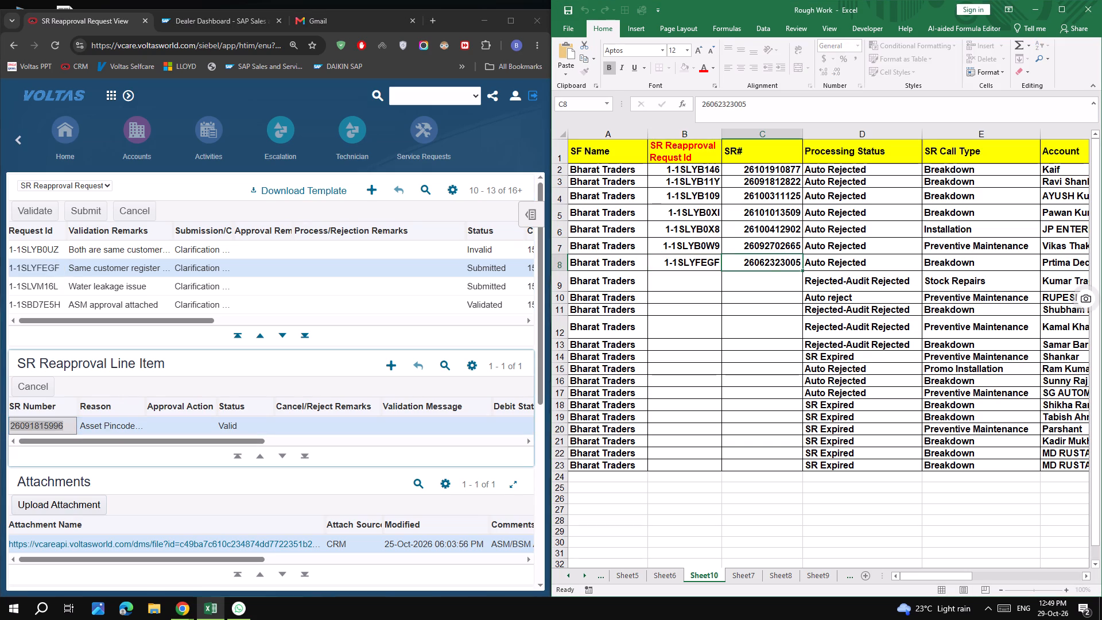
pyautogui.hotkey('ctrl', 'v')
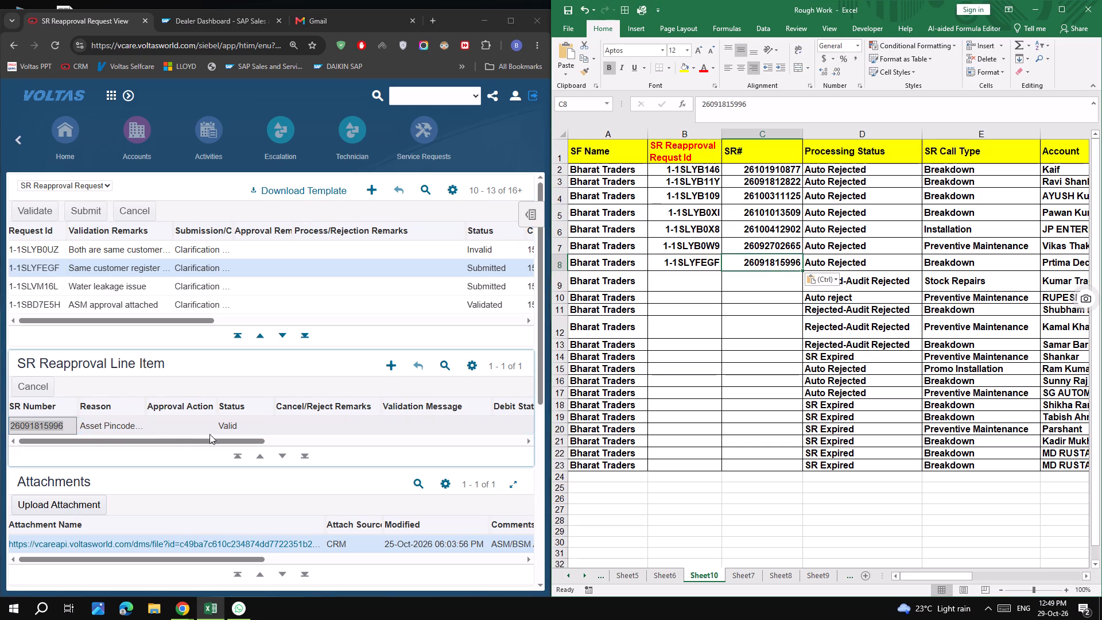
pyautogui.moveTo(179, 440); pyautogui.dragTo(250, 439)
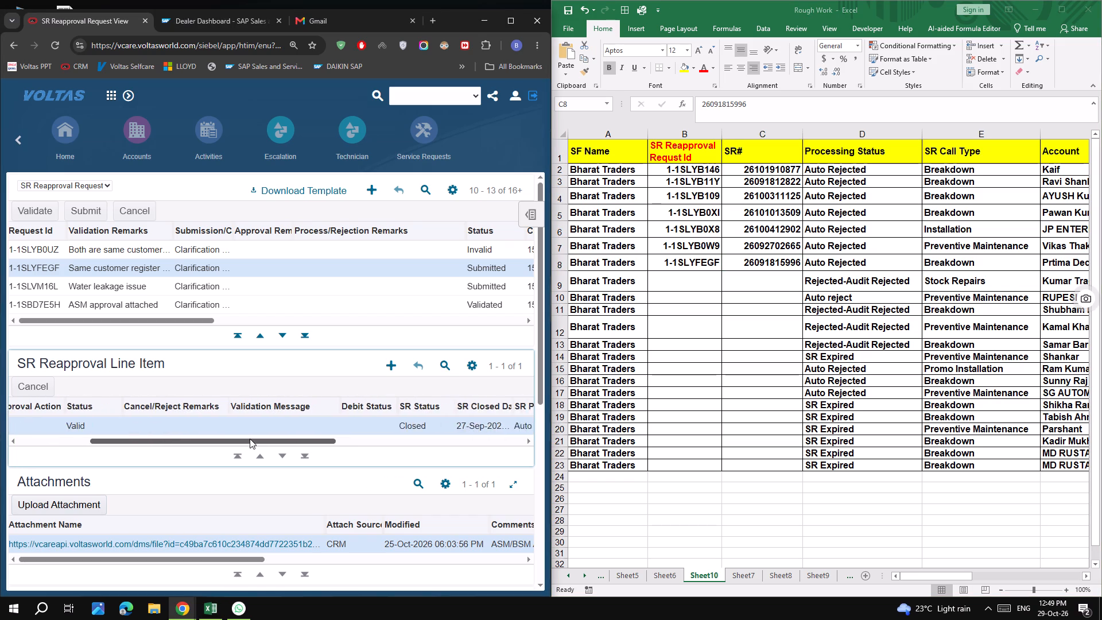
pyautogui.moveTo(250, 439); pyautogui.dragTo(166, 440)
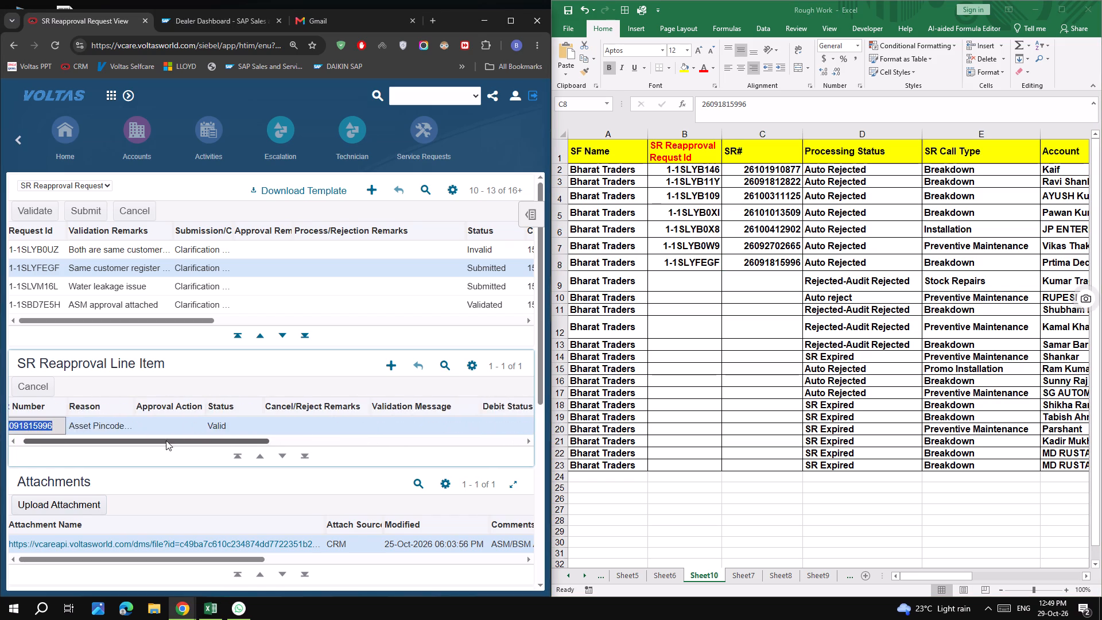
pyautogui.moveTo(166, 440); pyautogui.dragTo(165, 440)
pyautogui.click(183, 610)
pyautogui.click(226, 550)
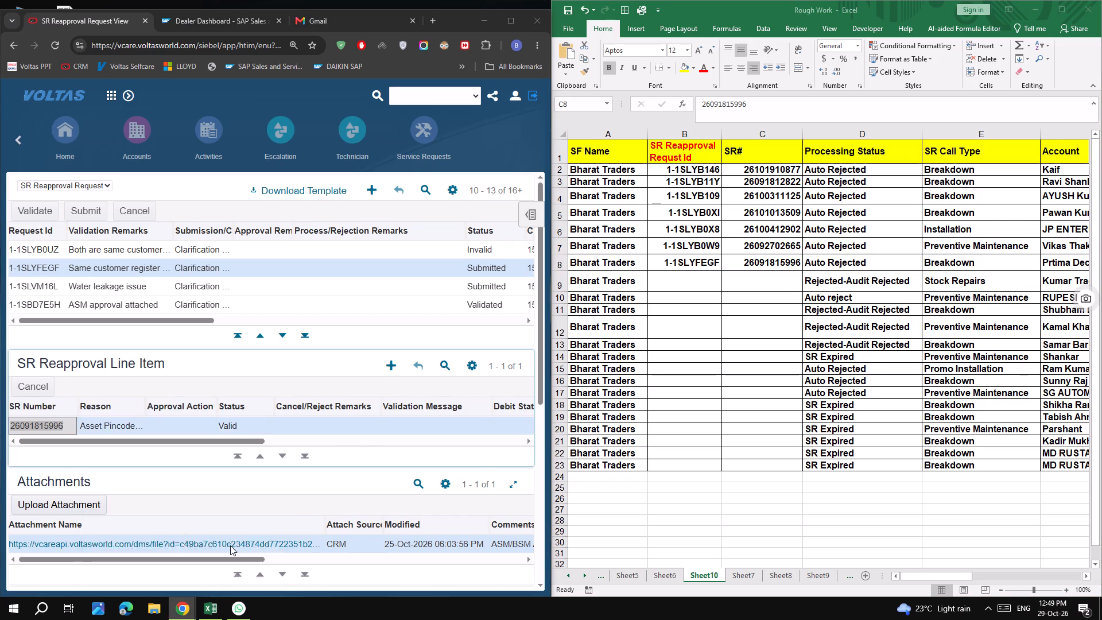
pyautogui.click(827, 179)
pyautogui.click(827, 179)
pyautogui.click(818, 182)
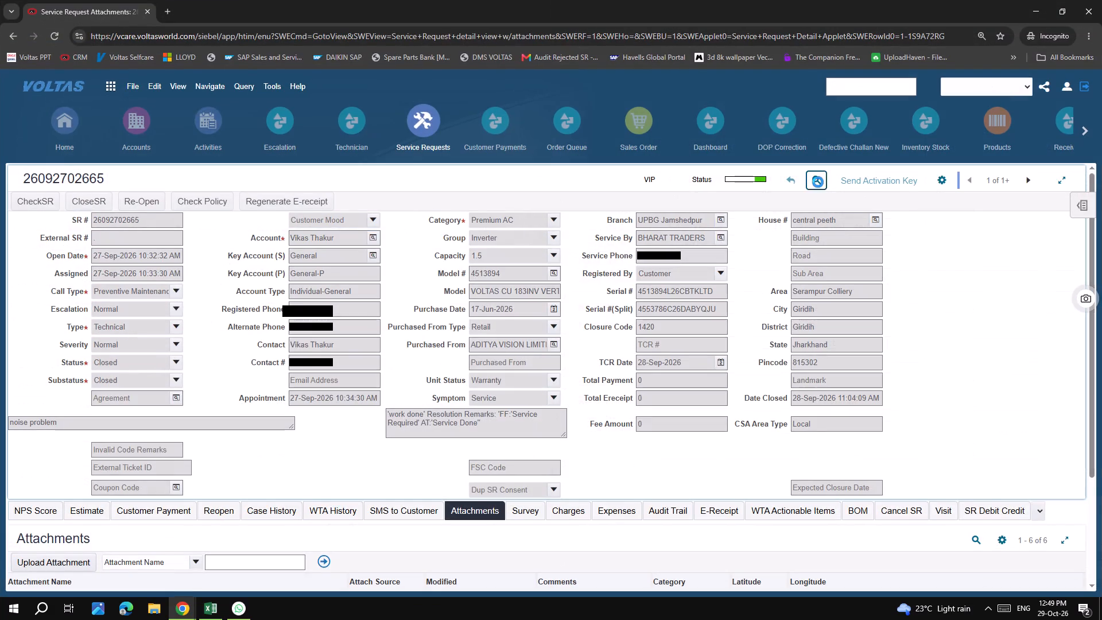
pyautogui.hotkey('ctrl', 'v')
pyautogui.press('Return')
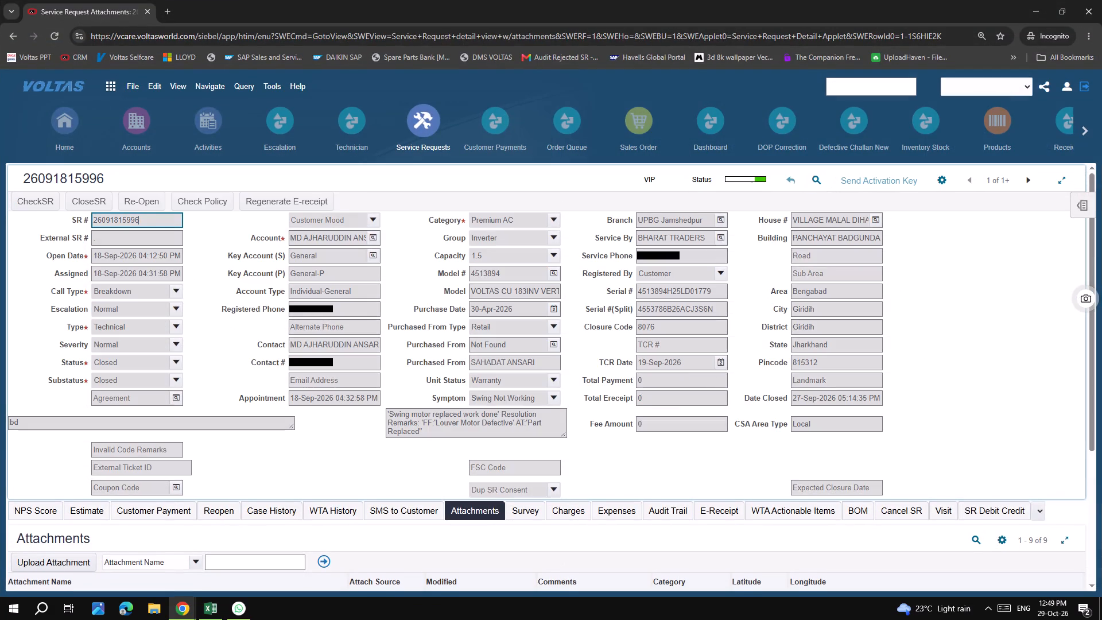
pyautogui.tripleClick(339, 238)
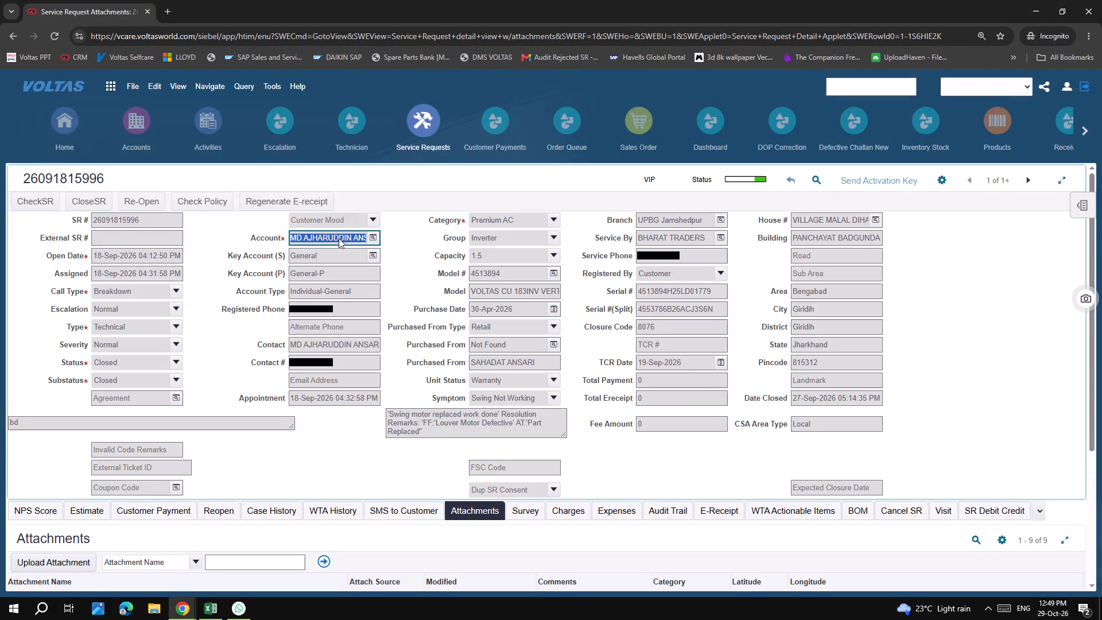
pyautogui.hotkey('ctrl', 'c')
pyautogui.hotkey('ctrl', 'c')
pyautogui.click(1034, 7)
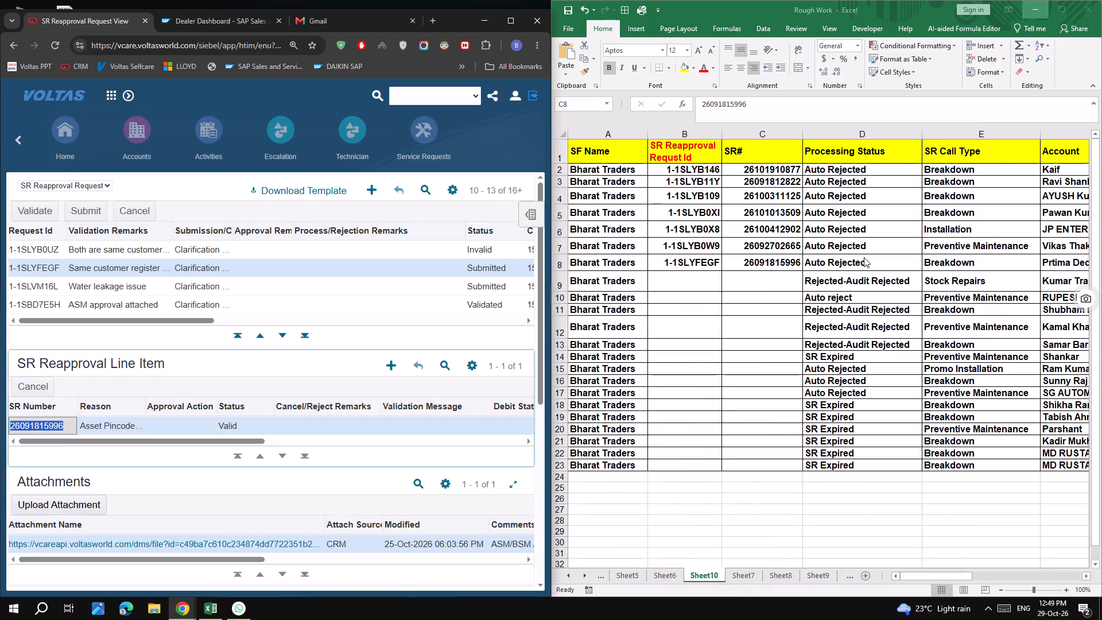
pyautogui.click(1053, 266)
pyautogui.doubleClick(1053, 266)
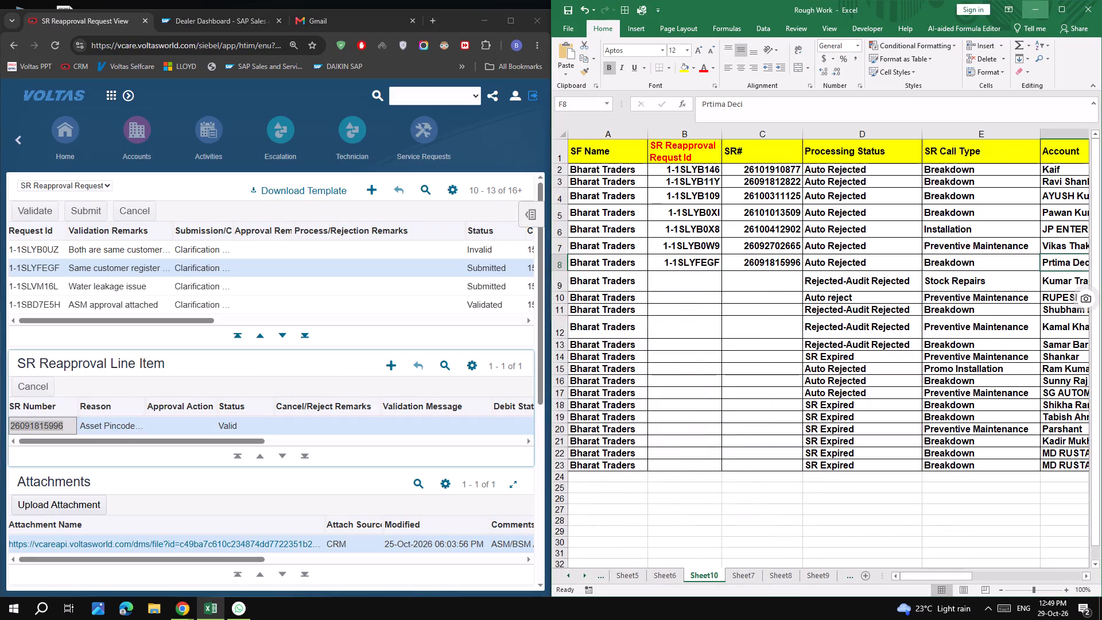
pyautogui.hotkey('ctrl', 'v')
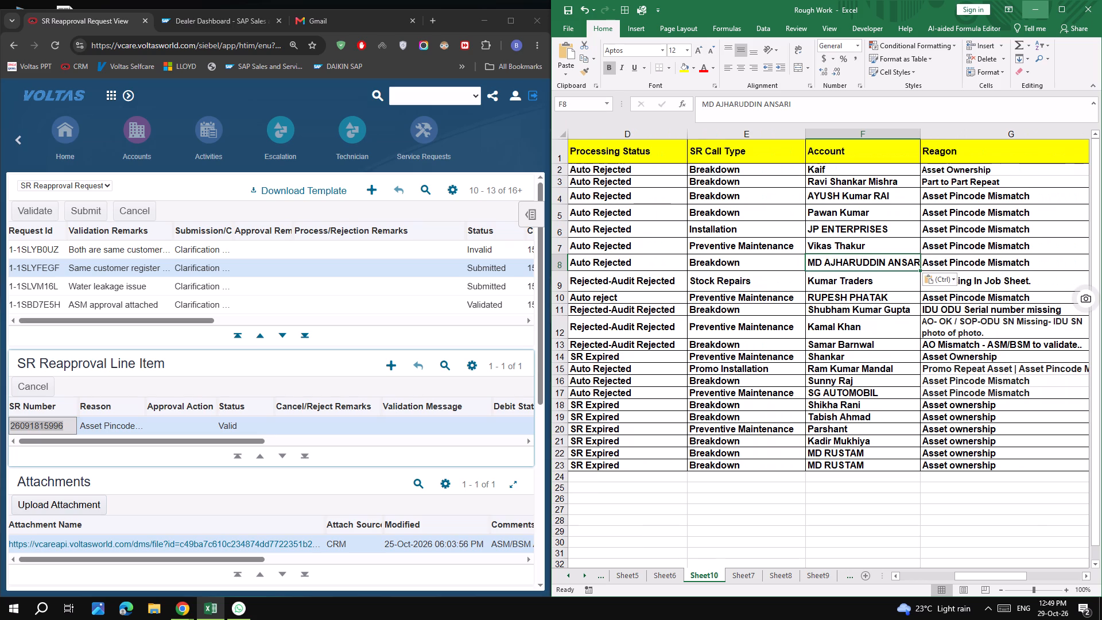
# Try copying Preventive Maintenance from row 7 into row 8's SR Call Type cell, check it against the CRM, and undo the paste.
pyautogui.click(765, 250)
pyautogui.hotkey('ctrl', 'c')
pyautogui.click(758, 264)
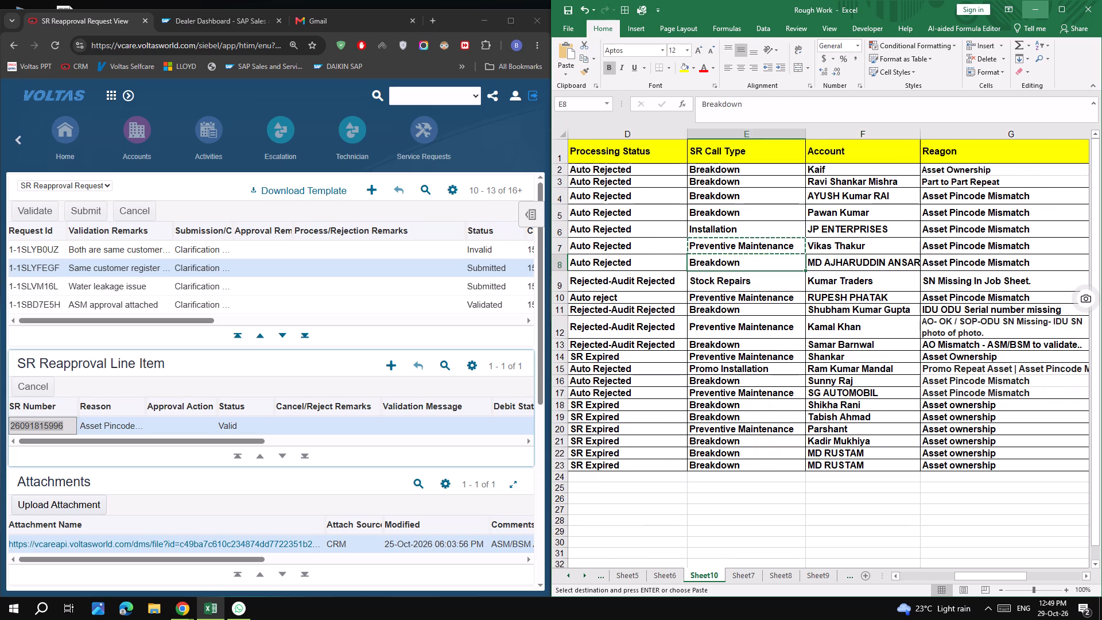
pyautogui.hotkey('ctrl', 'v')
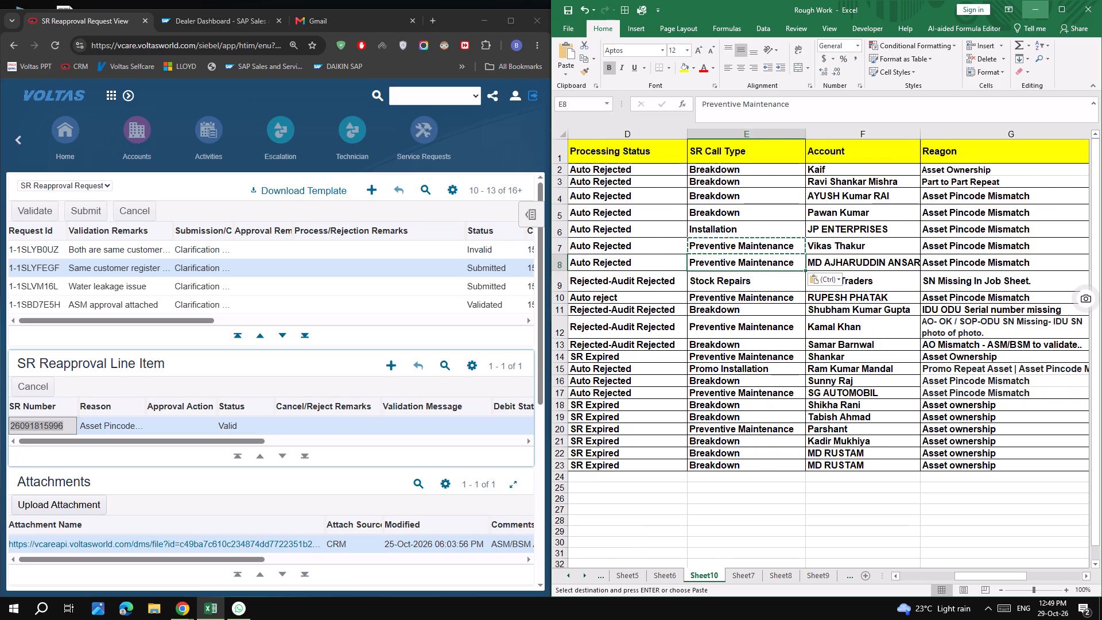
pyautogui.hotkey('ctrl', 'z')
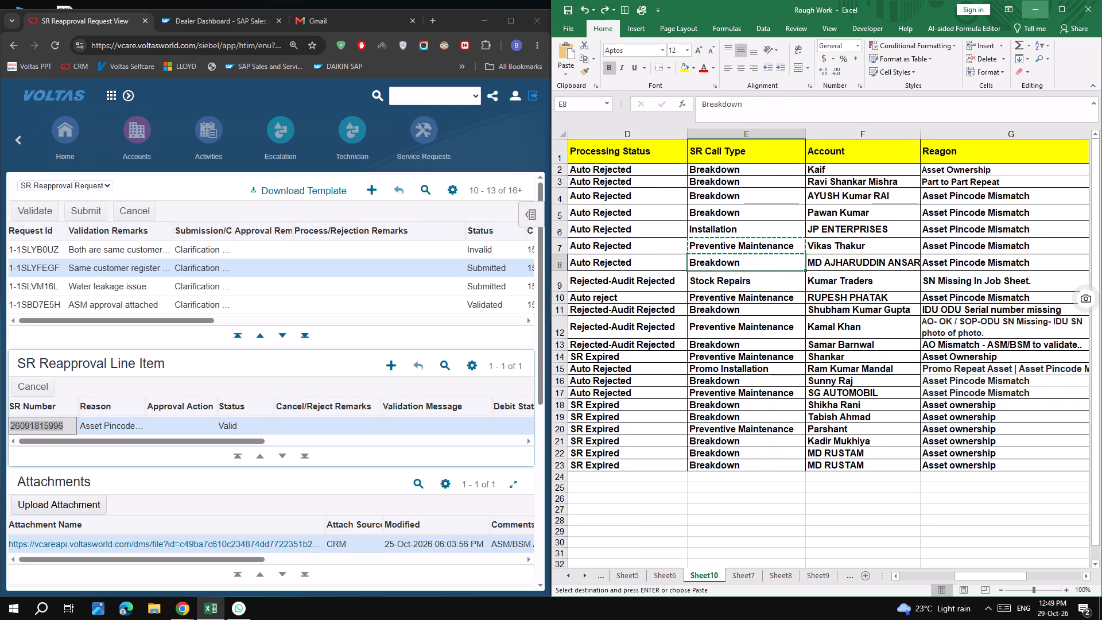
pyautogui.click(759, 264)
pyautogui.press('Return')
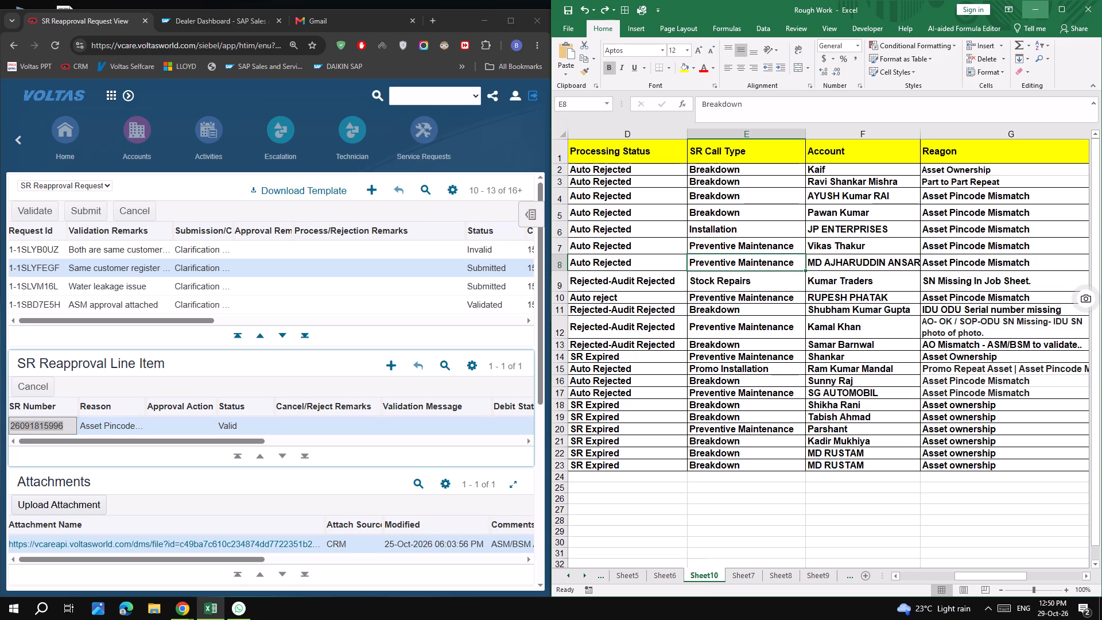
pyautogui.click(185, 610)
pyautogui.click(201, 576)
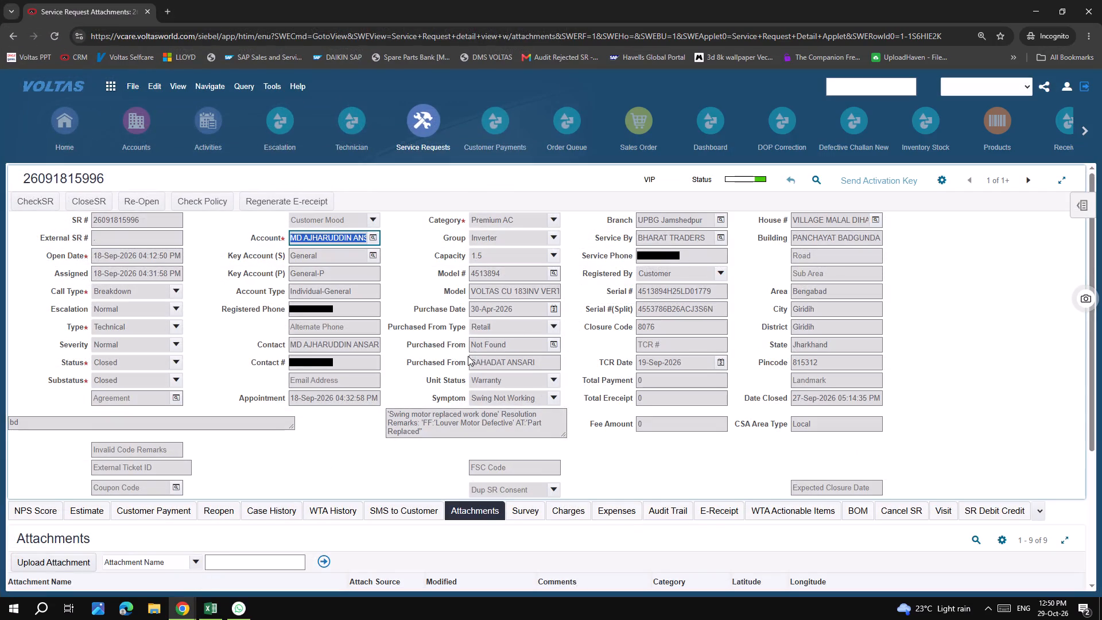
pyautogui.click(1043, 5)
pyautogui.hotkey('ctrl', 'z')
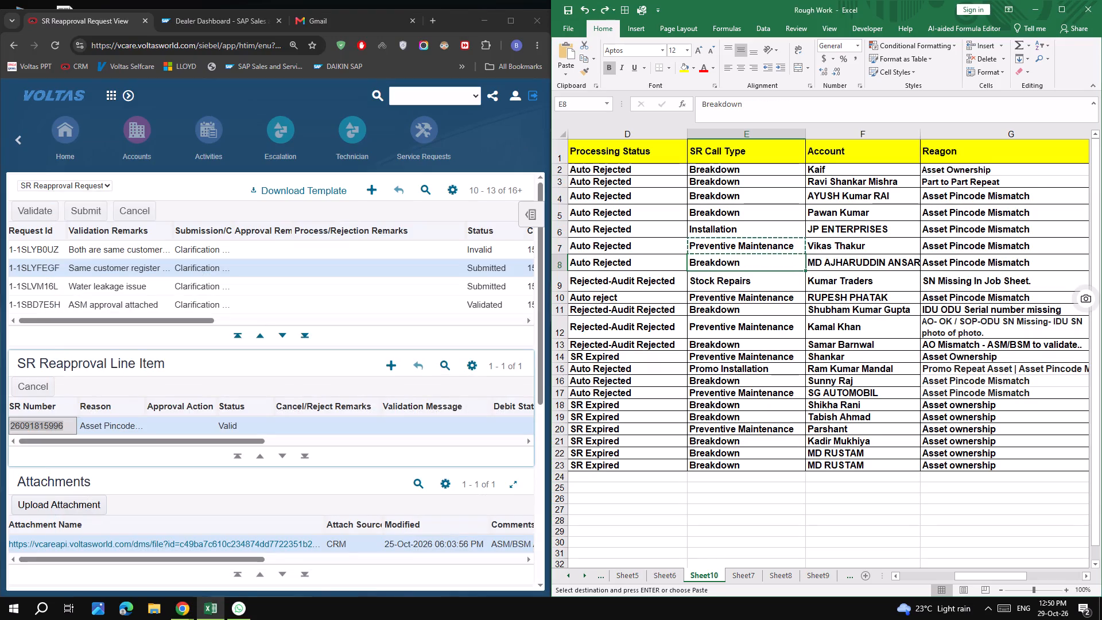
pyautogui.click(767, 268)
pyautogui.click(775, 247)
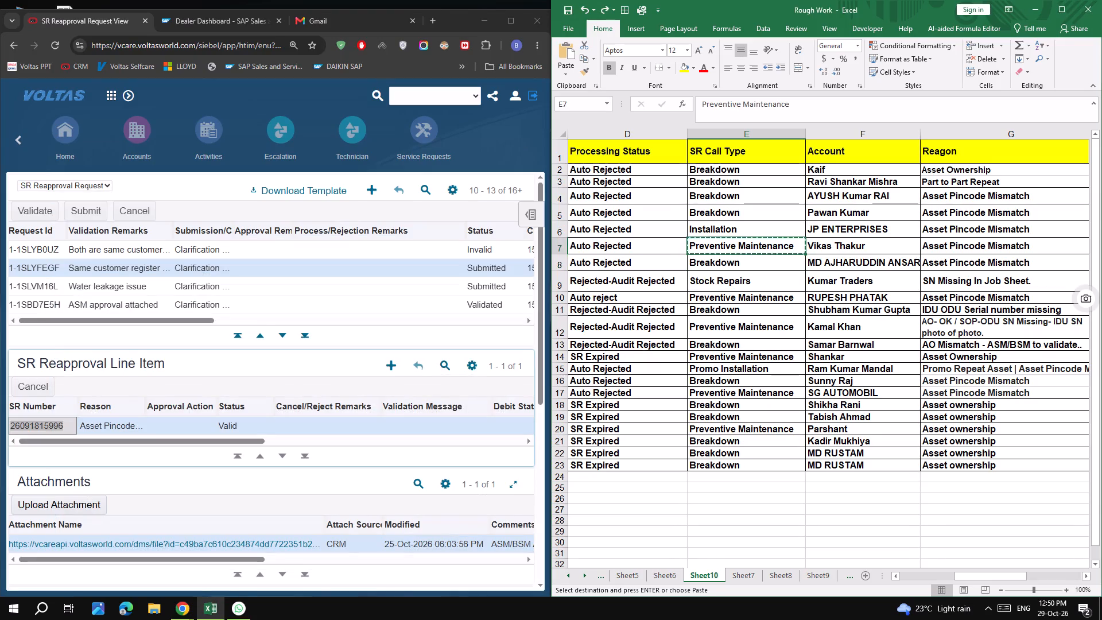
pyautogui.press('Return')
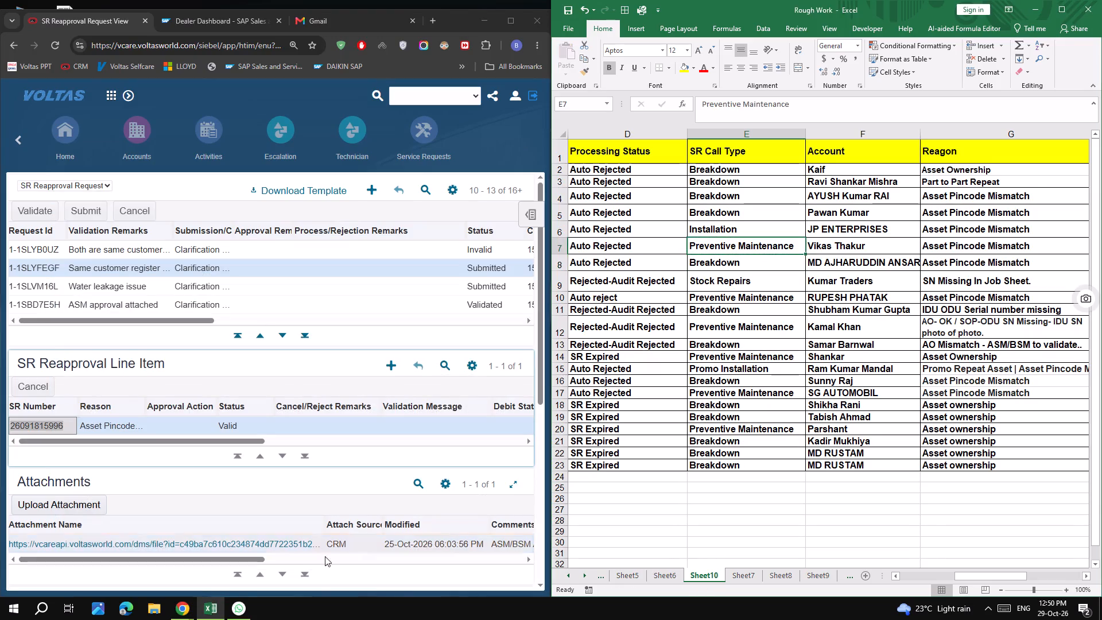
pyautogui.click(184, 608)
pyautogui.click(205, 568)
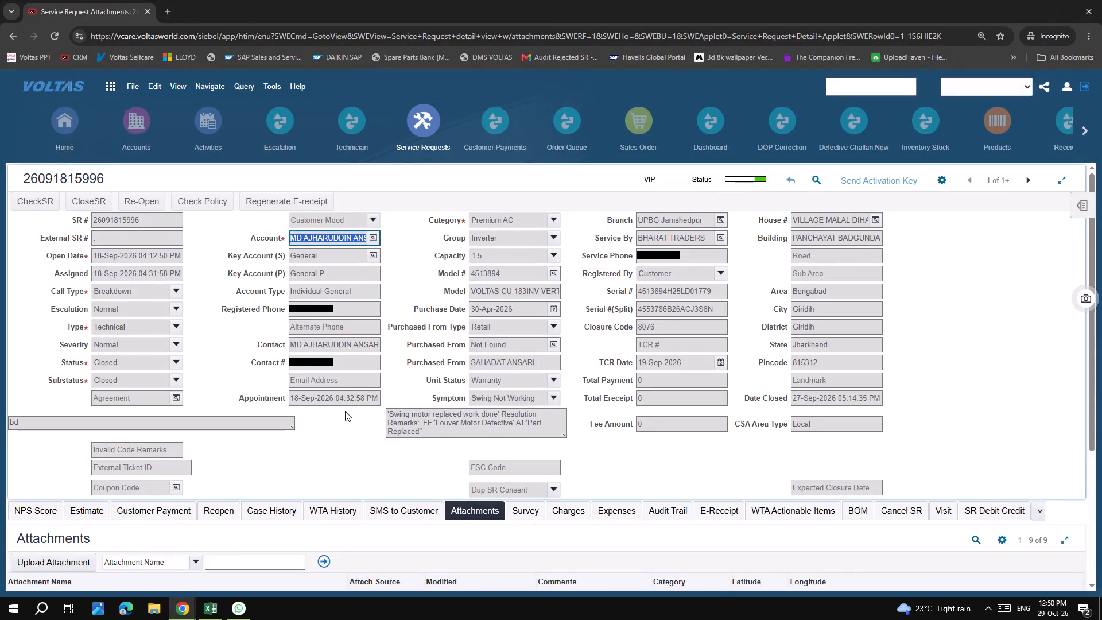
pyautogui.click(320, 446)
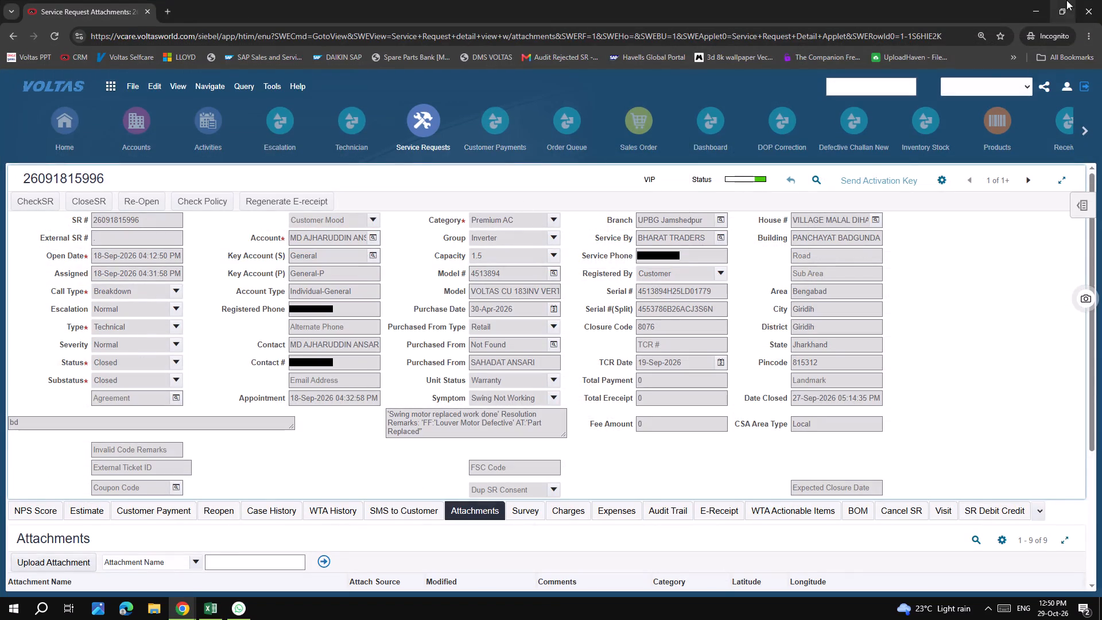
pyautogui.click(1039, 11)
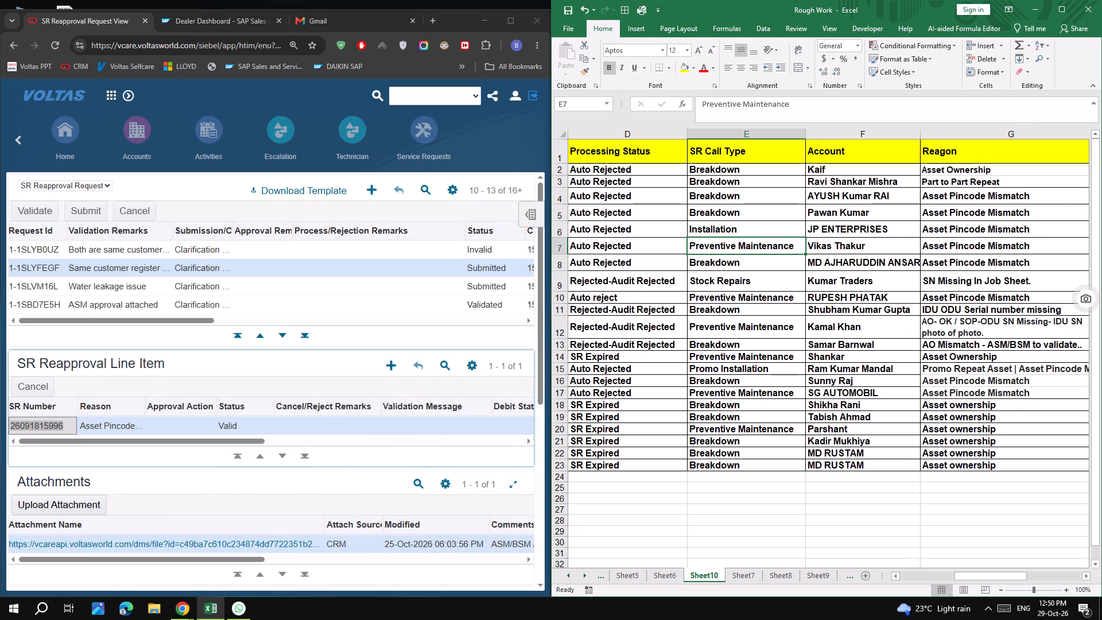
pyautogui.moveTo(970, 578); pyautogui.dragTo(975, 578)
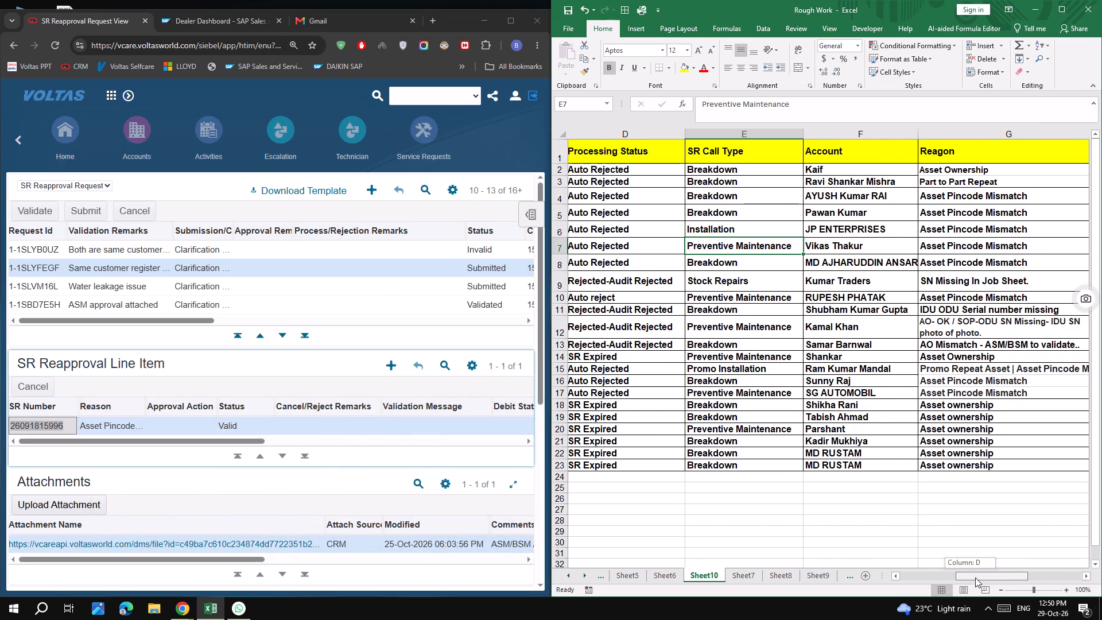
pyautogui.moveTo(975, 578); pyautogui.dragTo(1006, 568)
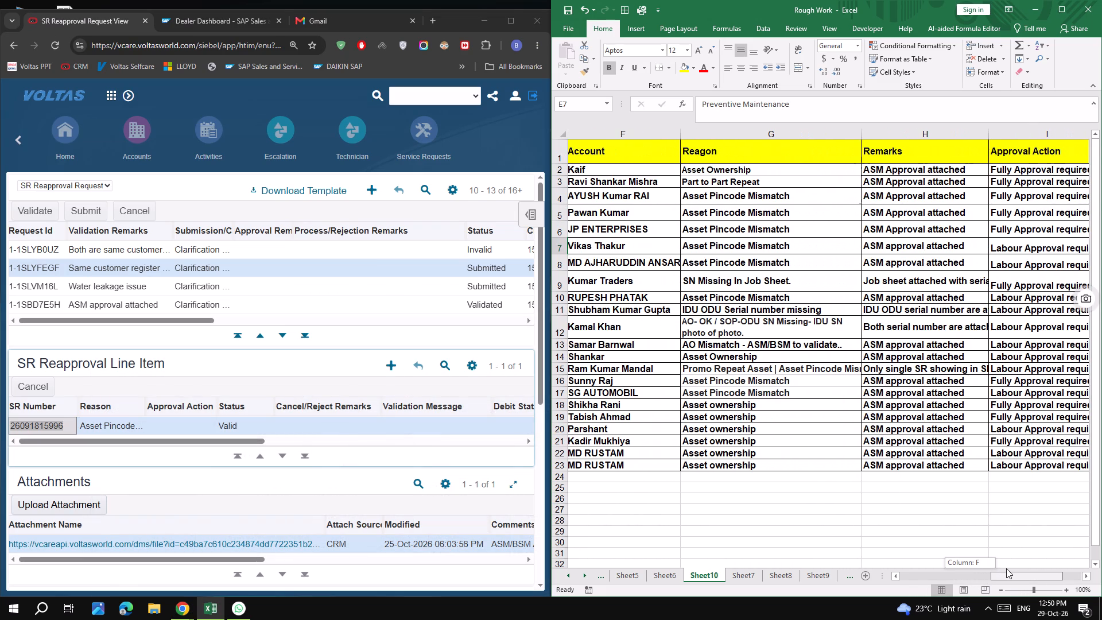
pyautogui.moveTo(1006, 568); pyautogui.dragTo(1017, 566)
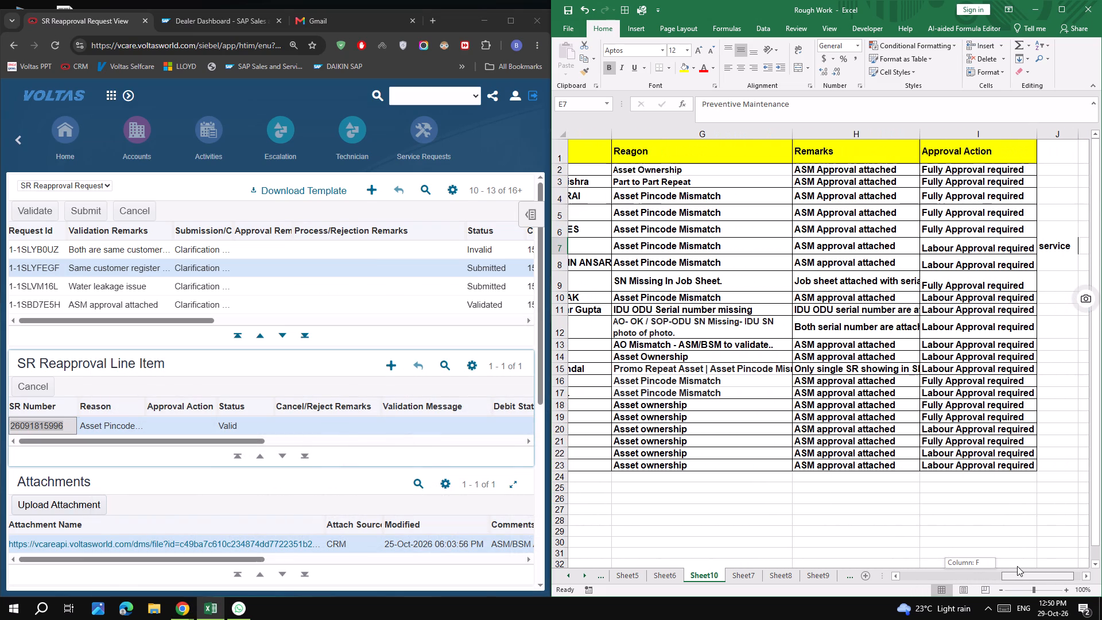
pyautogui.moveTo(1017, 566); pyautogui.dragTo(919, 566)
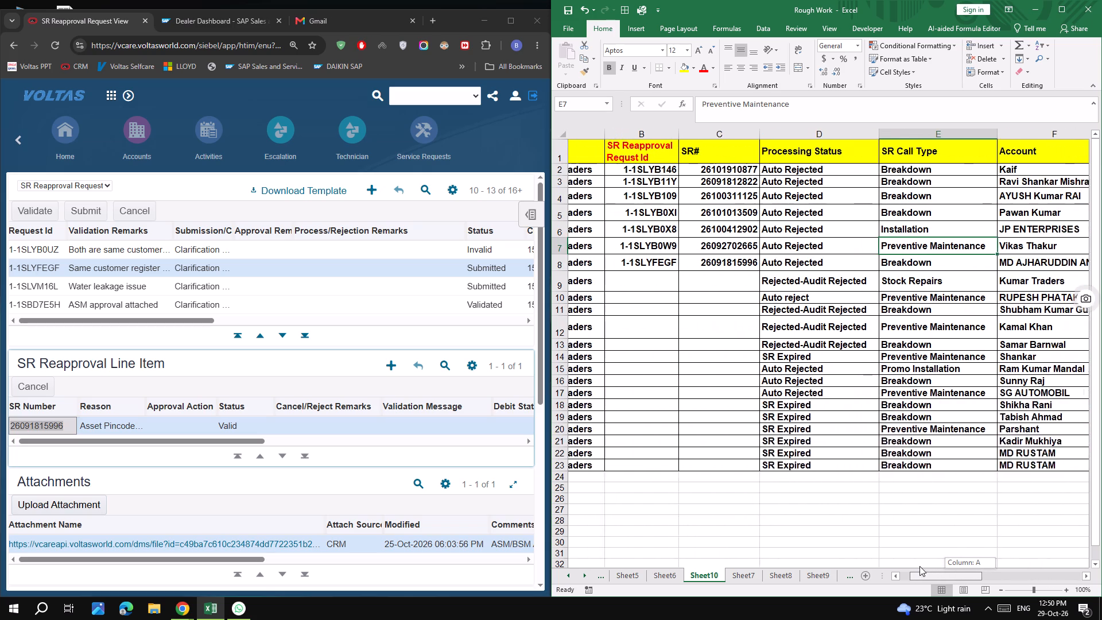
pyautogui.moveTo(919, 566); pyautogui.dragTo(879, 566)
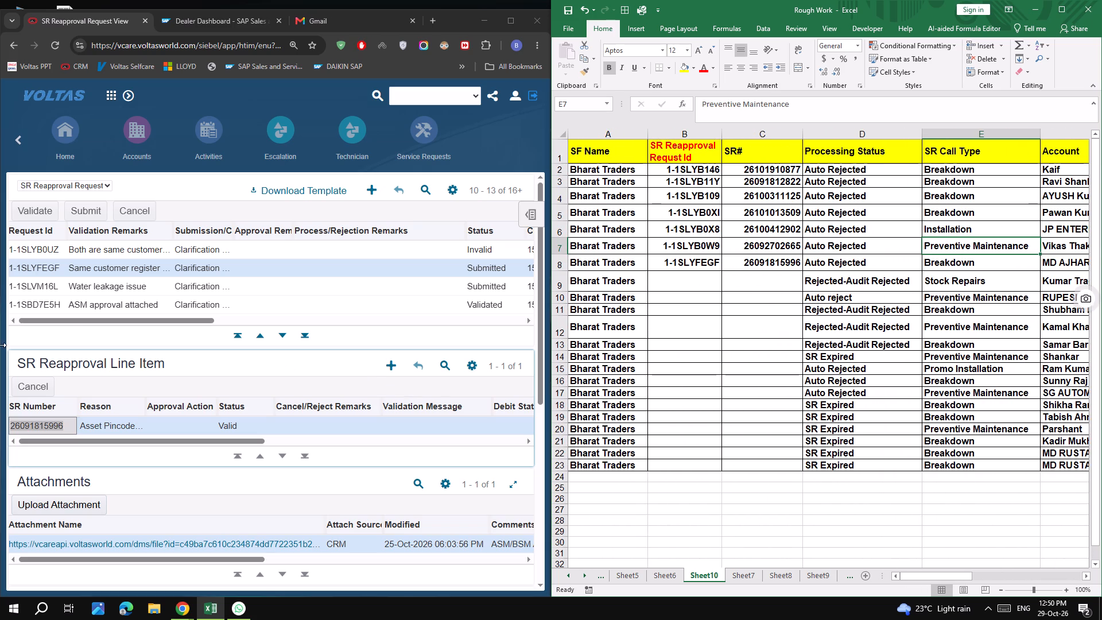
pyautogui.click(36, 286)
pyautogui.tripleClick(37, 288)
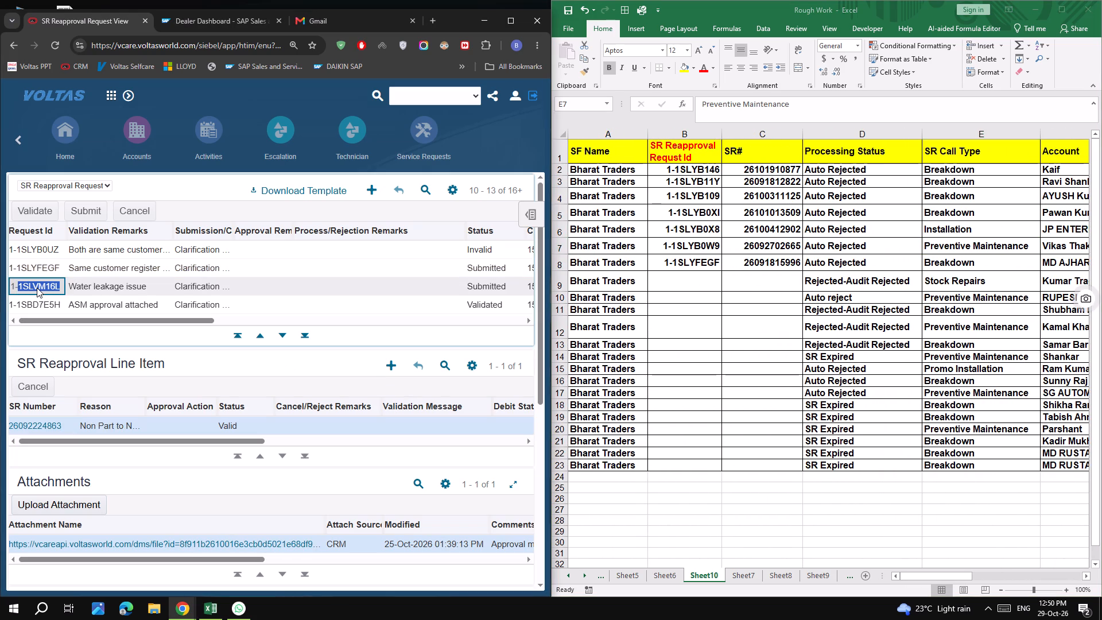
pyautogui.hotkey('ctrl', 'c')
pyautogui.hotkey('ctrl', 'c')
pyautogui.hotkey('ctrl', 'c')
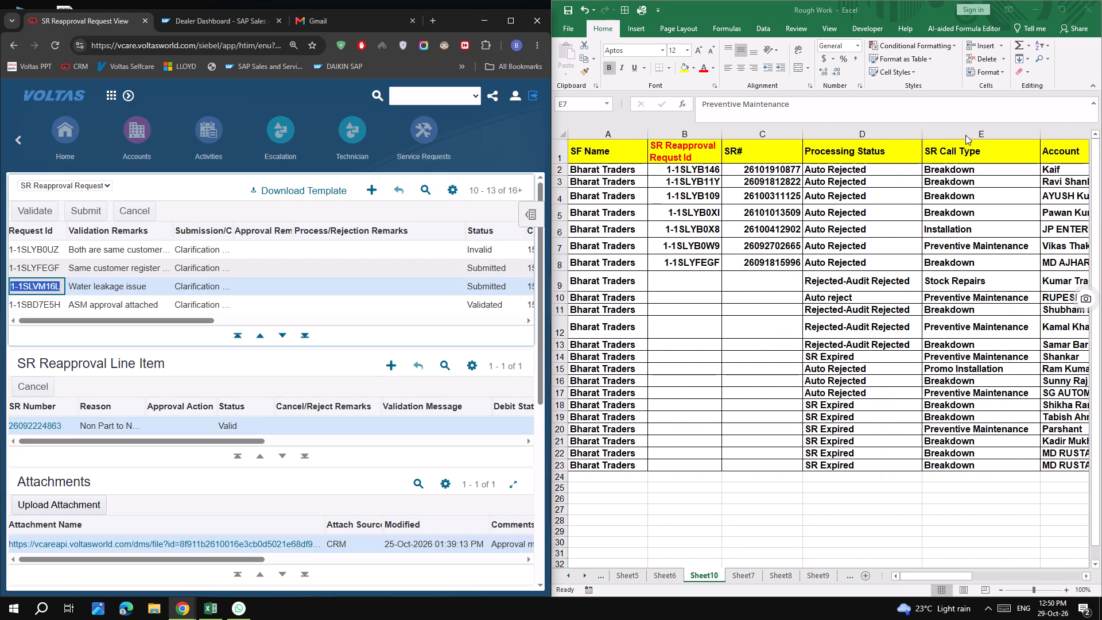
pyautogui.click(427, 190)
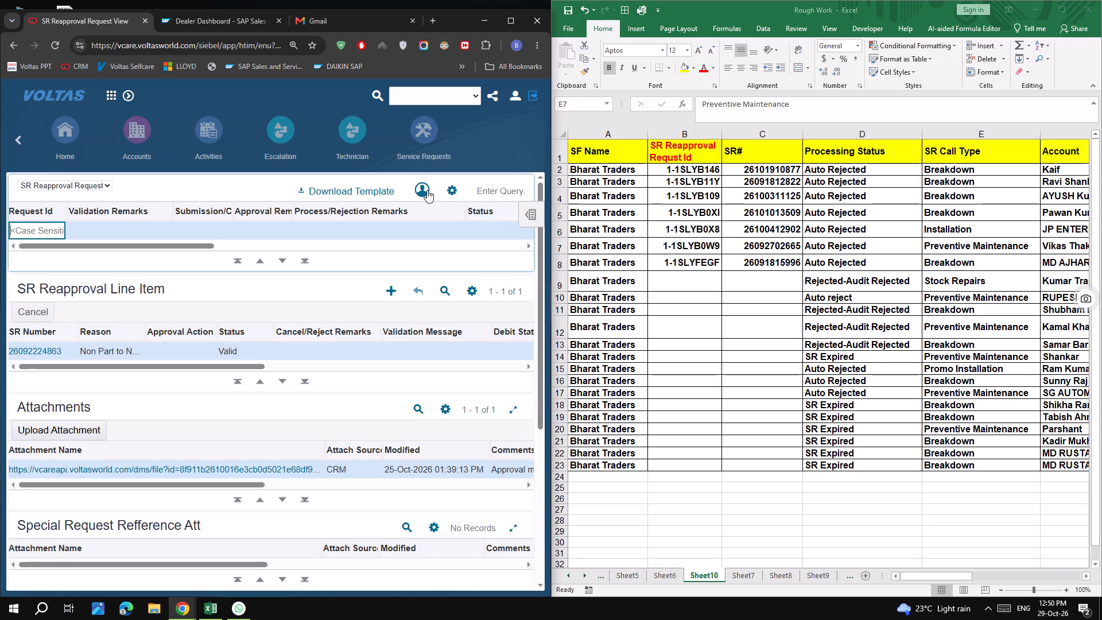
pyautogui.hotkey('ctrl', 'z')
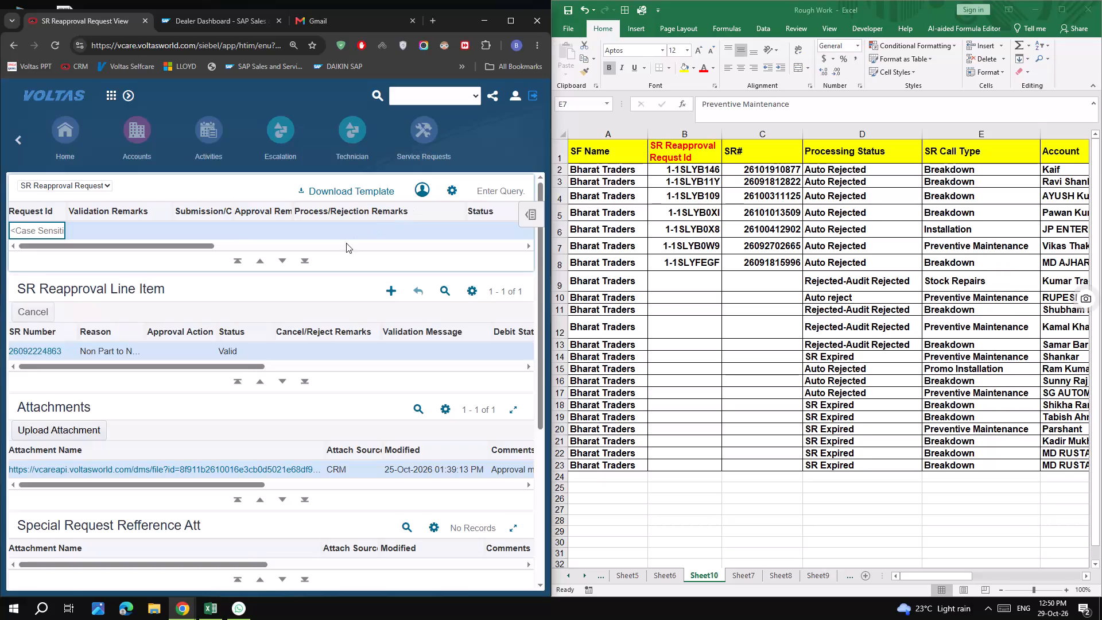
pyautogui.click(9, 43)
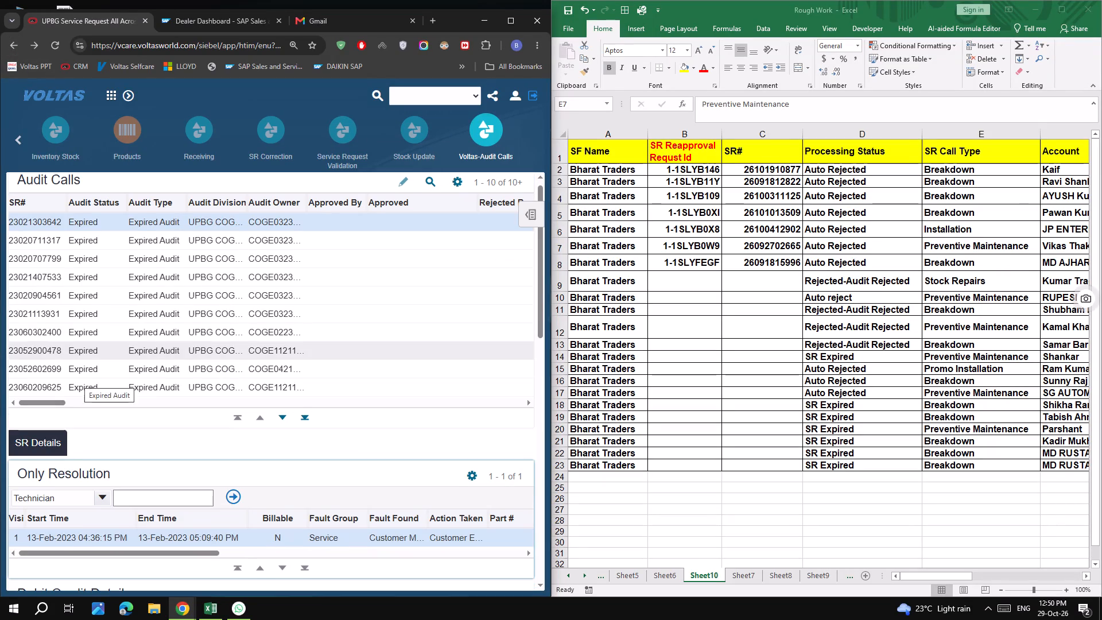
pyautogui.click(515, 25)
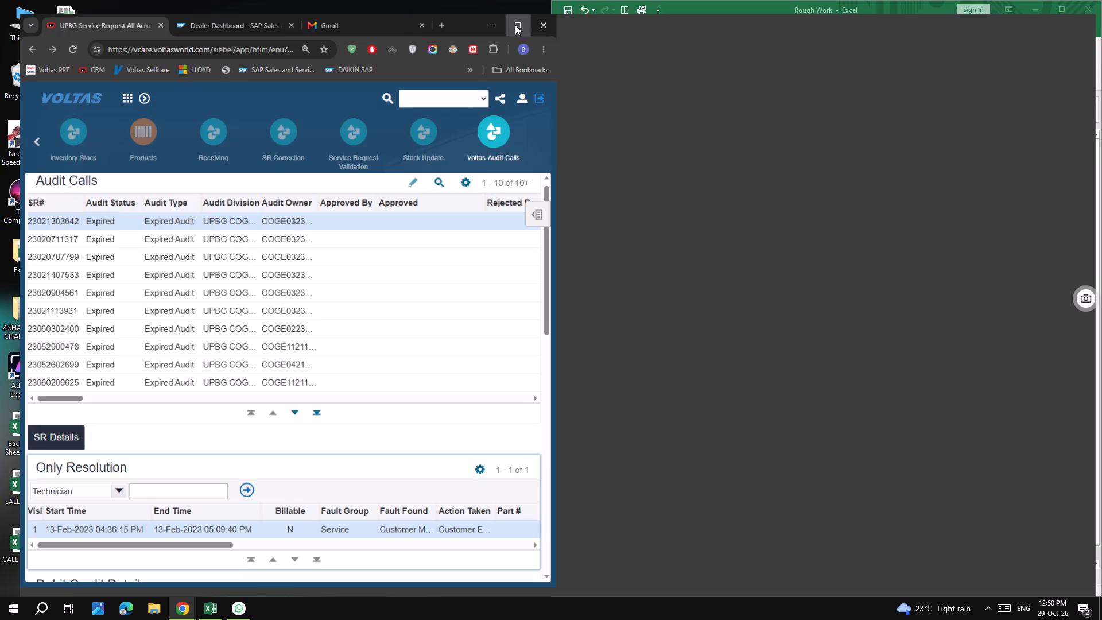
pyautogui.click(1085, 199)
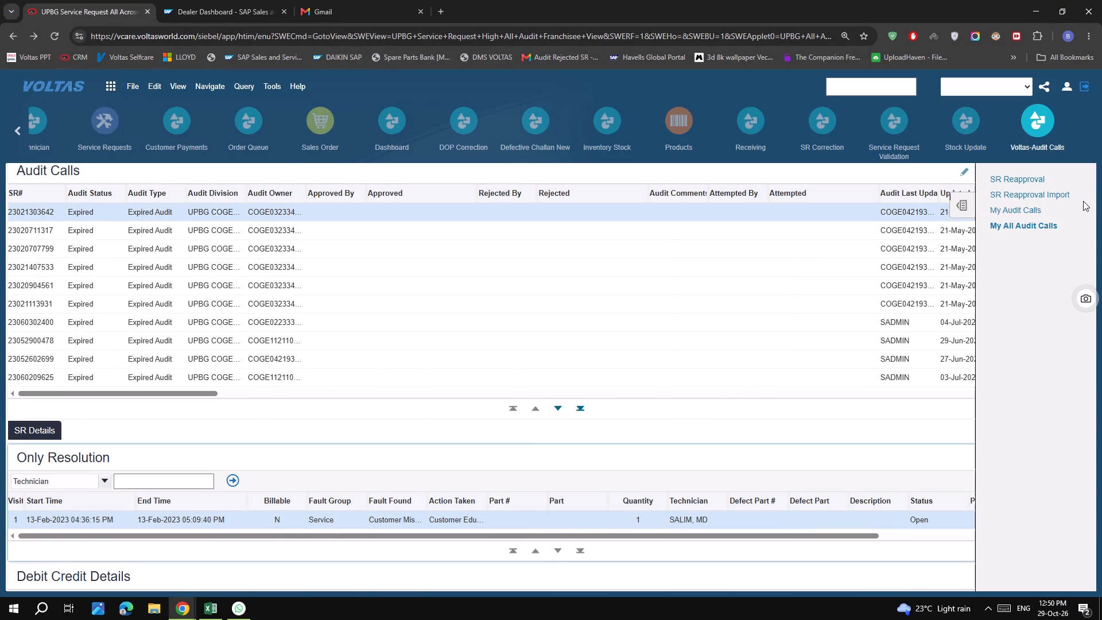
pyautogui.click(1027, 180)
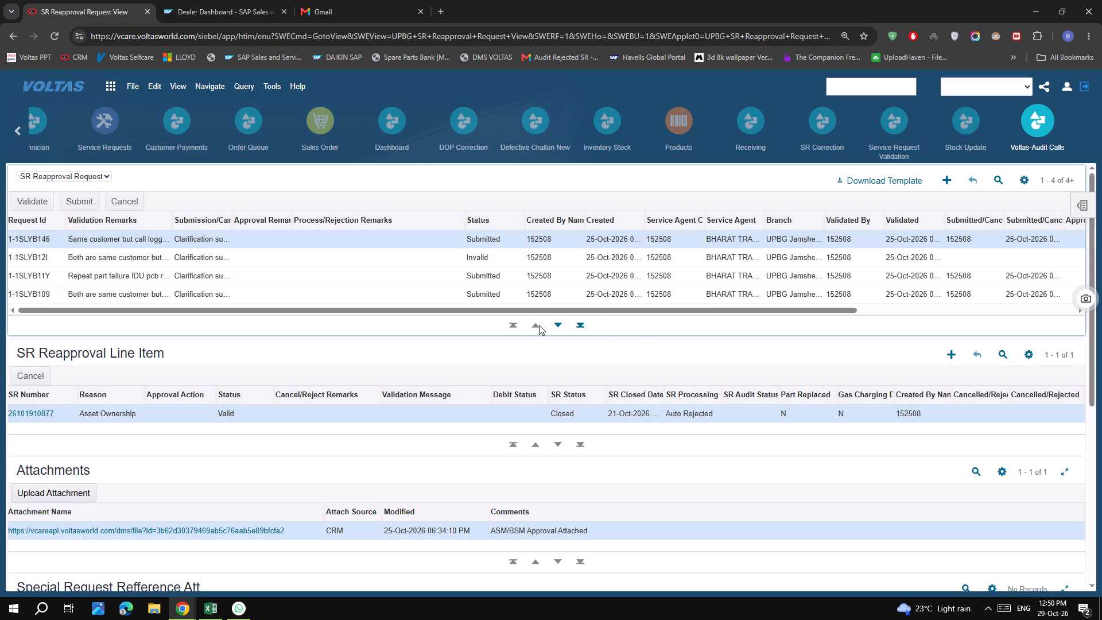
pyautogui.click(556, 324)
pyautogui.click(556, 324)
pyautogui.click(556, 324)
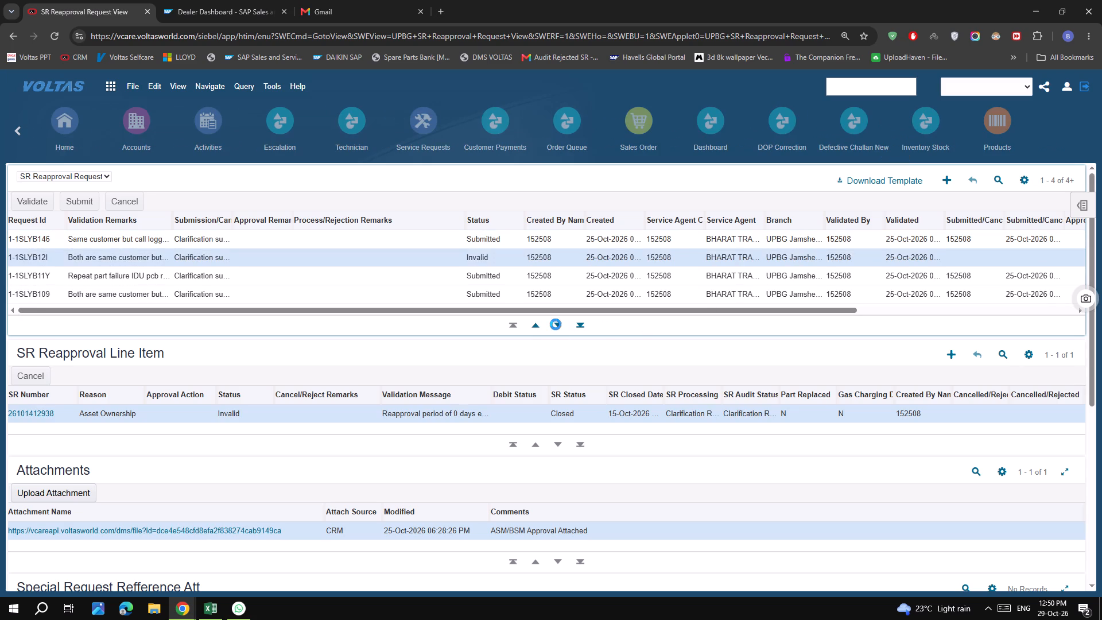
pyautogui.click(556, 324)
pyautogui.doubleClick(556, 324)
pyautogui.click(556, 324)
pyautogui.tripleClick(556, 324)
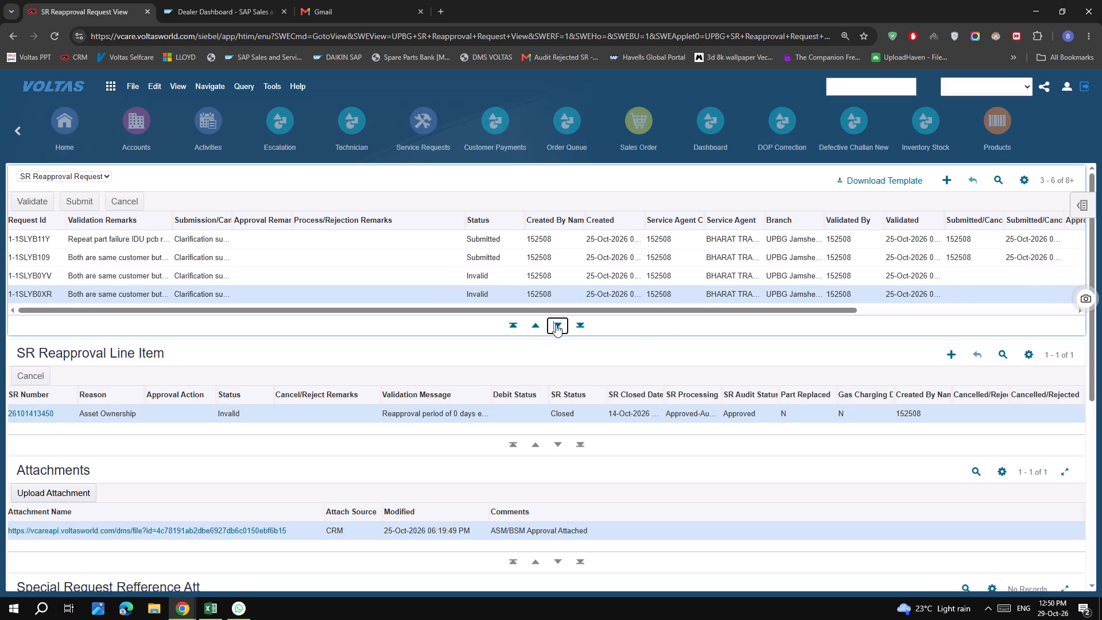
pyautogui.click(556, 324)
pyautogui.click(556, 324)
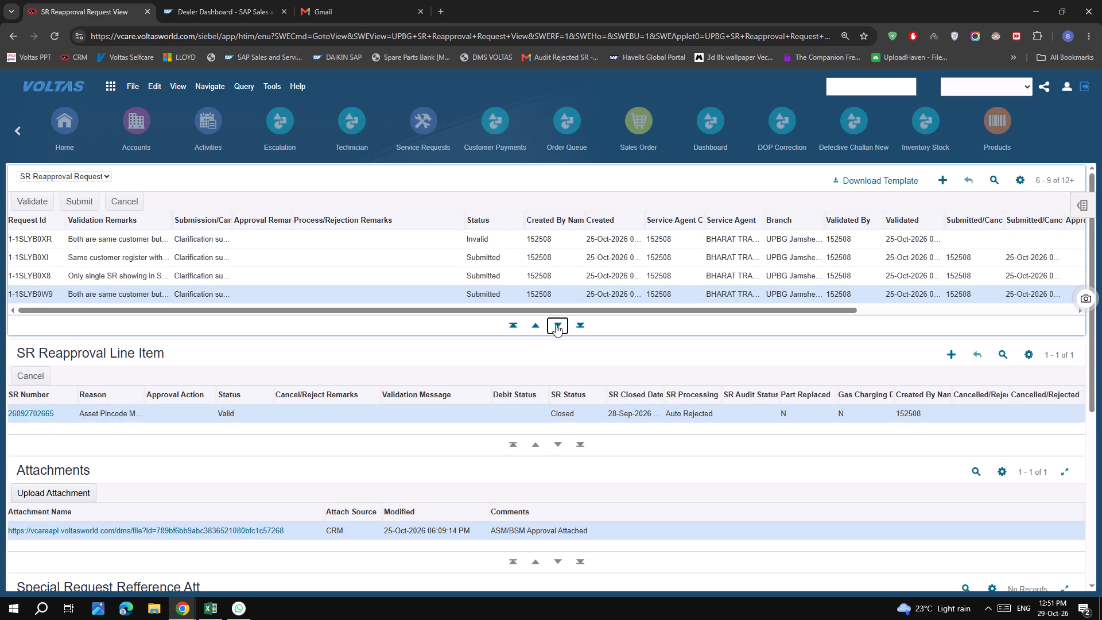
pyautogui.click(556, 324)
pyautogui.click(556, 324)
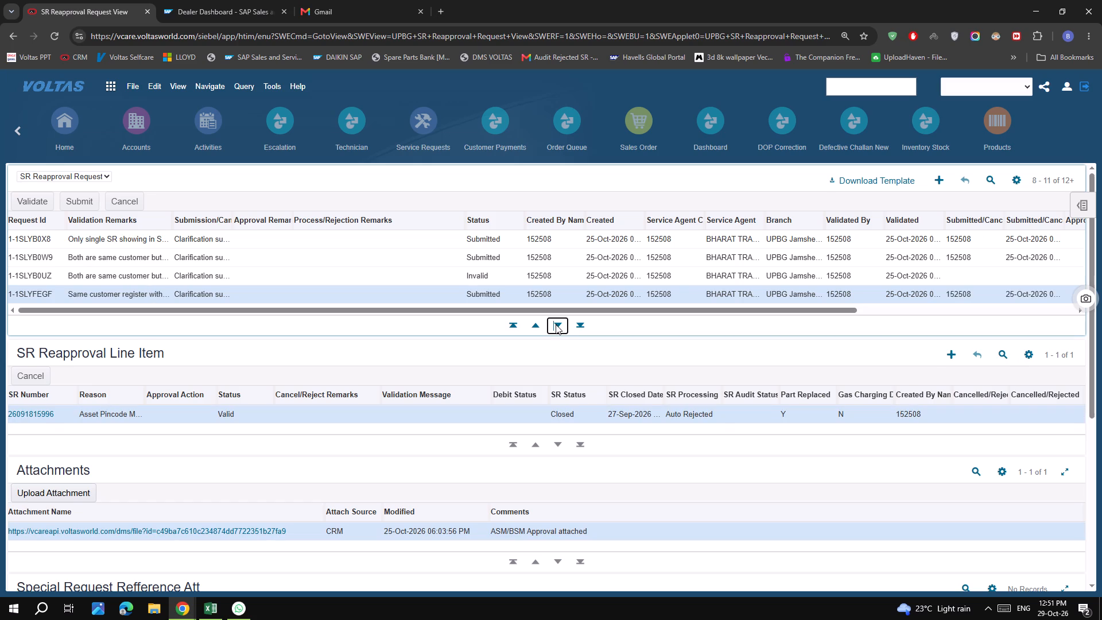
pyautogui.click(556, 324)
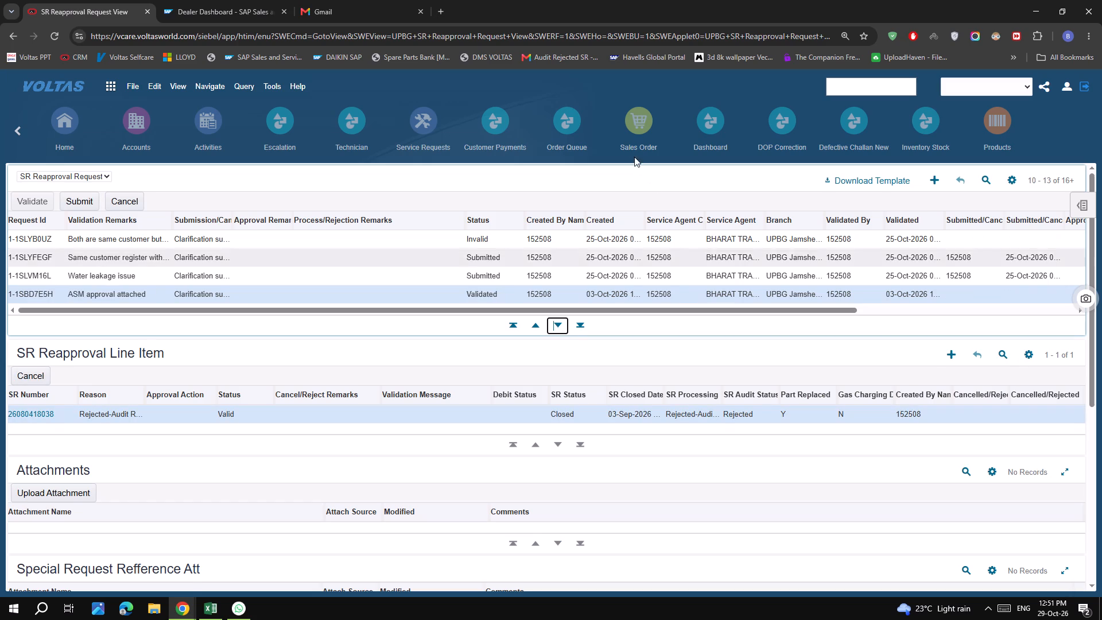
pyautogui.moveTo(587, 0); pyautogui.dragTo(0, 106)
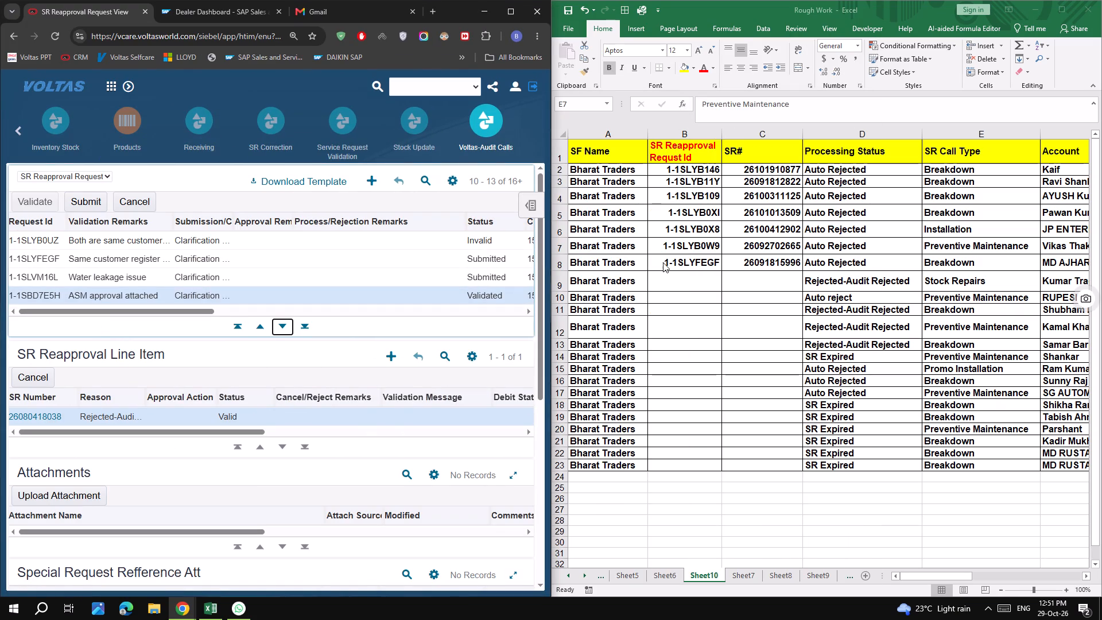
pyautogui.tripleClick(59, 277)
pyautogui.click(59, 277)
pyautogui.hotkey('ctrl', 'c')
pyautogui.hotkey('ctrl', 'c')
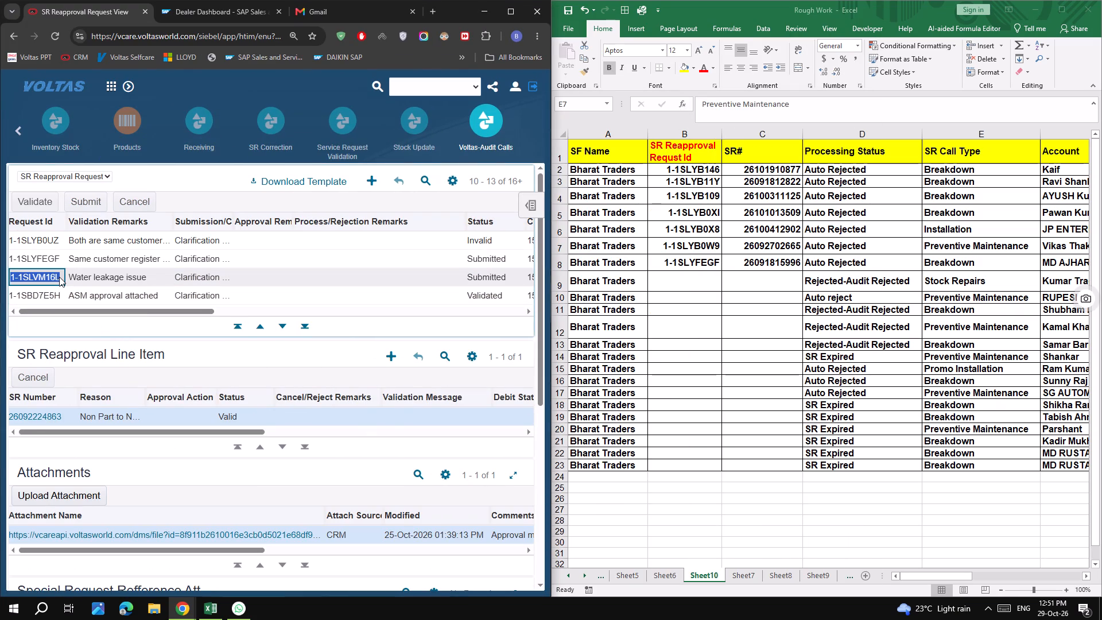
pyautogui.click(687, 276)
pyautogui.click(697, 286)
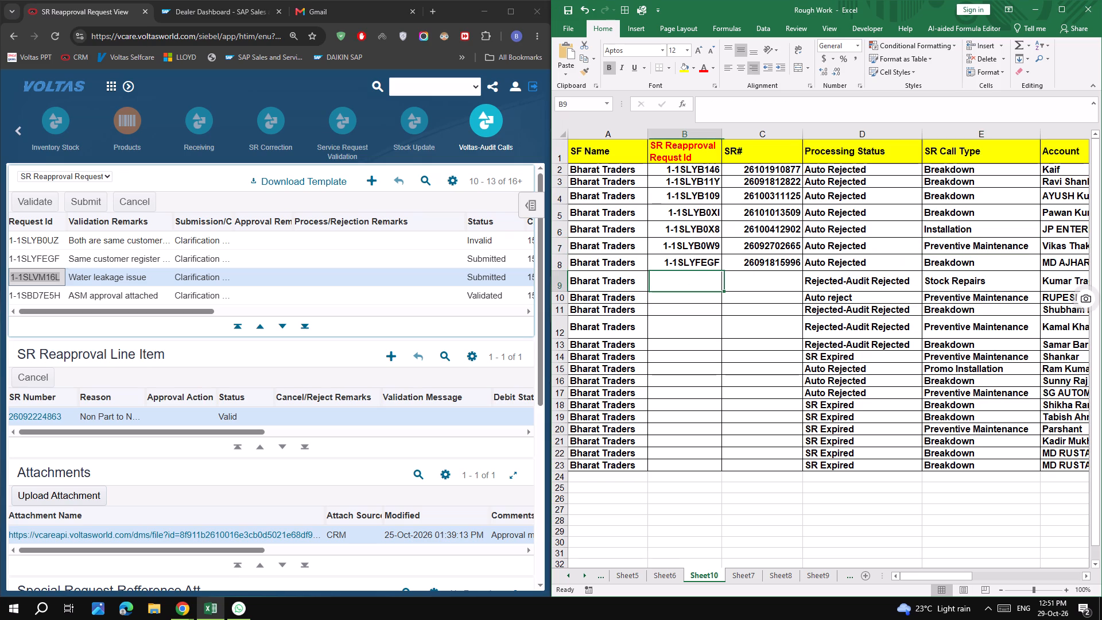
pyautogui.hotkey('ctrl', 'v')
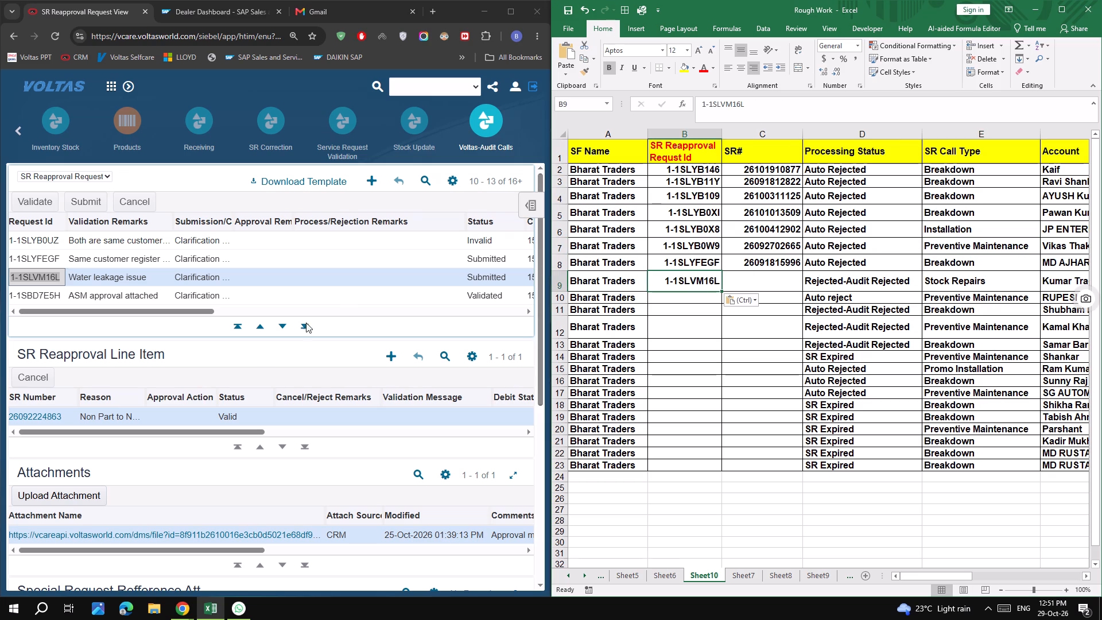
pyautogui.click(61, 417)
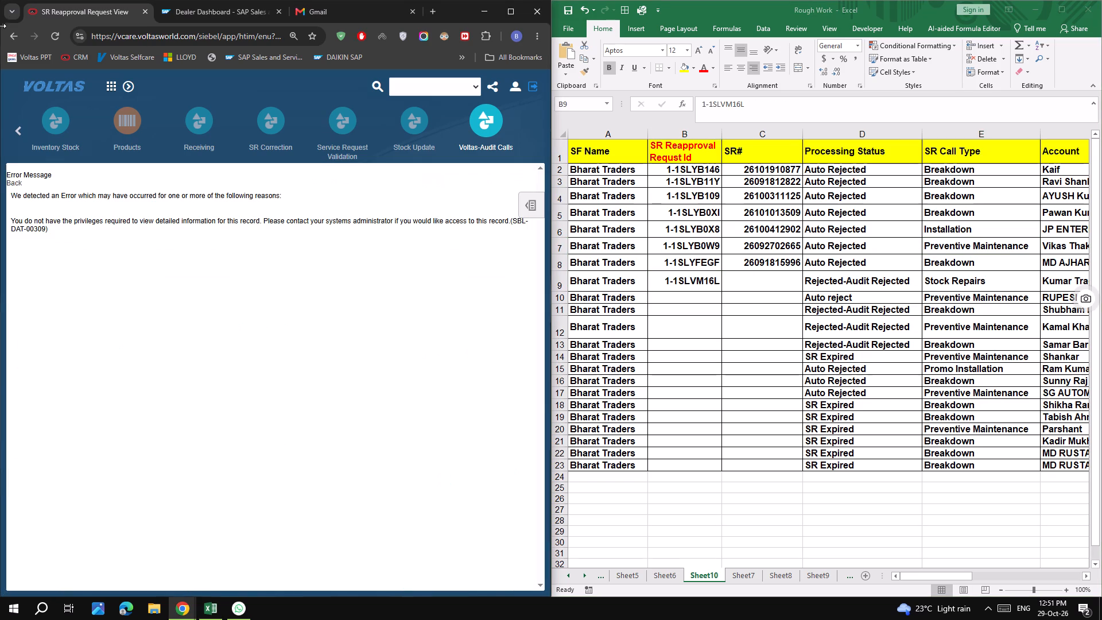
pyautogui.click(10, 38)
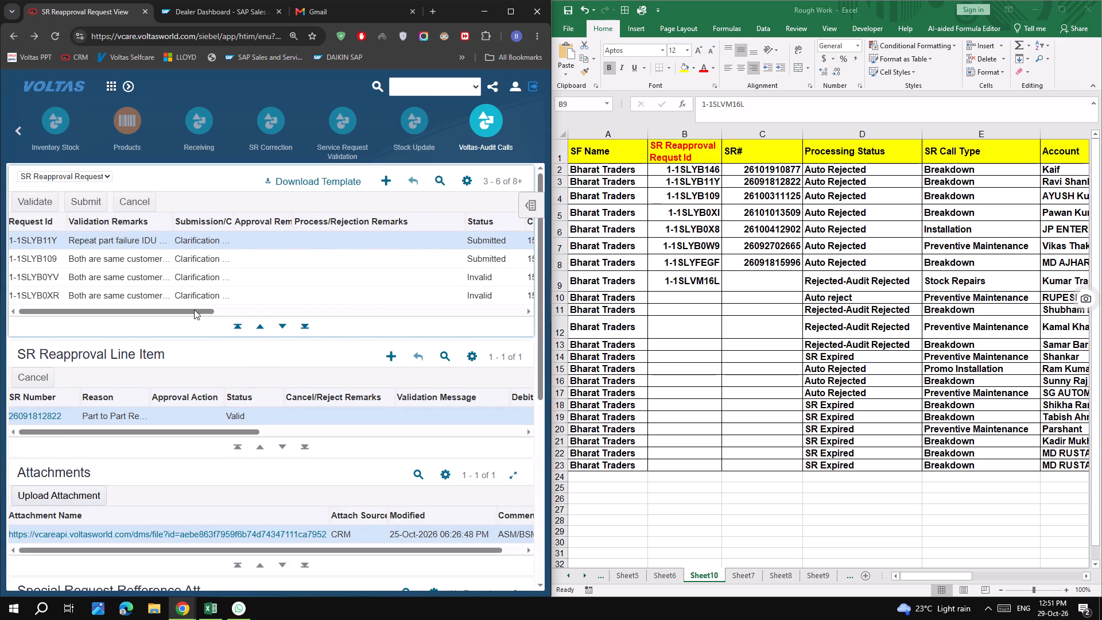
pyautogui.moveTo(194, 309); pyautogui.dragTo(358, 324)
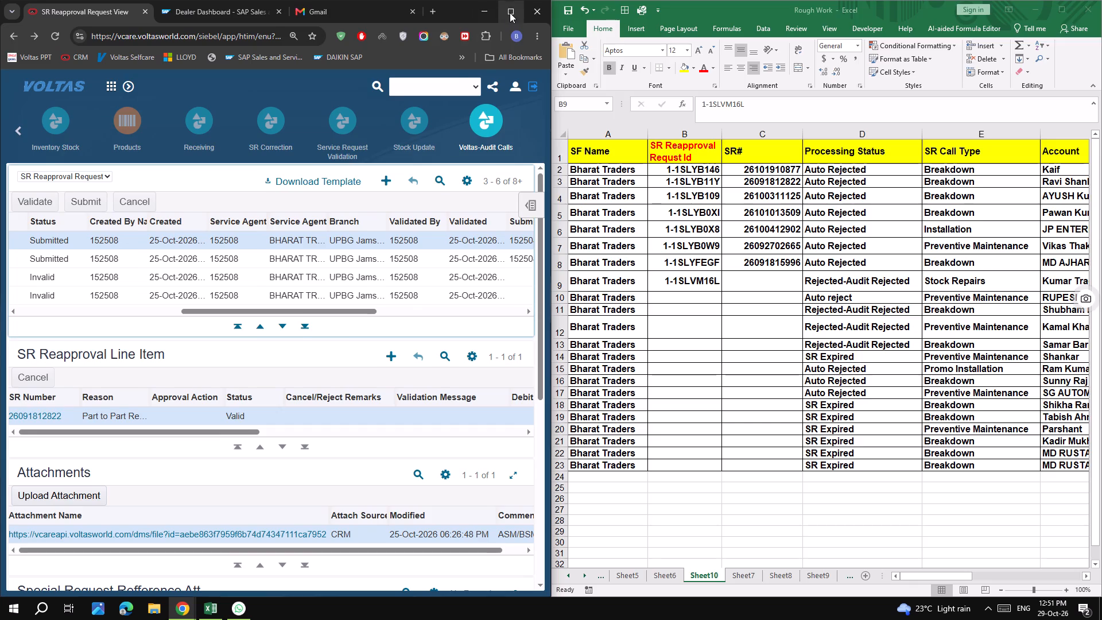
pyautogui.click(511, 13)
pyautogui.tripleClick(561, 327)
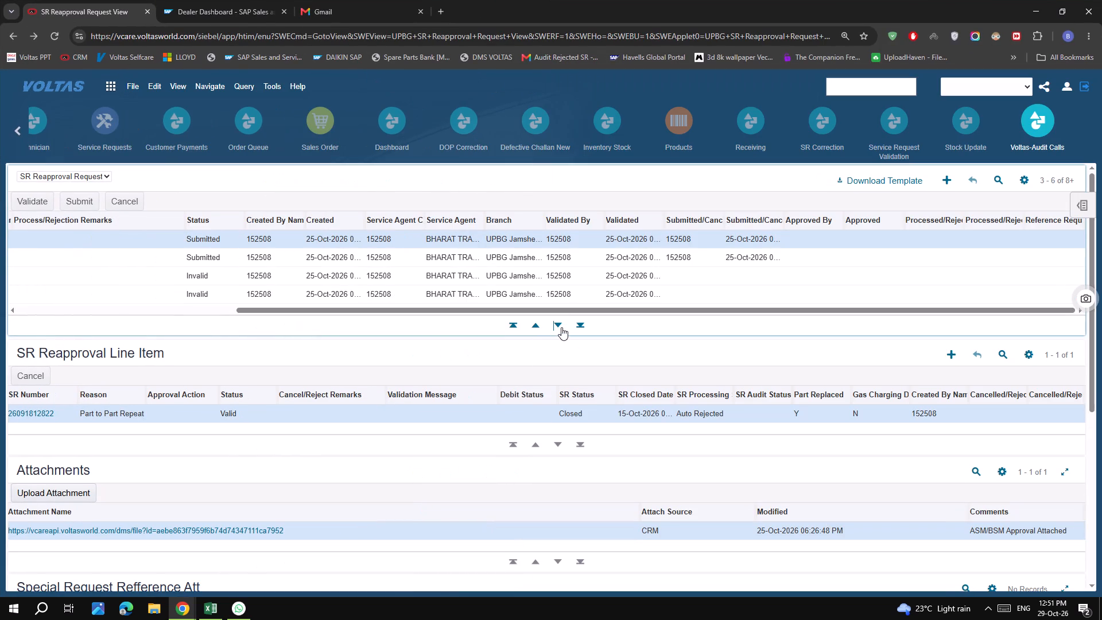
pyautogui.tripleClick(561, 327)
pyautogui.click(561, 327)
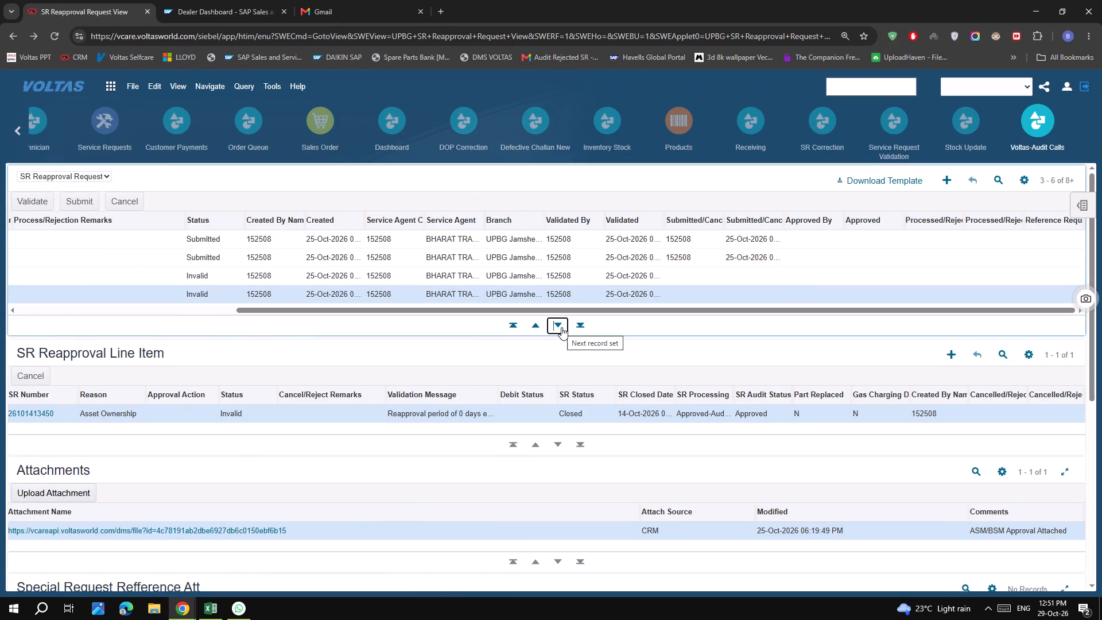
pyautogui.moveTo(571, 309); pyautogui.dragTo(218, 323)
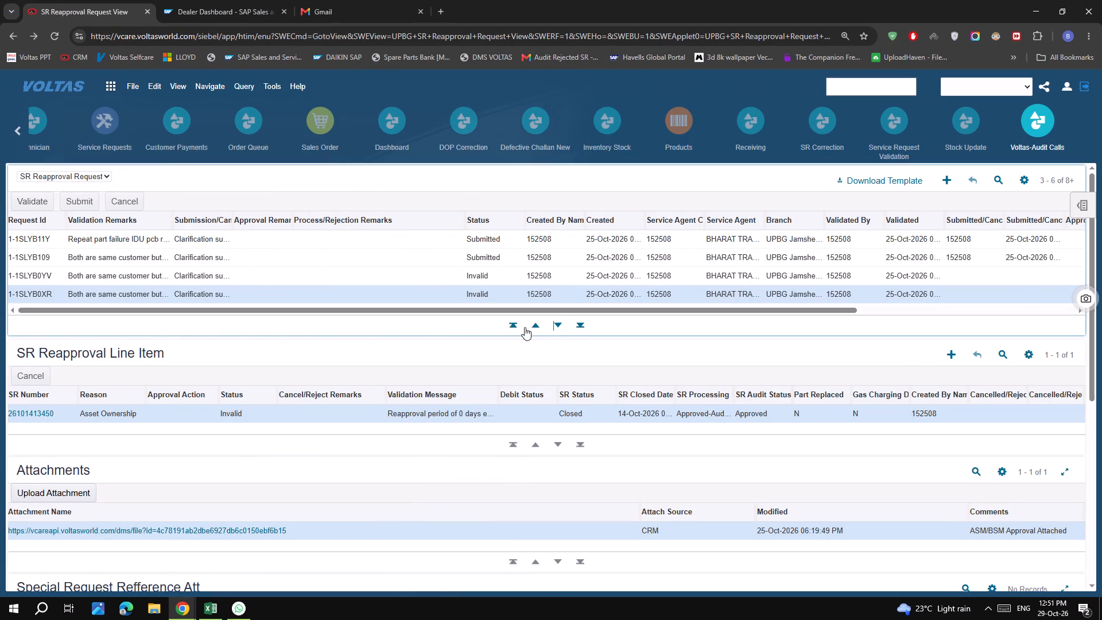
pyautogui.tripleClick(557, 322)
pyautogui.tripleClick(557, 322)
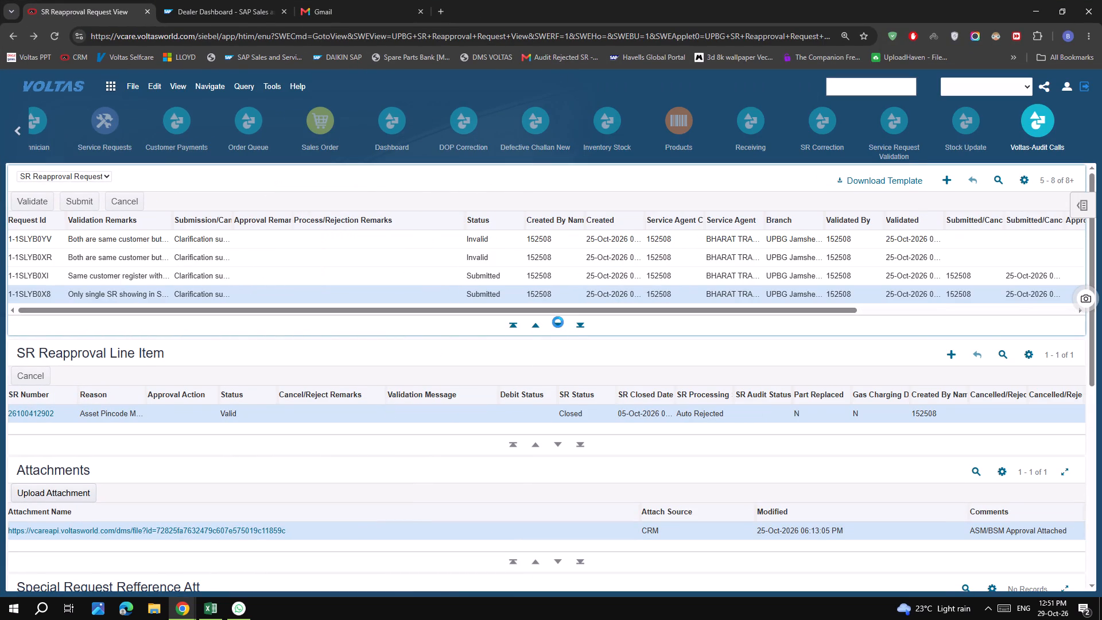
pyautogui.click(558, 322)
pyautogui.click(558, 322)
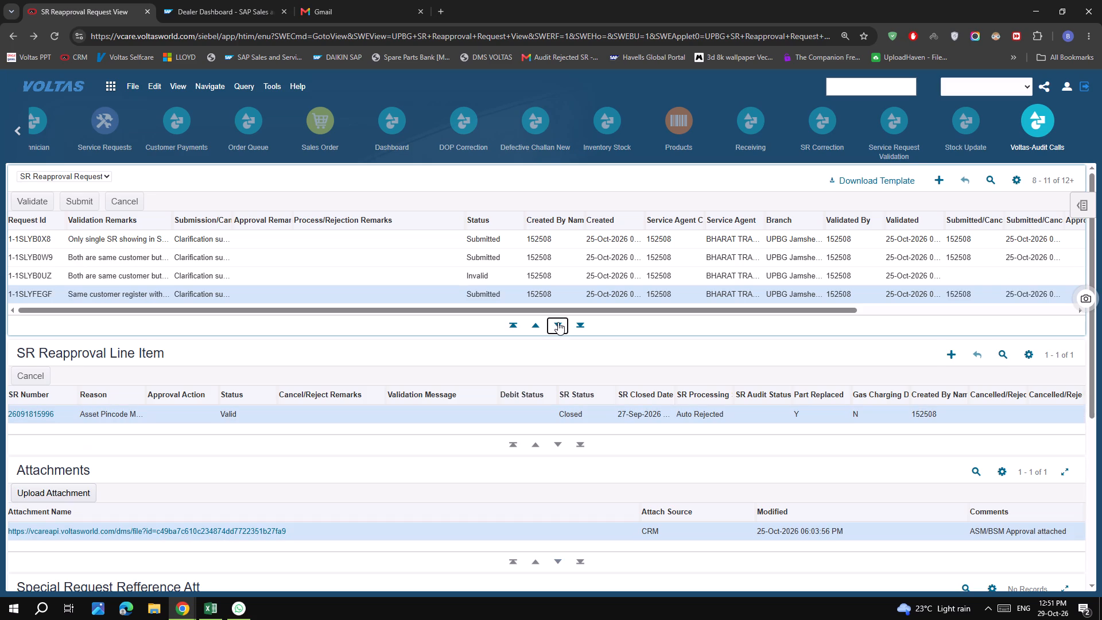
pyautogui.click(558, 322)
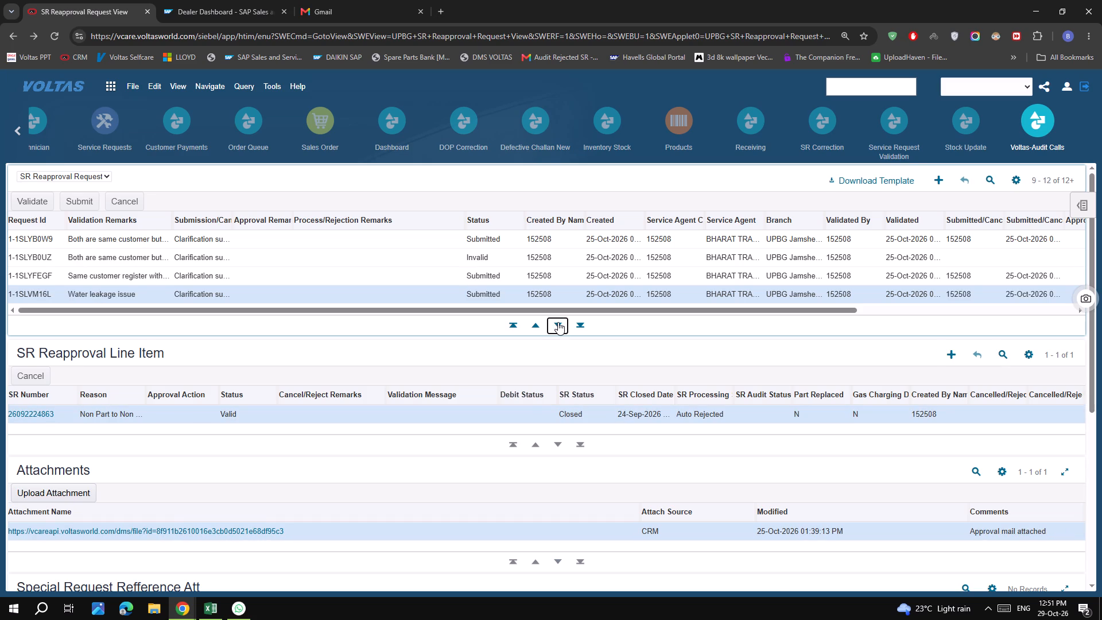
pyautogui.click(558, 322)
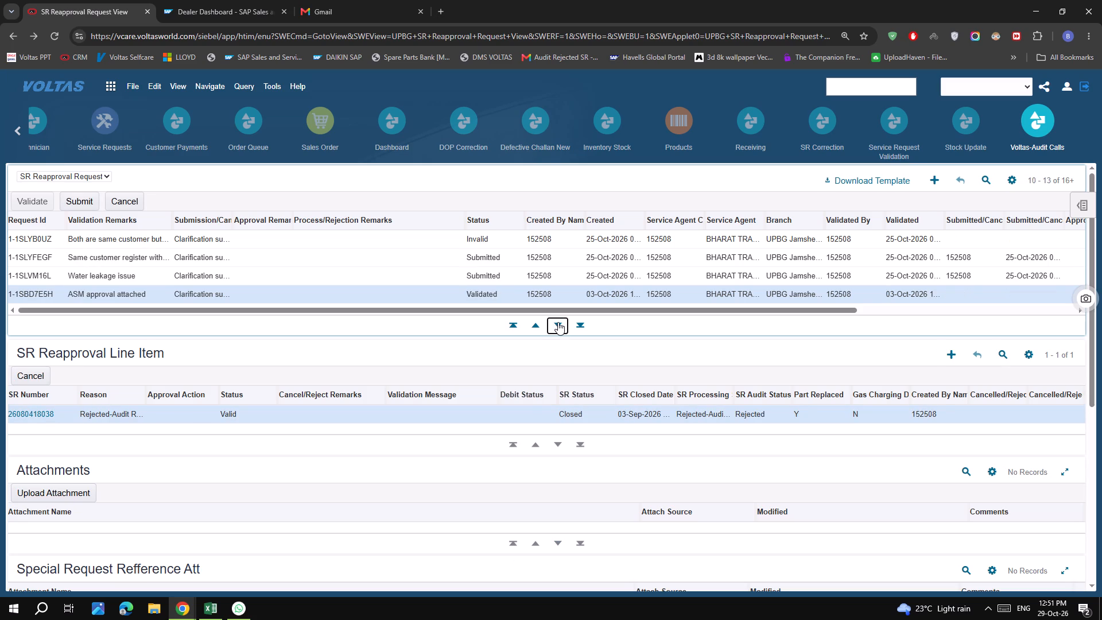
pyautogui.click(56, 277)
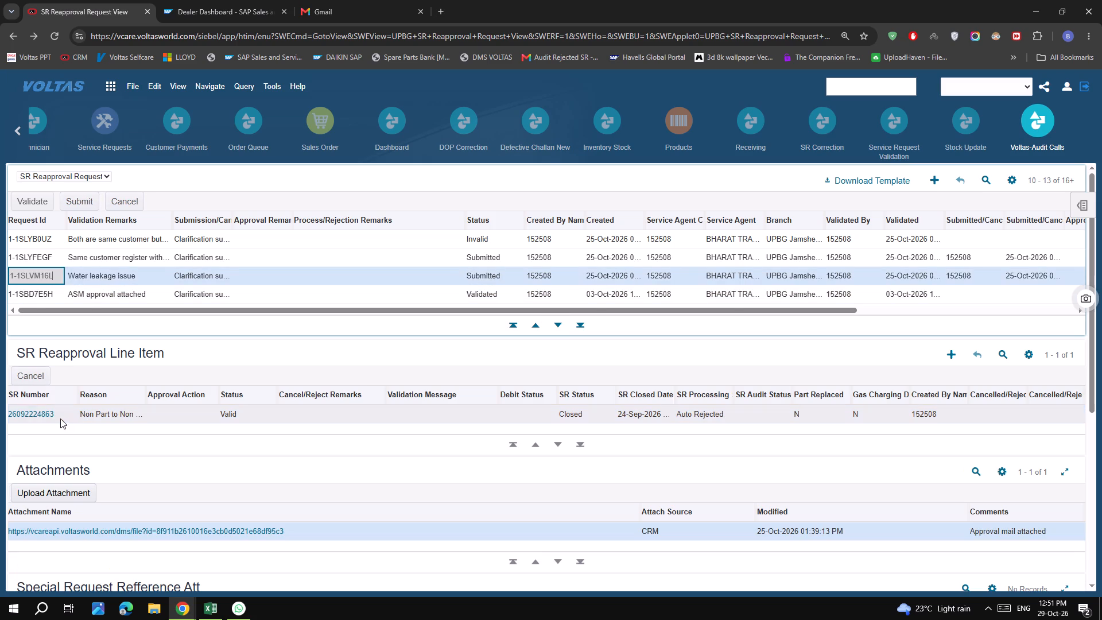
pyautogui.tripleClick(61, 414)
pyautogui.hotkey('ctrl', 'c')
pyautogui.hotkey('ctrl', 'c')
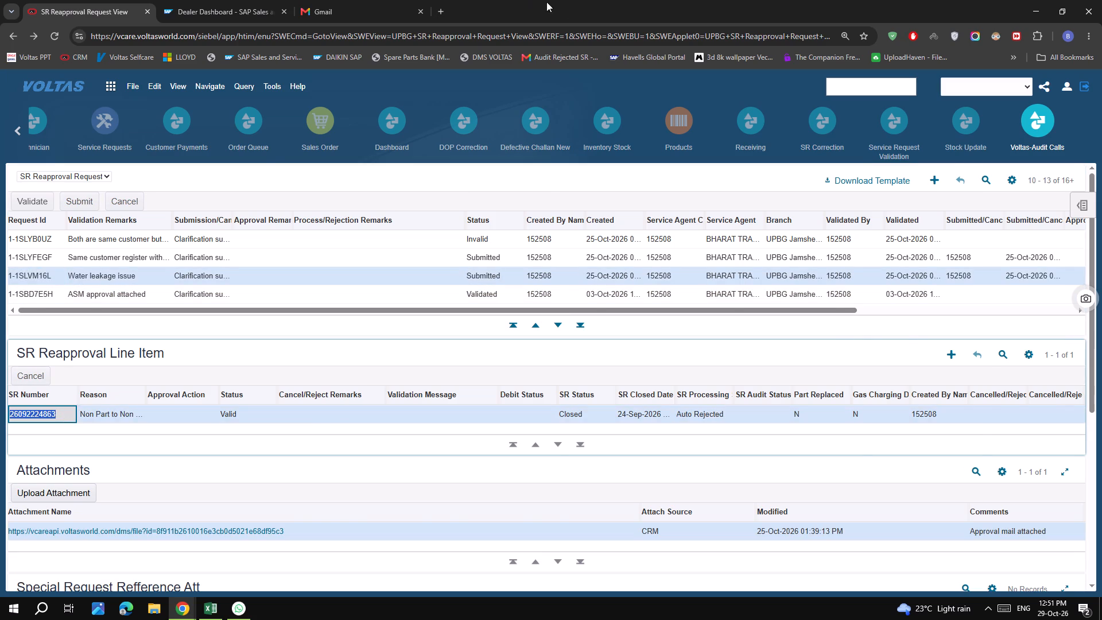
pyautogui.moveTo(558, 1); pyautogui.dragTo(0, 197)
pyautogui.click(790, 278)
pyautogui.click(790, 278)
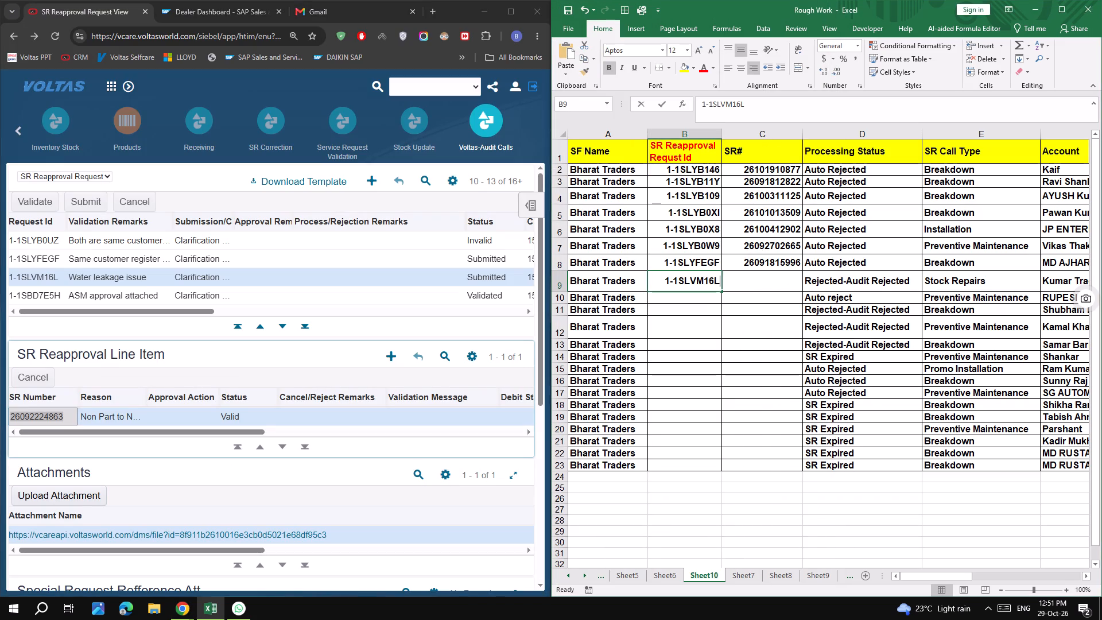
pyautogui.click(790, 278)
pyautogui.hotkey('ctrl', 'v')
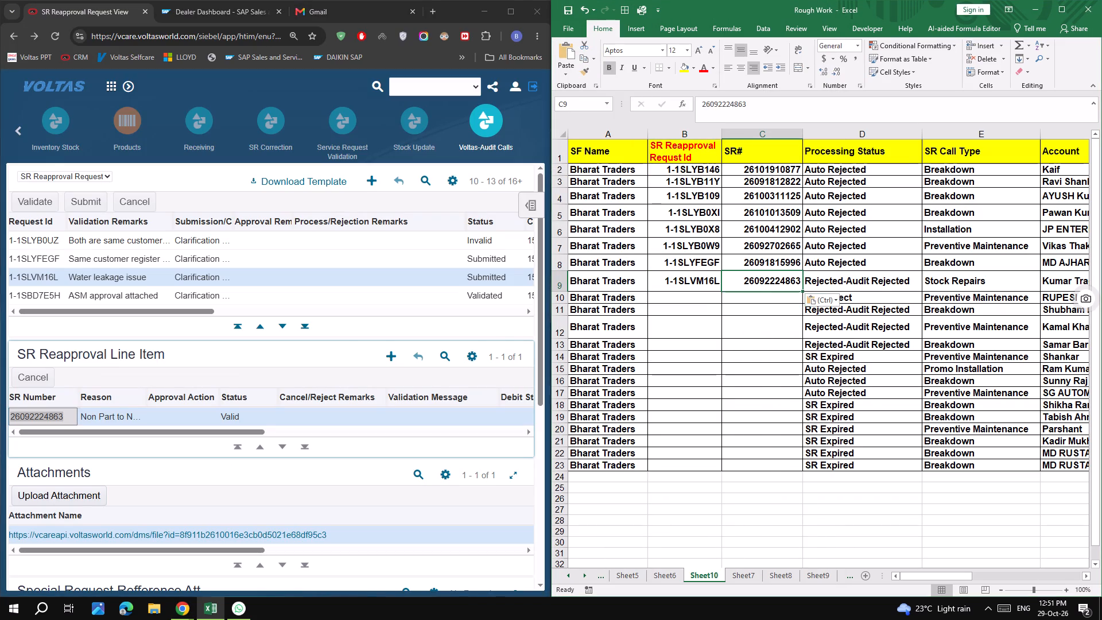
# Replace row 9's Processing Status with Auto Rejected, copied from the SR's reapproval line item in the CRM.
pyautogui.moveTo(160, 431); pyautogui.dragTo(263, 429)
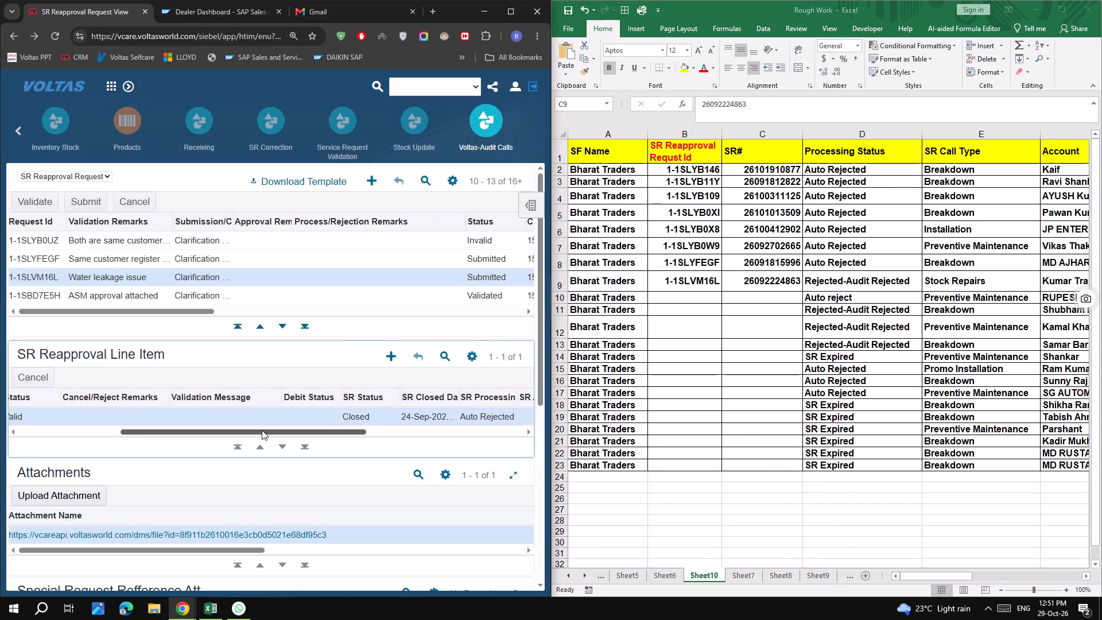
pyautogui.doubleClick(514, 419)
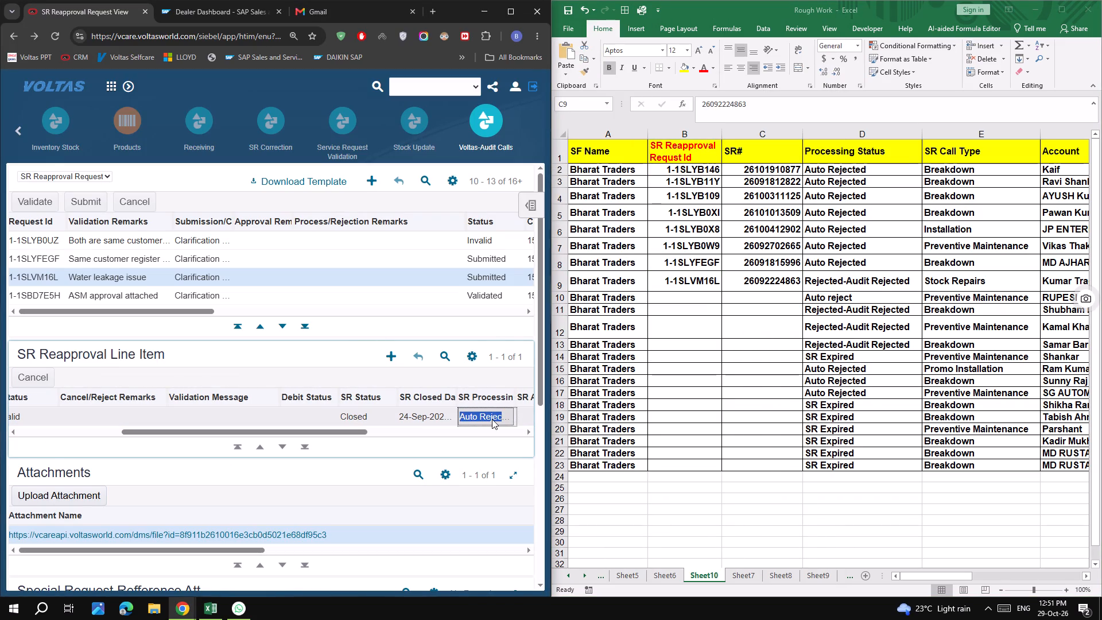
pyautogui.hotkey('ctrl', 'c')
pyautogui.hotkey('ctrl', 'c')
pyautogui.tripleClick(873, 283)
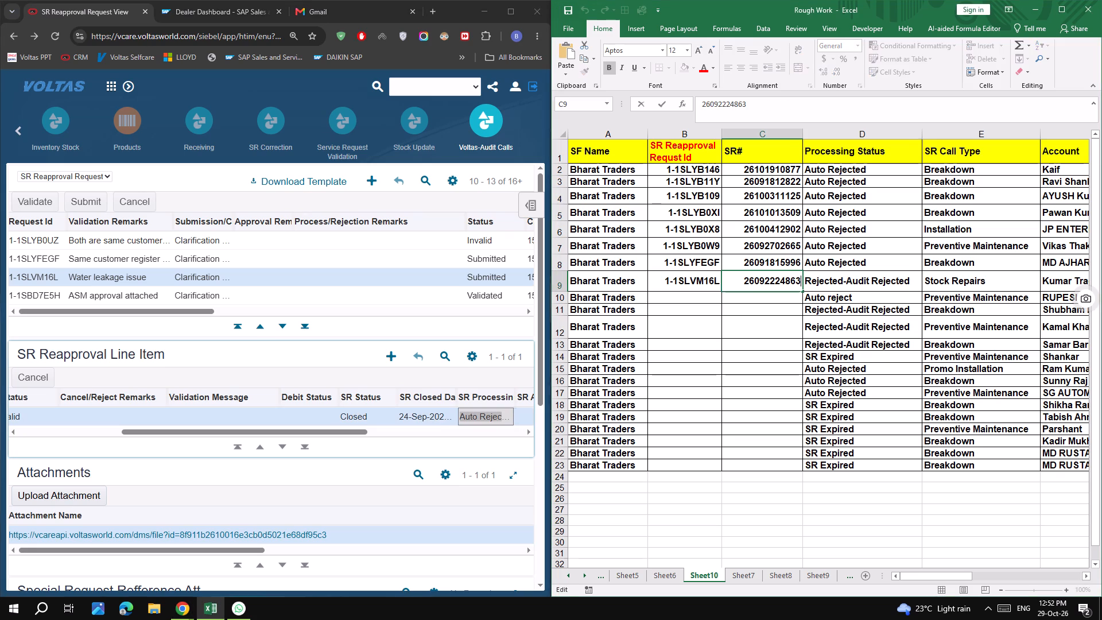
pyautogui.hotkey('ctrl', 'v')
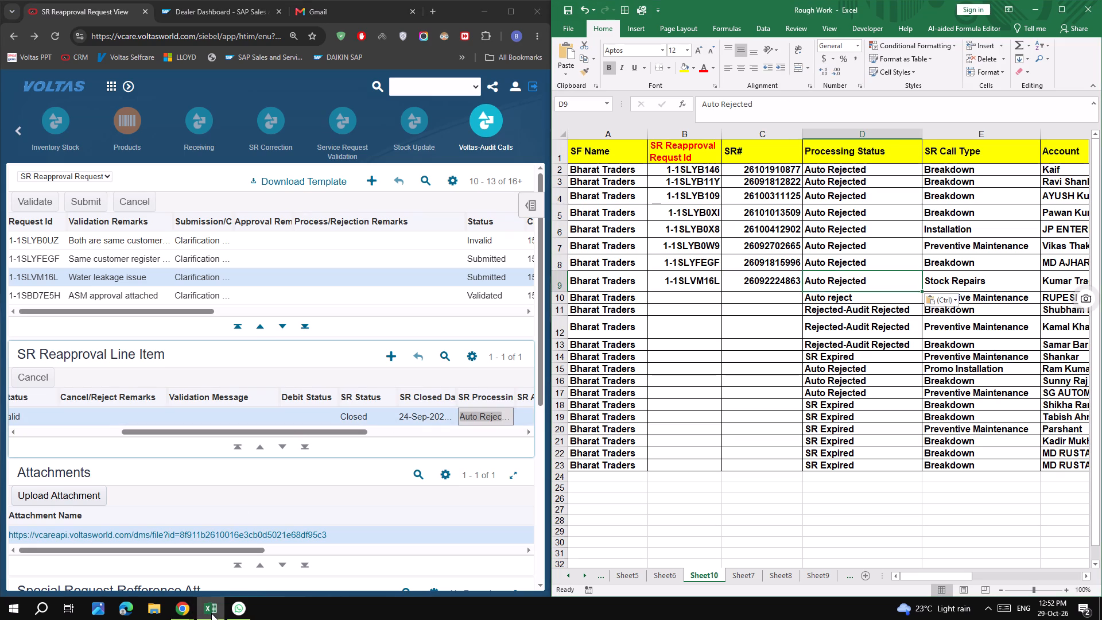
pyautogui.moveTo(246, 430); pyautogui.dragTo(73, 436)
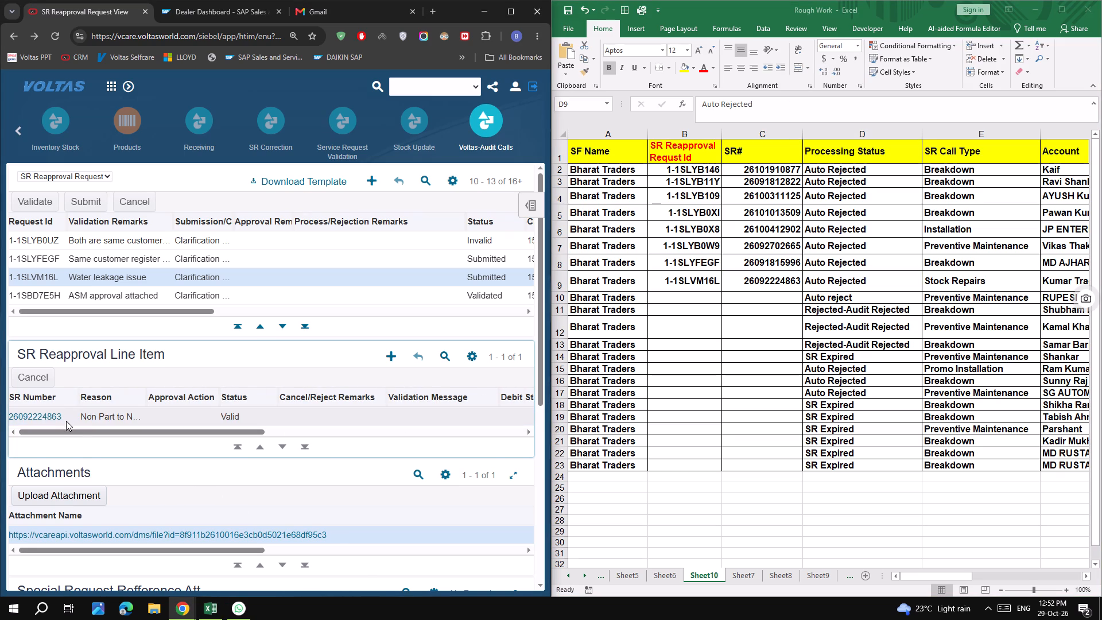
pyautogui.click(66, 419)
pyautogui.hotkey('ctrl', 'c')
pyautogui.hotkey('ctrl', 'c')
pyautogui.click(215, 604)
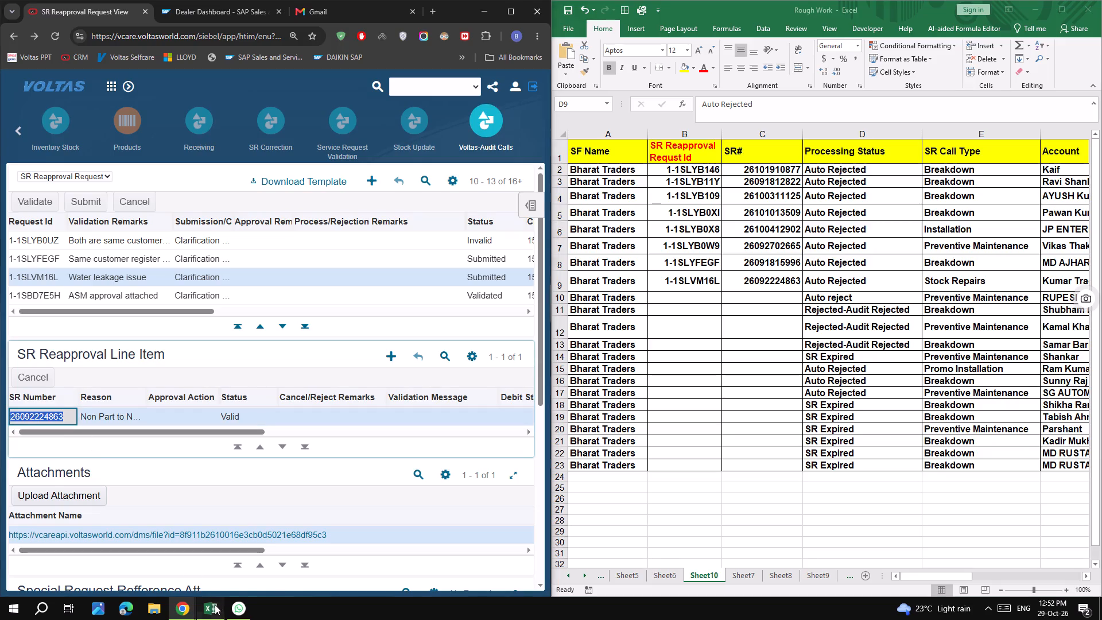
pyautogui.click(182, 606)
pyautogui.click(180, 576)
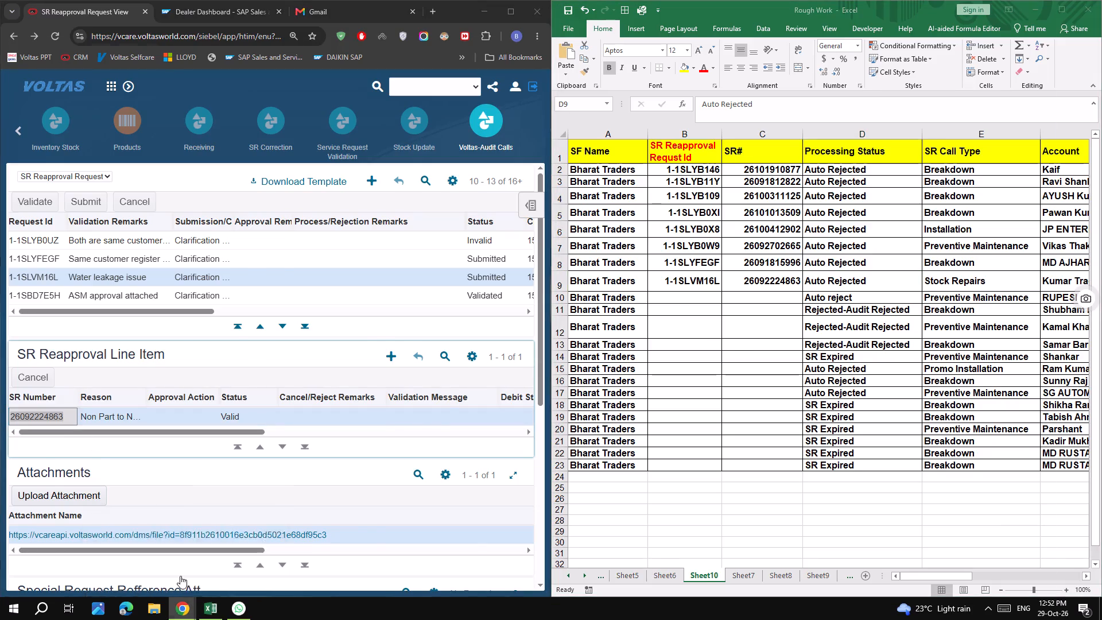
pyautogui.click(821, 175)
pyautogui.hotkey('ctrl', 'v')
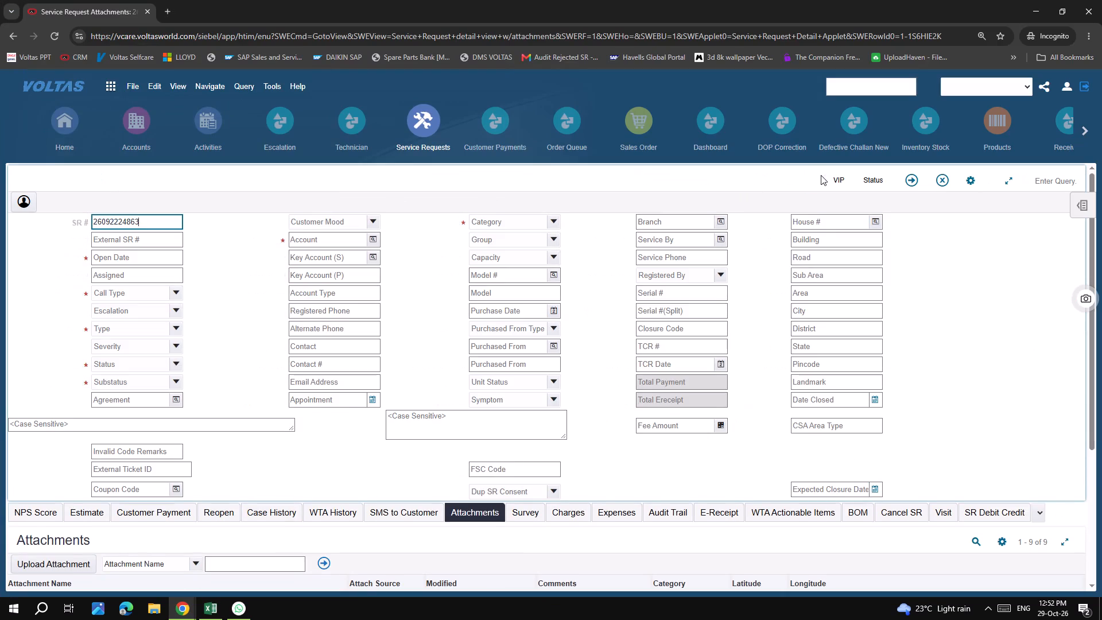
pyautogui.press('Return')
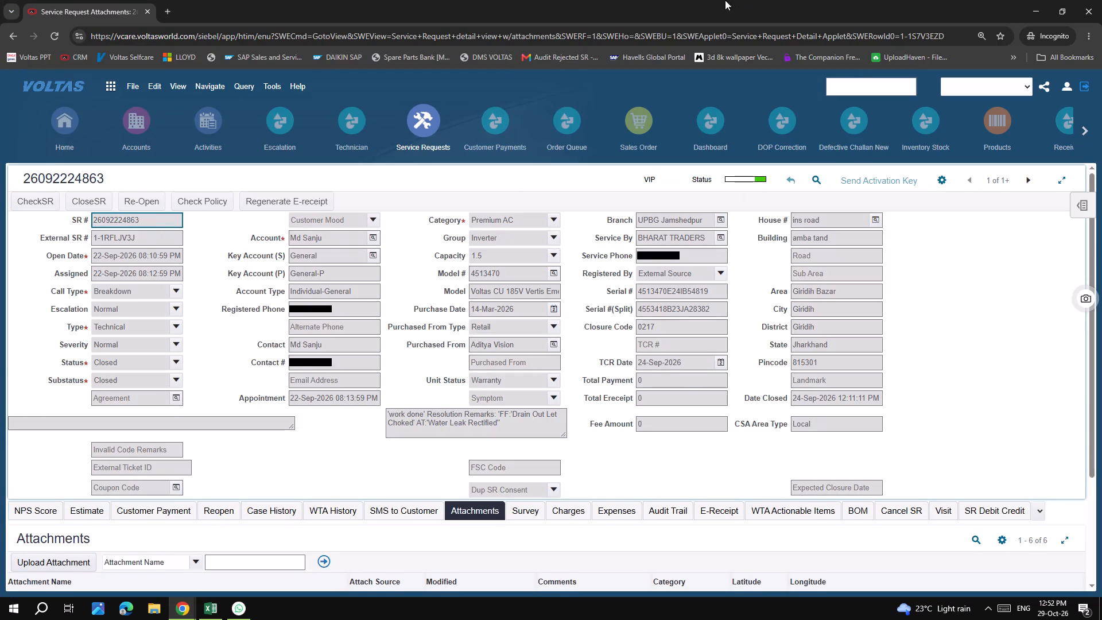
pyautogui.tripleClick(334, 243)
pyautogui.doubleClick(336, 242)
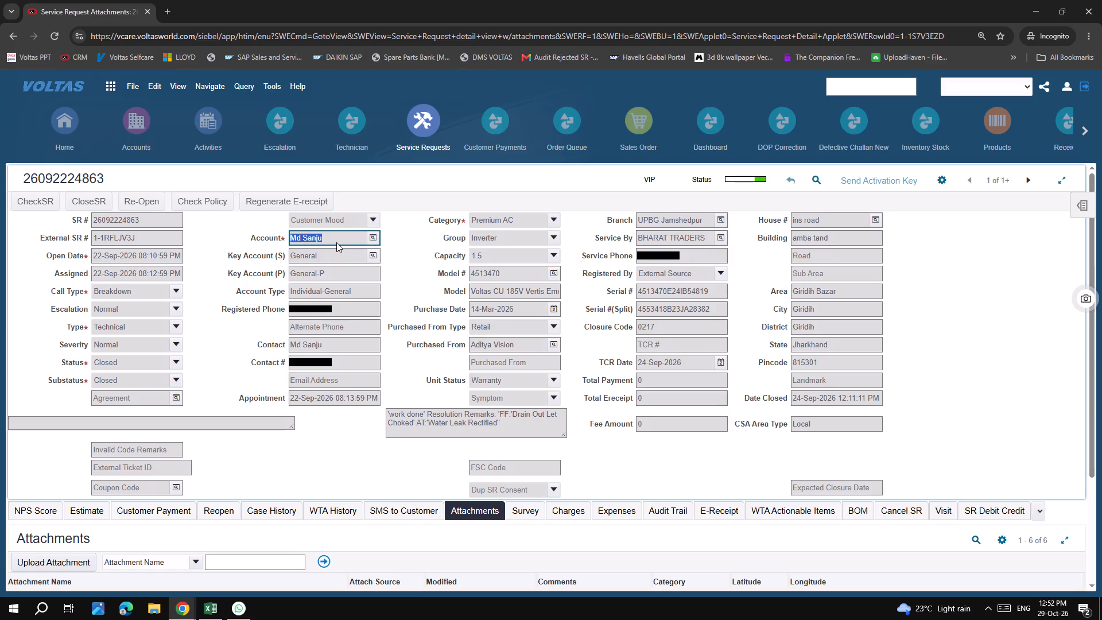
pyautogui.hotkey('ctrl', 'c')
pyautogui.hotkey('ctrl', 'c')
pyautogui.click(1038, 14)
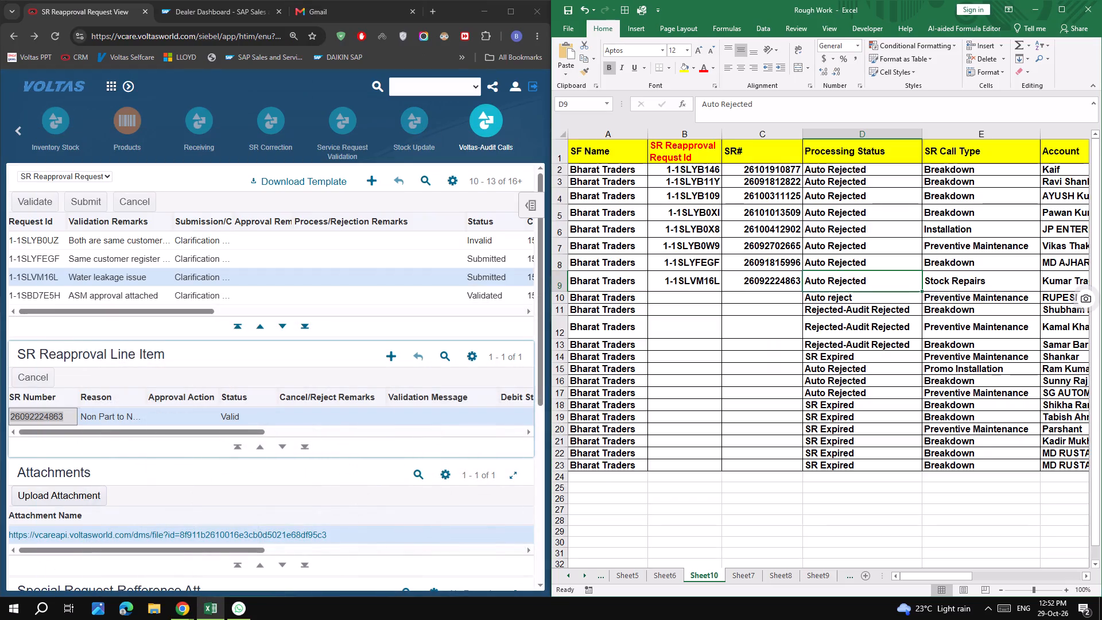
# Set row 9's SR Call Type to Breakdown by filling down from row 8.
pyautogui.click(1000, 281)
pyautogui.click(1017, 266)
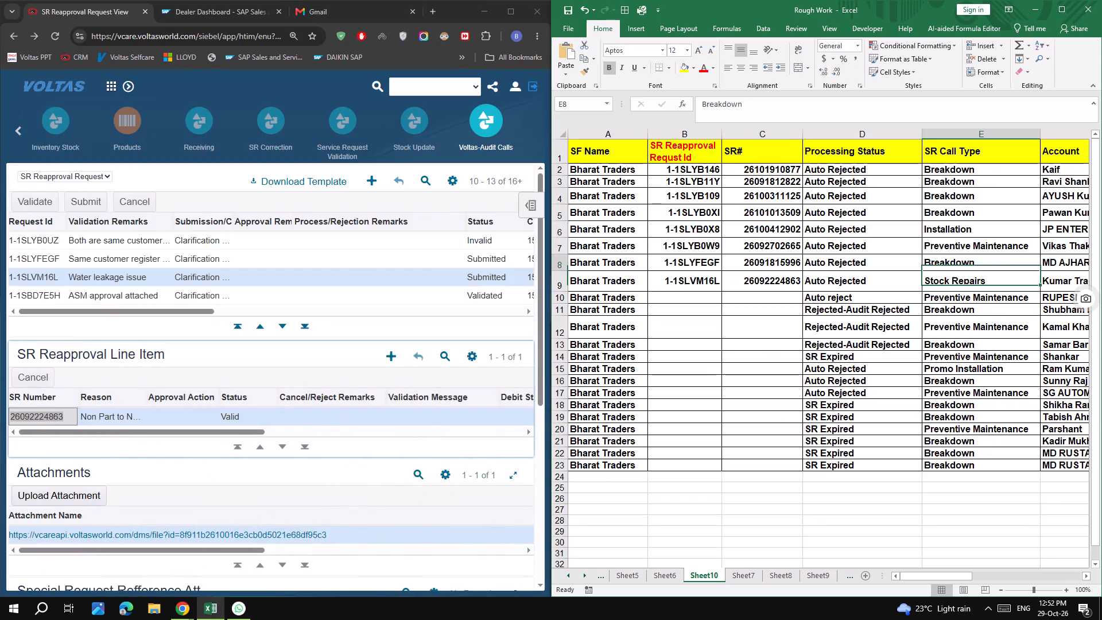
pyautogui.moveTo(1039, 268); pyautogui.dragTo(1041, 274)
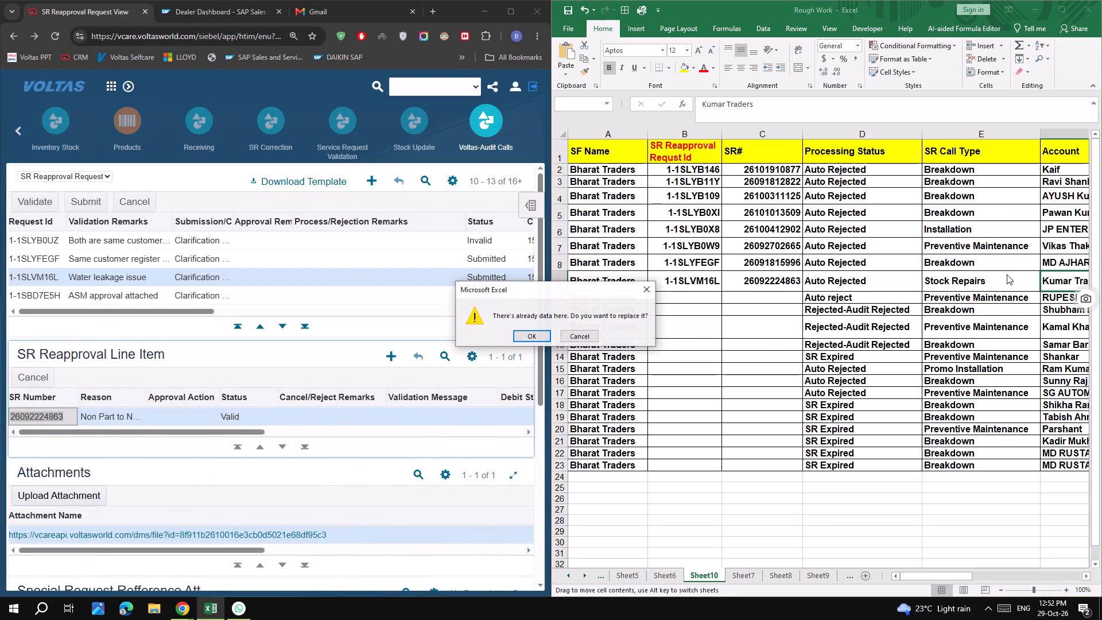
pyautogui.press('Escape')
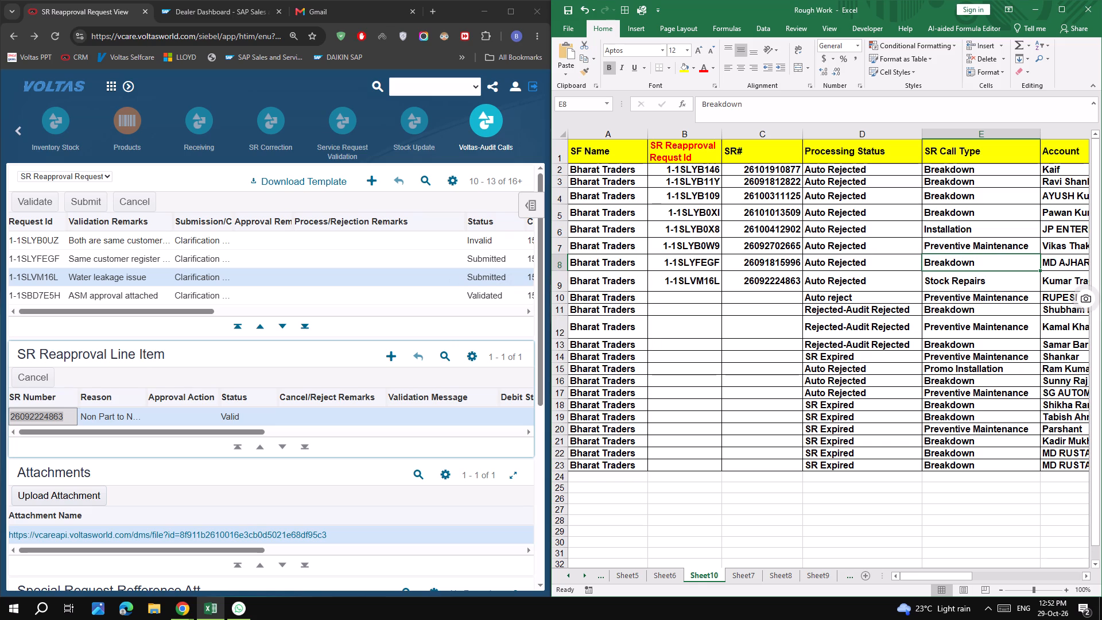
pyautogui.moveTo(1041, 269); pyautogui.dragTo(1036, 286)
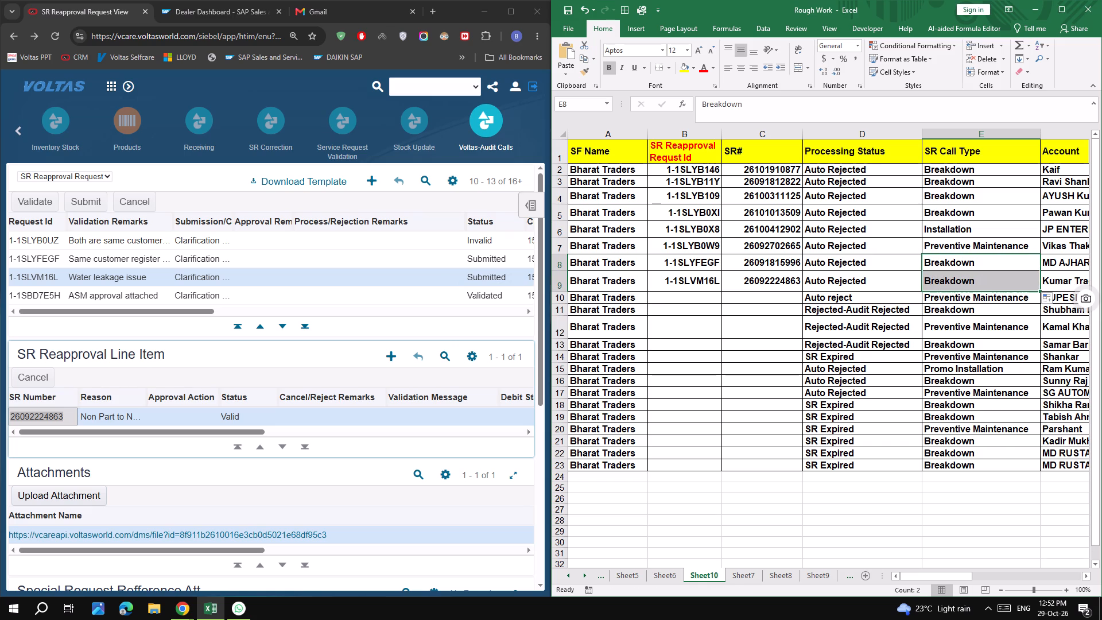
# Paste the copied account name over row 9's Account cell.
pyautogui.moveTo(945, 576); pyautogui.dragTo(994, 571)
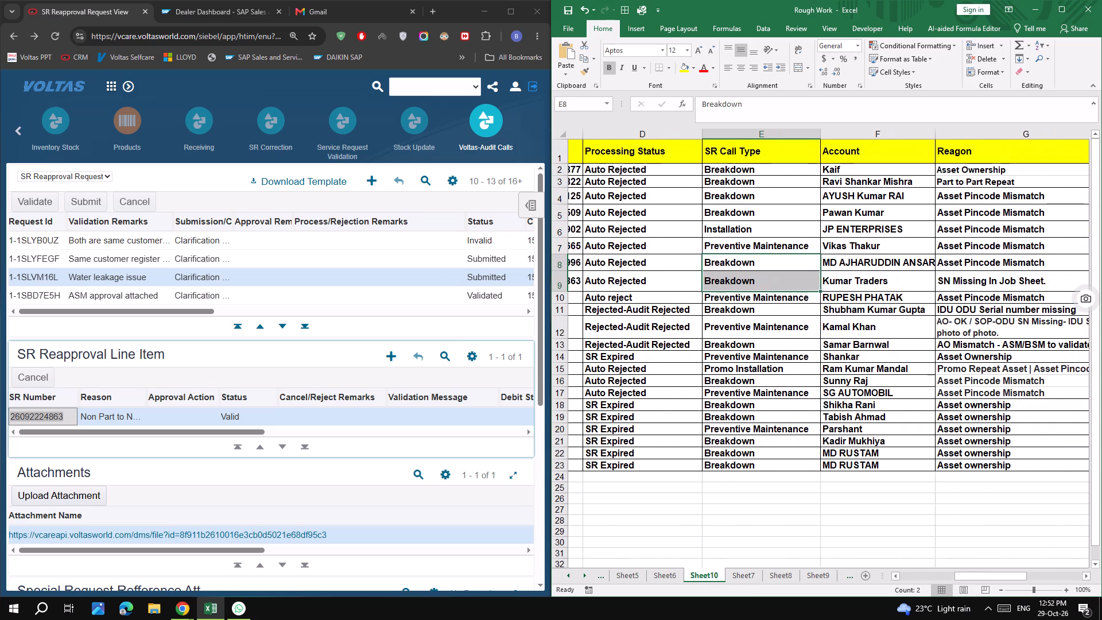
pyautogui.click(883, 286)
pyautogui.hotkey('ctrl', 'v')
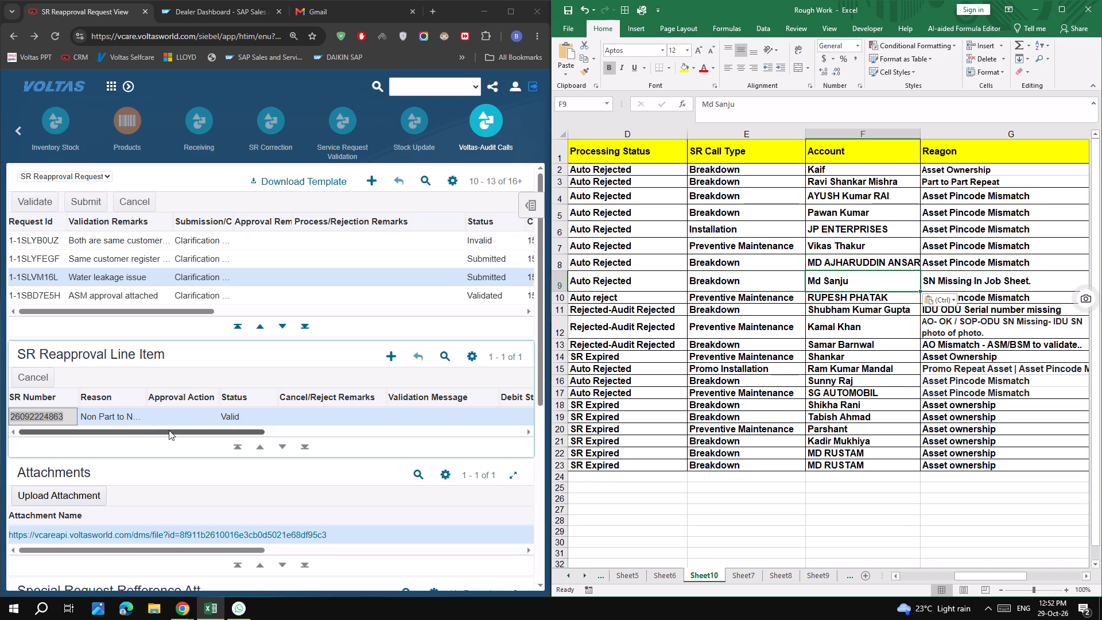
pyautogui.click(129, 415)
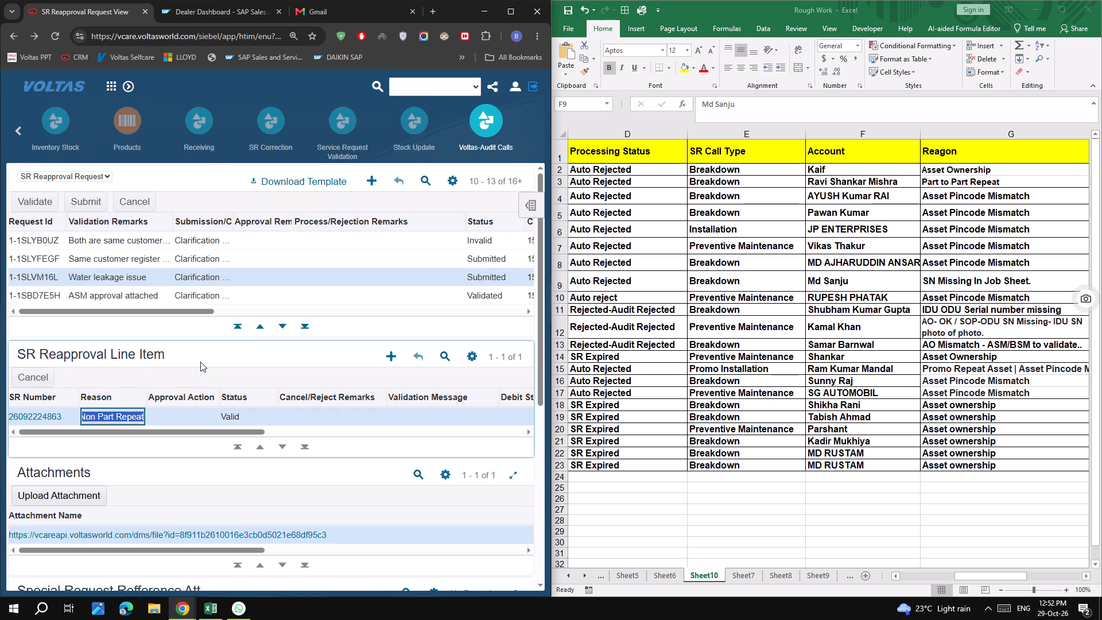
pyautogui.moveTo(228, 432); pyautogui.dragTo(269, 432)
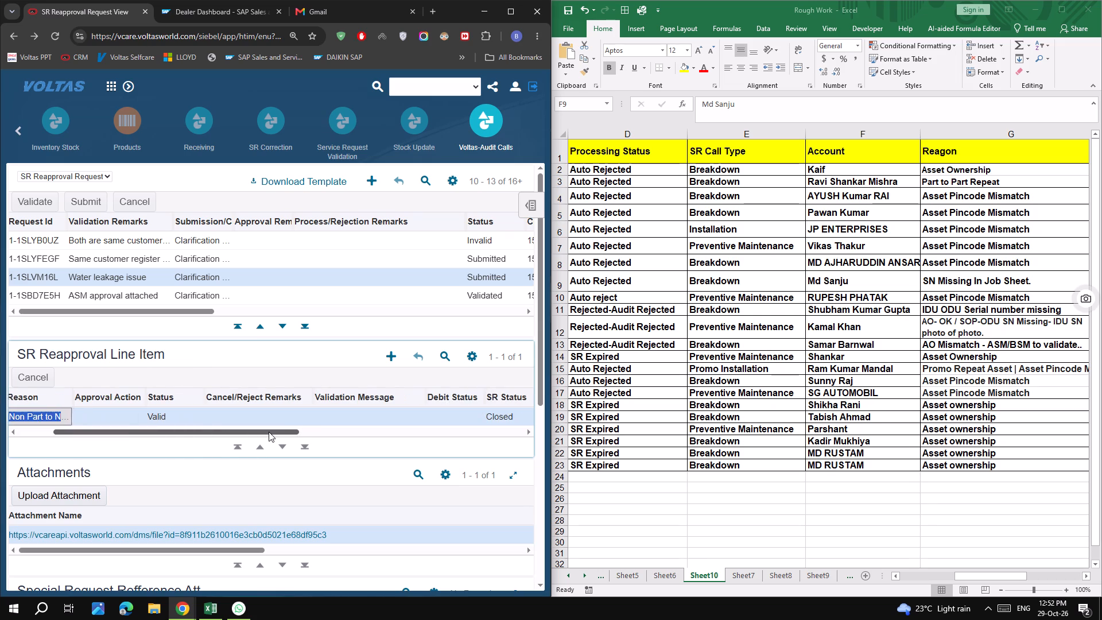
pyautogui.moveTo(269, 432); pyautogui.dragTo(205, 429)
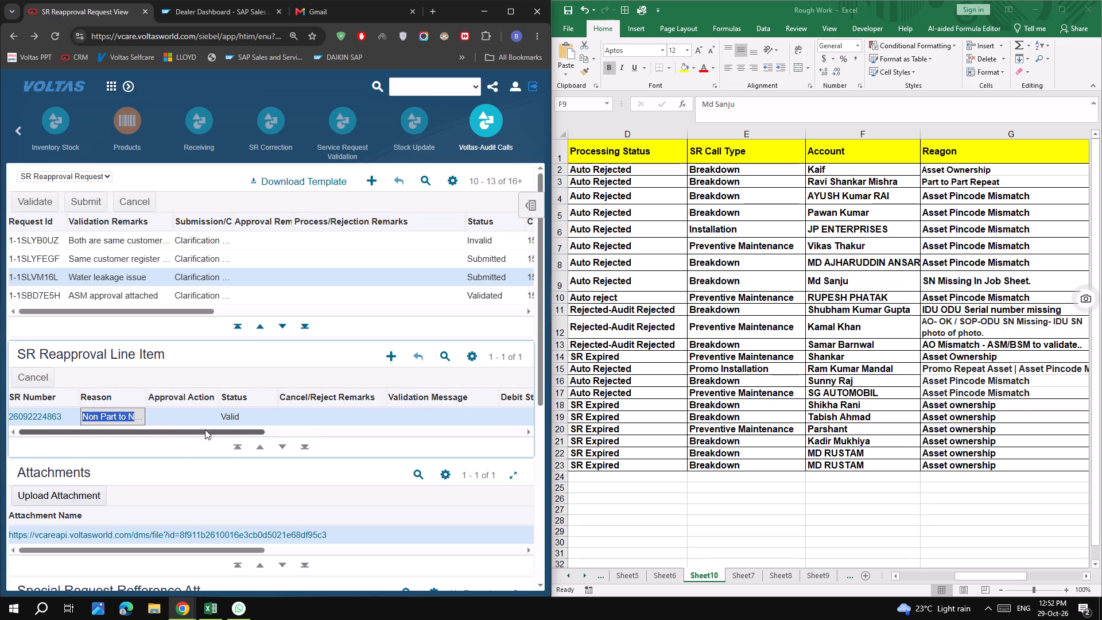
pyautogui.moveTo(205, 429); pyautogui.dragTo(158, 426)
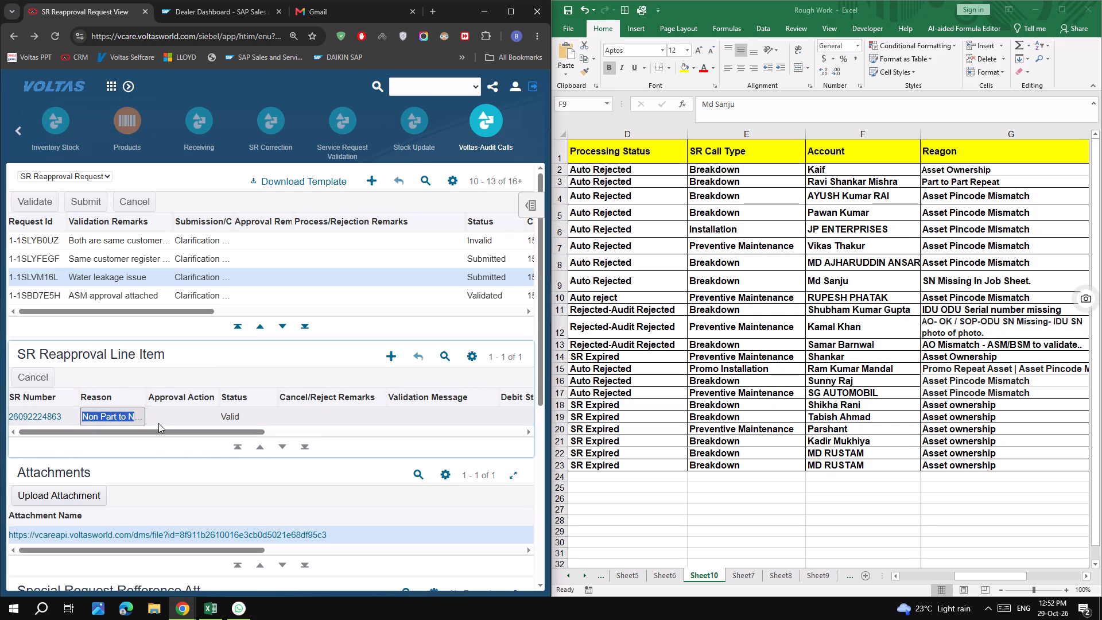
pyautogui.click(188, 608)
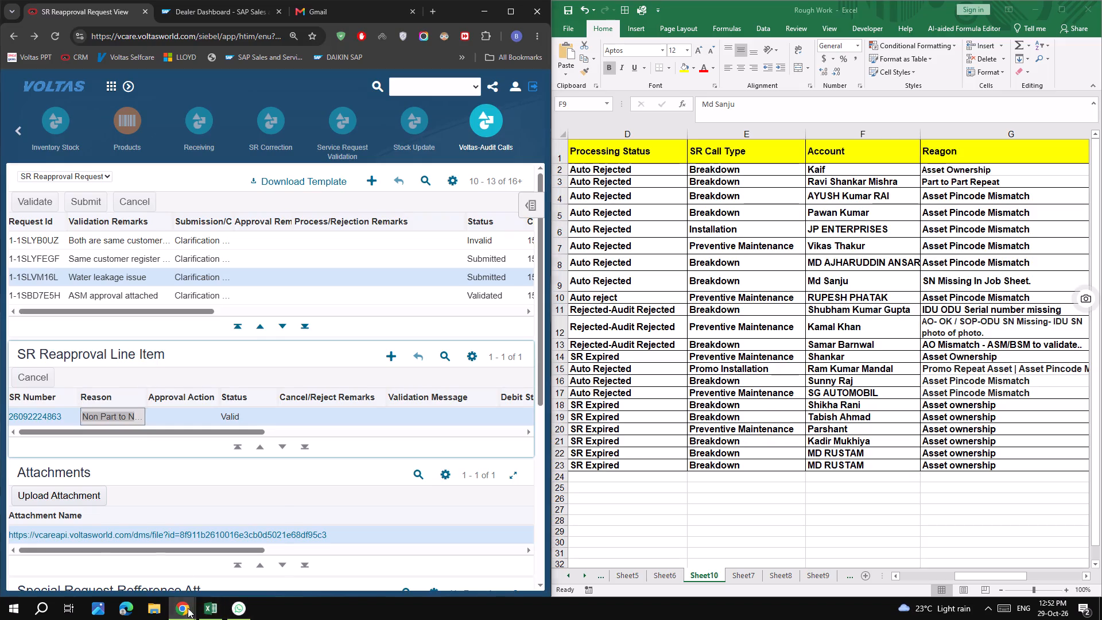
pyautogui.click(181, 557)
pyautogui.scroll(-5, 391, 371)
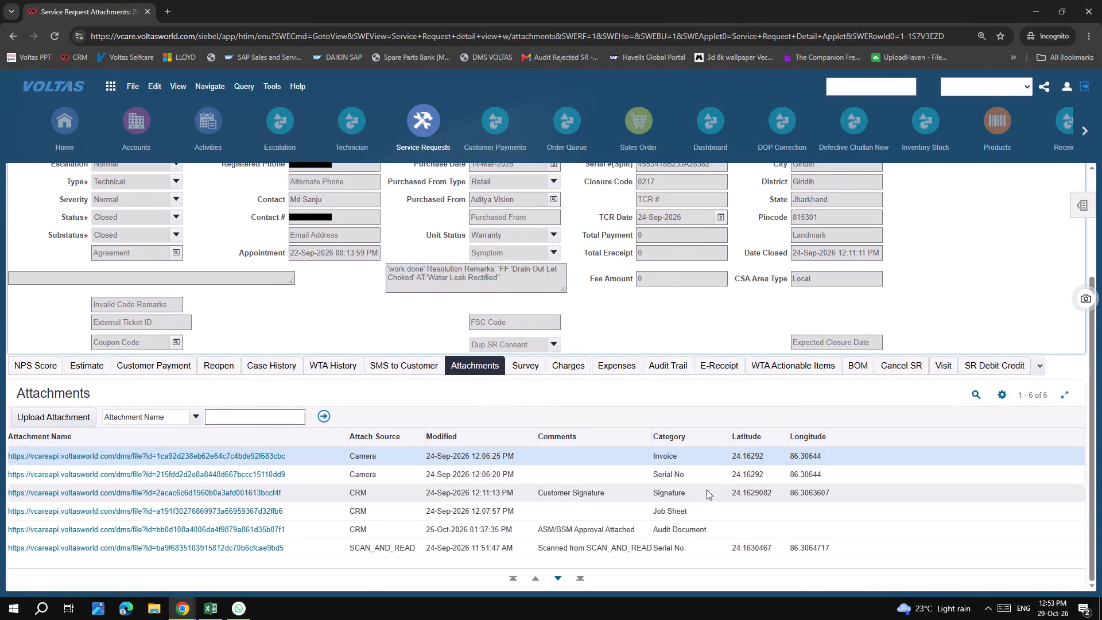
pyautogui.click(952, 365)
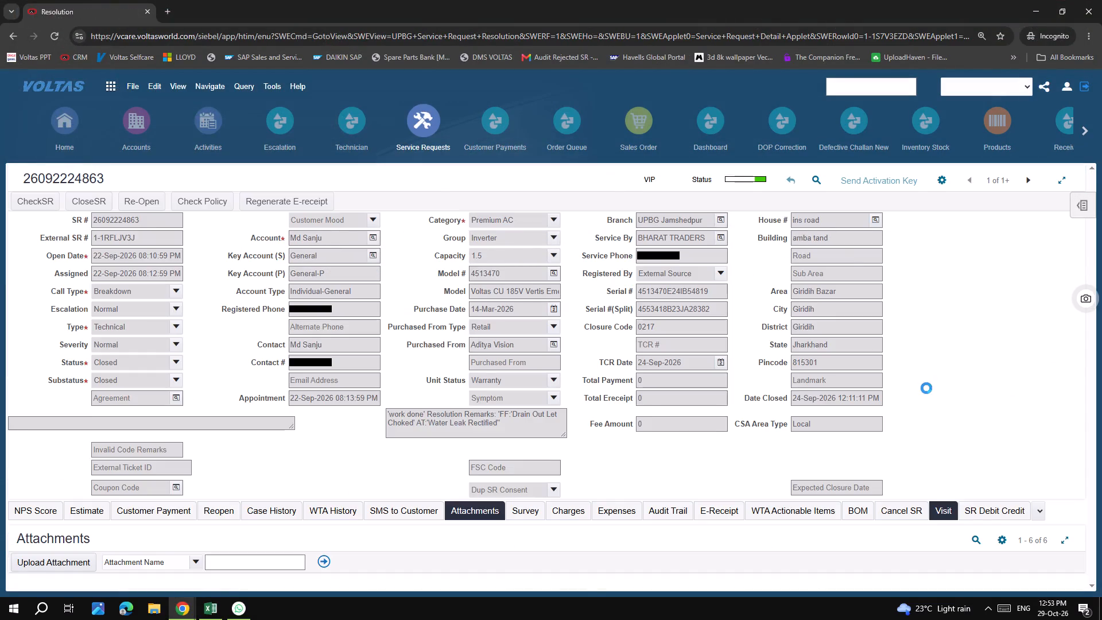
pyautogui.scroll(-6, 758, 454)
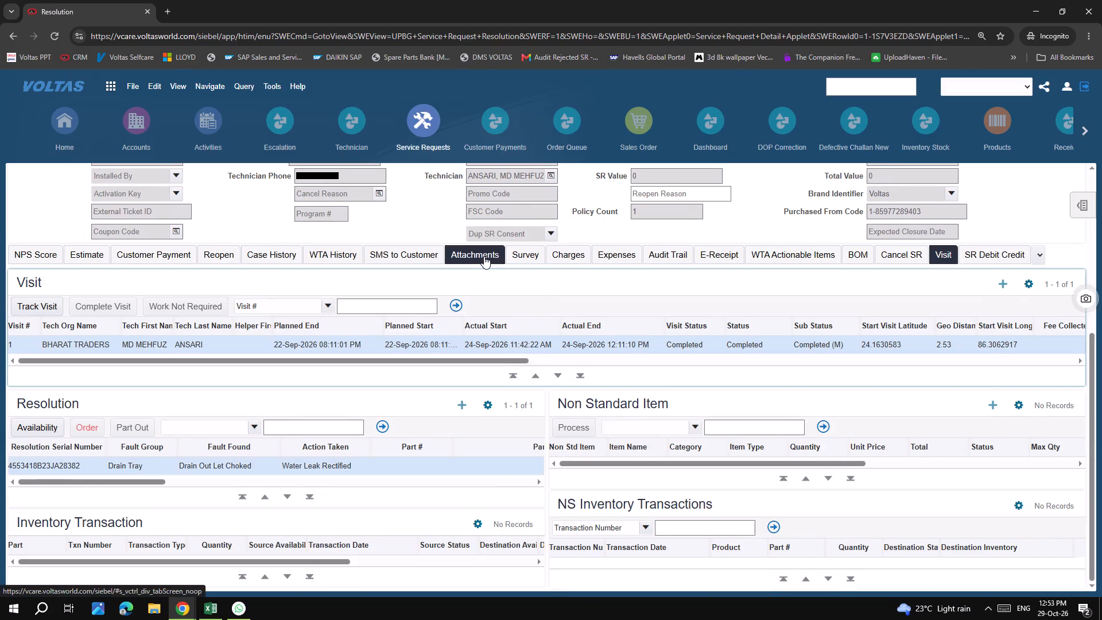
pyautogui.click(484, 256)
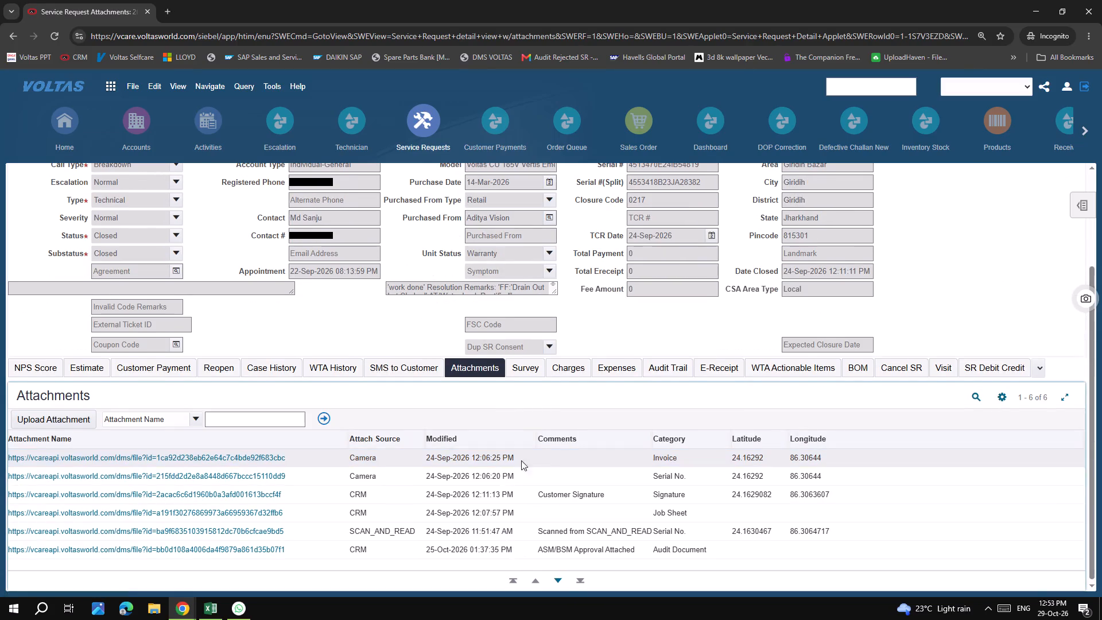
pyautogui.scroll(-4, 444, 462)
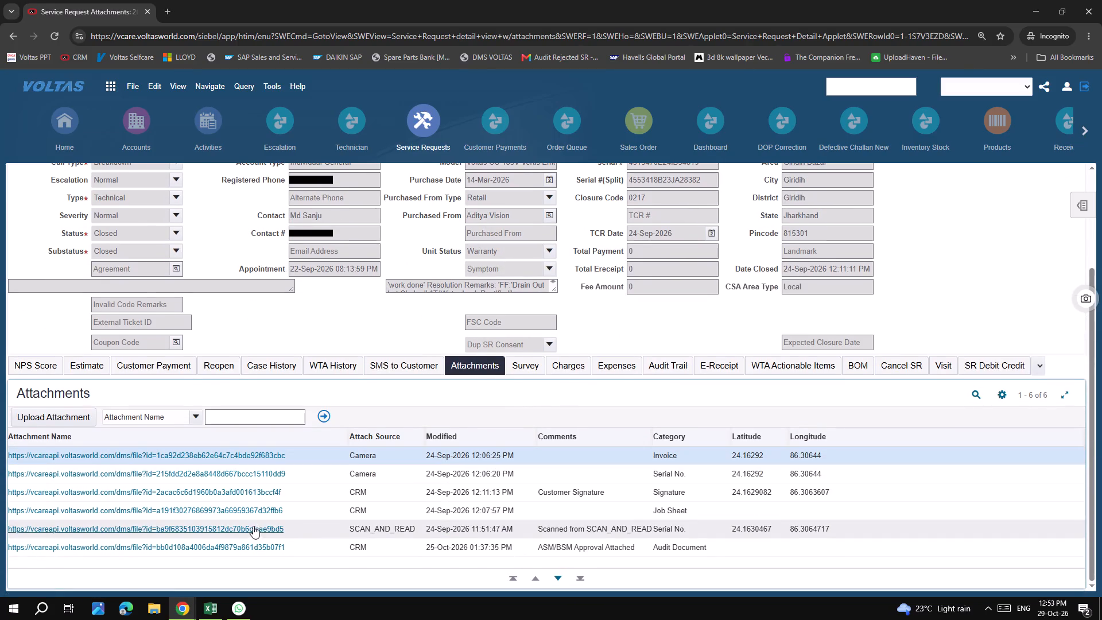
pyautogui.click(253, 526)
pyautogui.click(580, 287)
pyautogui.scroll(1, 577, 286)
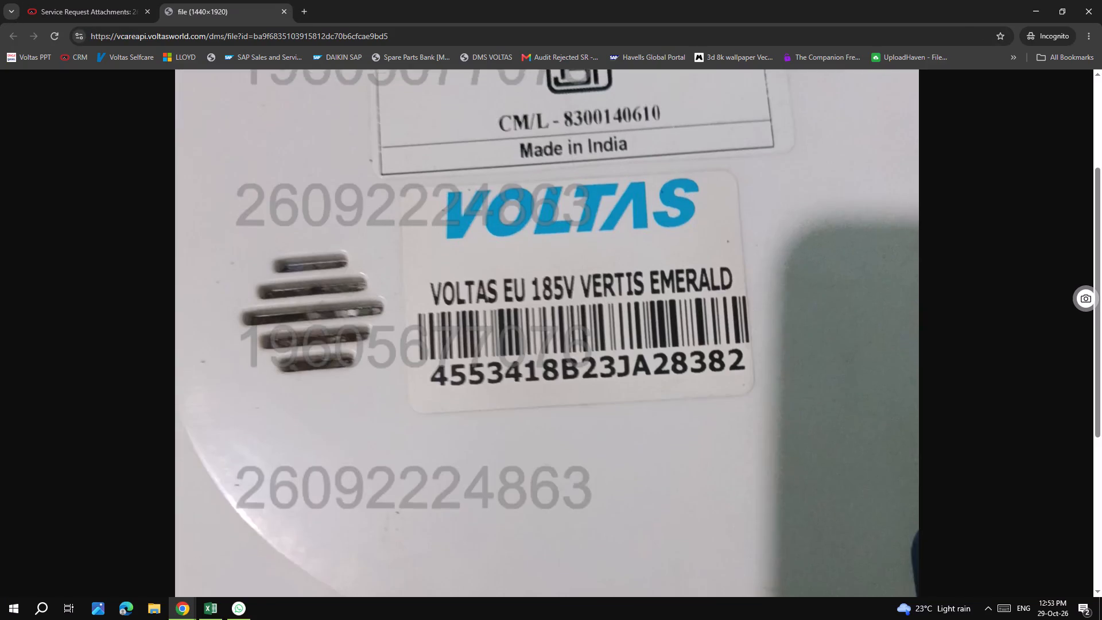
pyautogui.scroll(2, 577, 286)
pyautogui.click(577, 286)
pyautogui.click(286, 9)
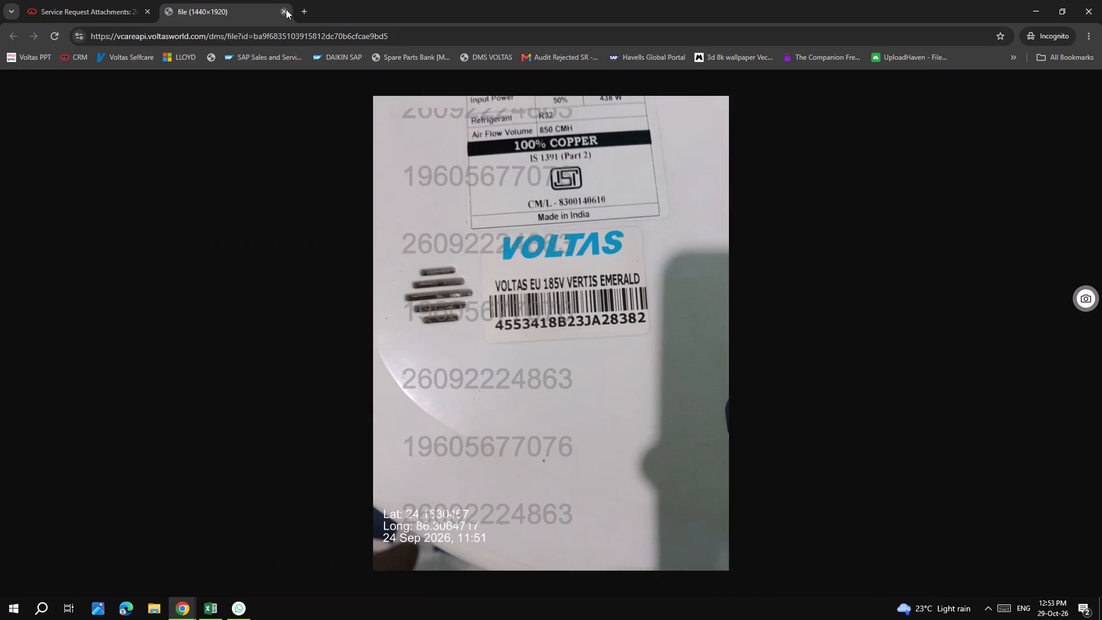
# Return to the SR's visit and resolution view, then minimize the Service Requests window.
pyautogui.scroll(6, 545, 344)
pyautogui.scroll(5, 632, 349)
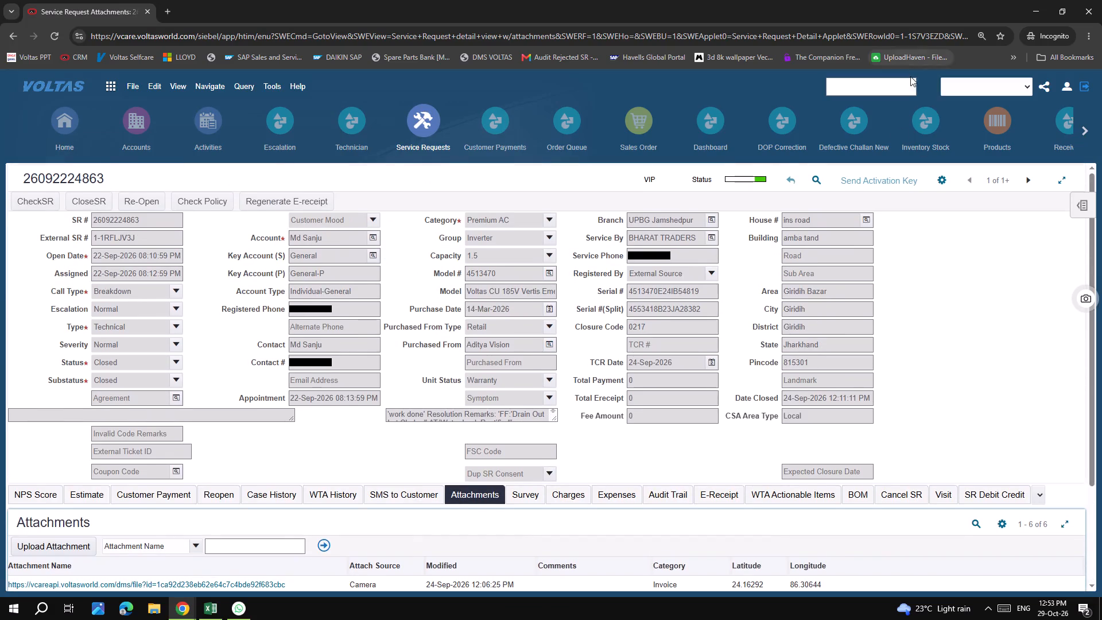
pyautogui.click(15, 37)
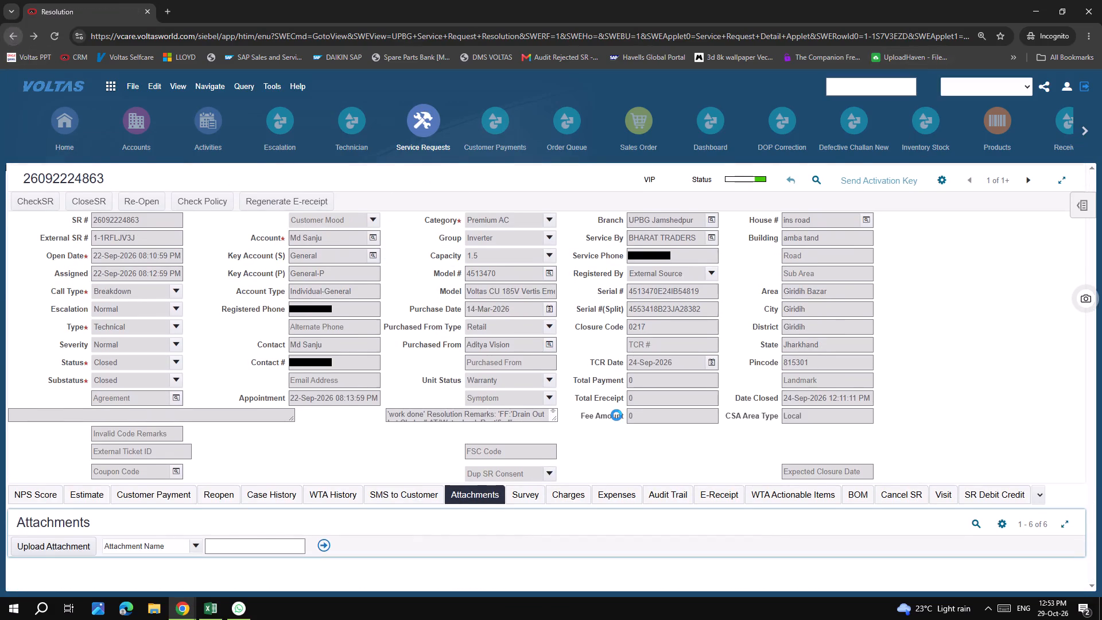
pyautogui.moveTo(825, 3); pyautogui.dragTo(0, 131)
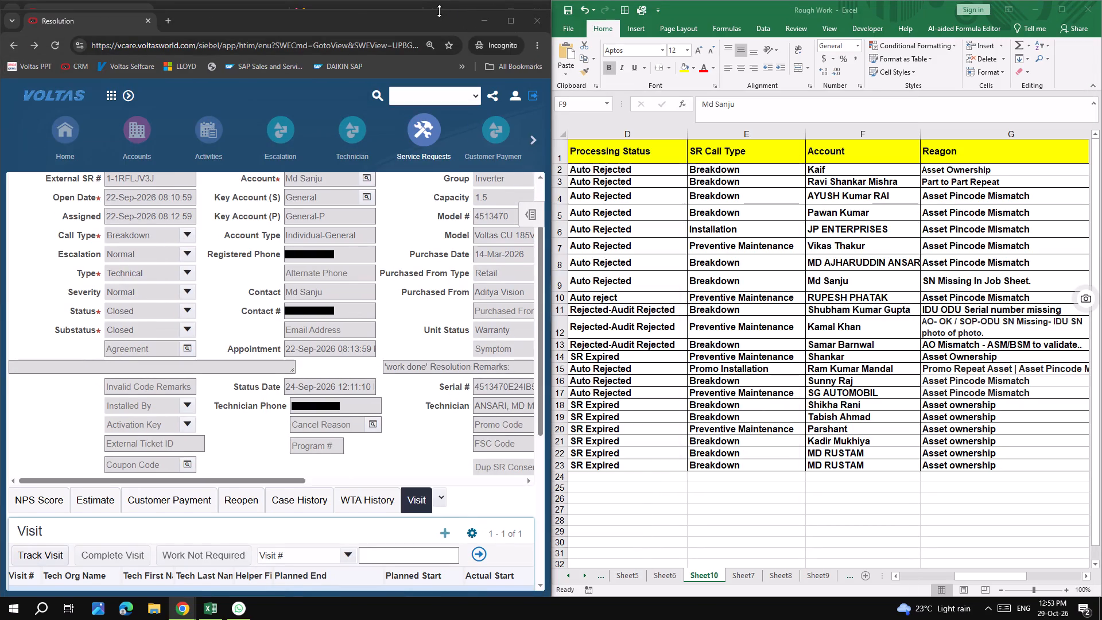
pyautogui.moveTo(439, 11); pyautogui.dragTo(438, 0)
pyautogui.click(483, 9)
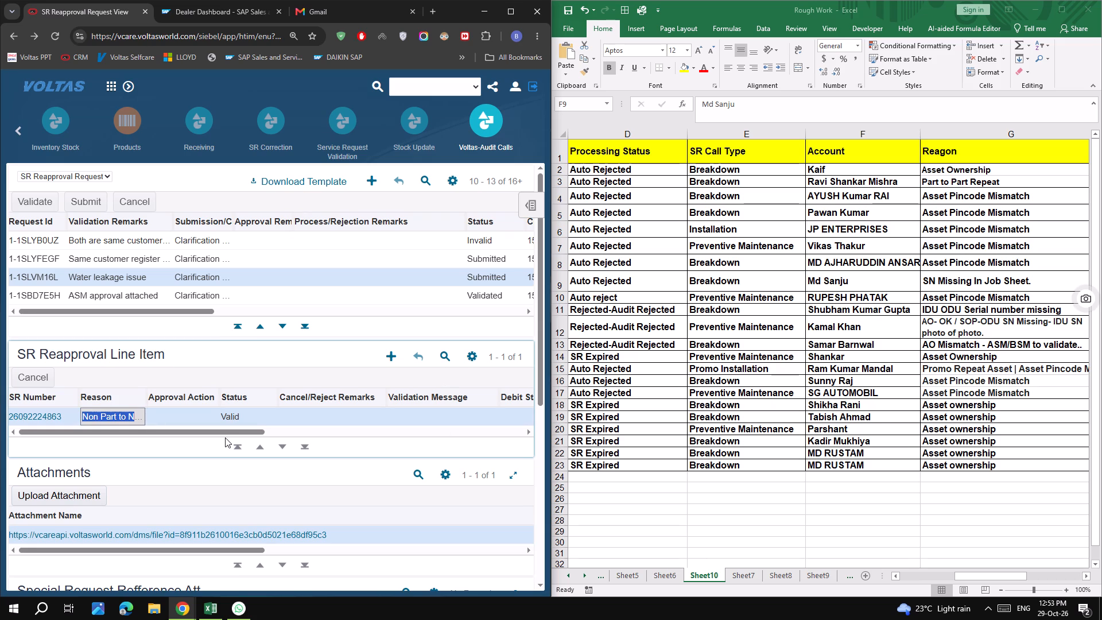
# Review row 9 across the Excel sheet, from request ID to approval action, against the CRM line item.
pyautogui.click(239, 413)
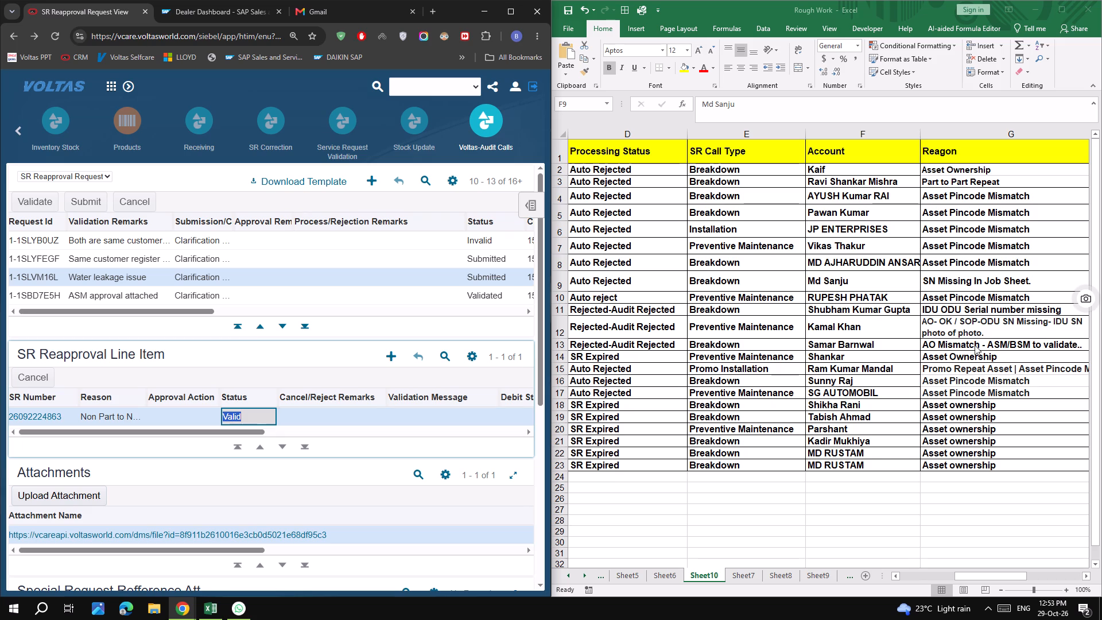
pyautogui.click(973, 274)
pyautogui.click(983, 284)
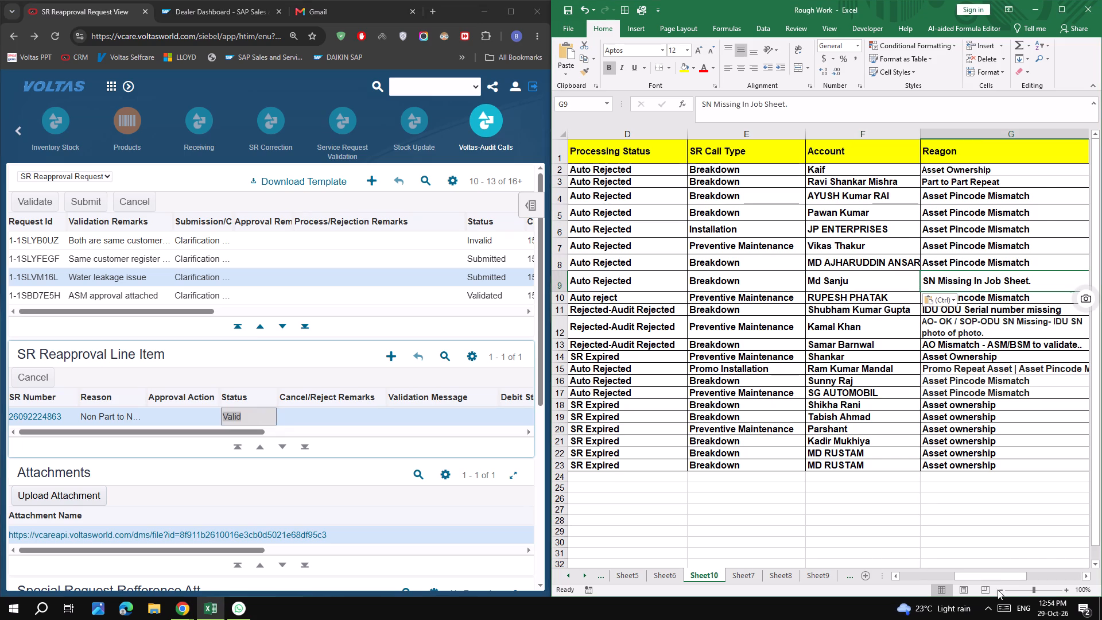
pyautogui.moveTo(1000, 573); pyautogui.dragTo(1043, 568)
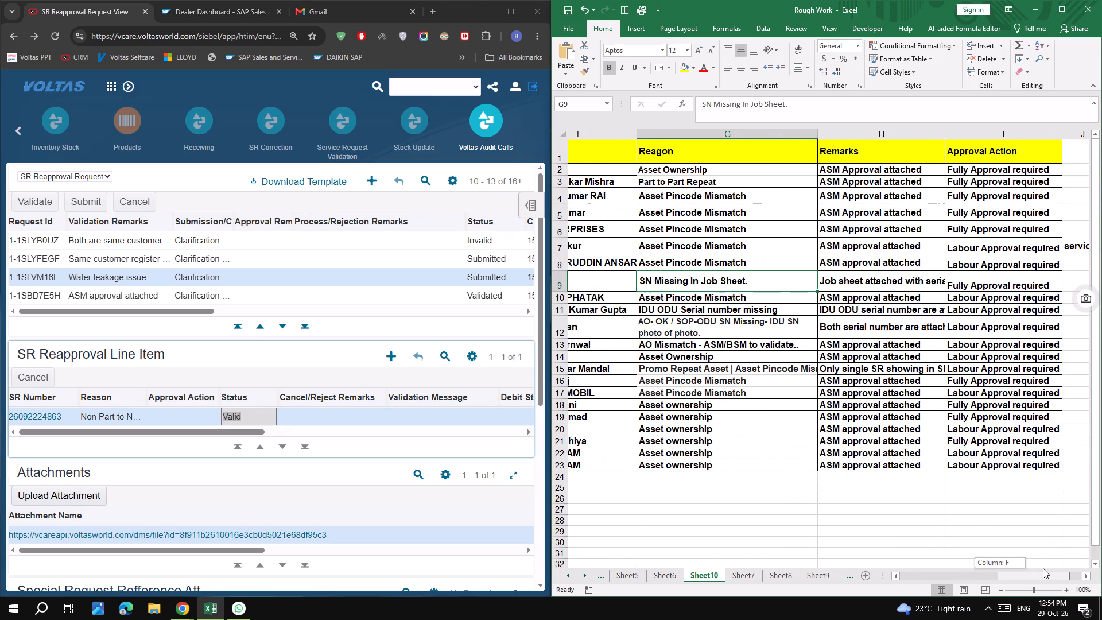
pyautogui.moveTo(1043, 568); pyautogui.dragTo(1038, 568)
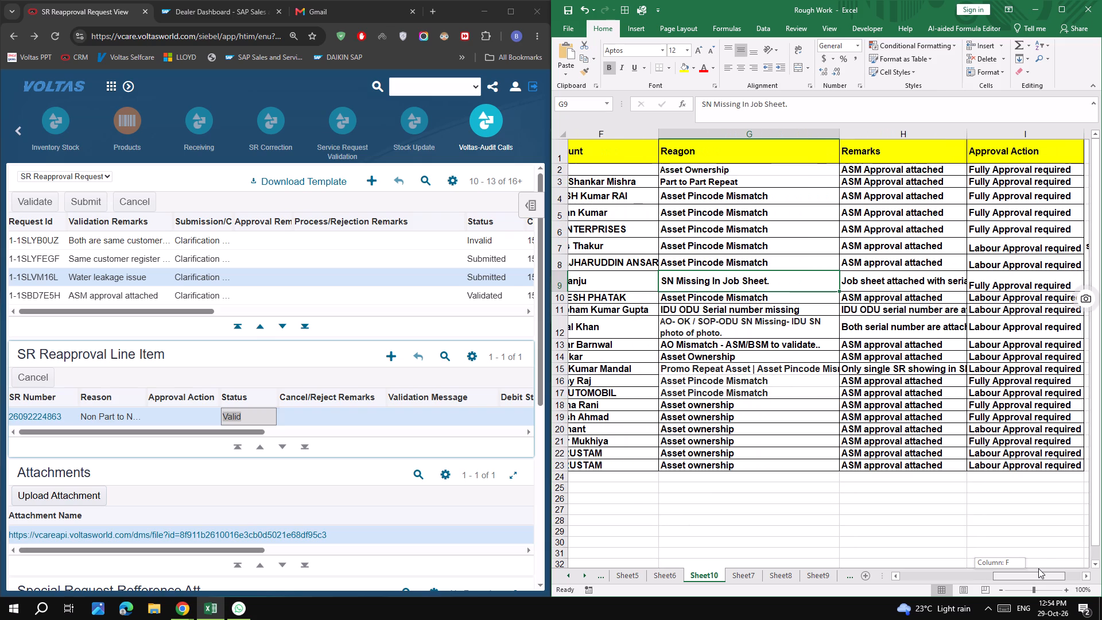
pyautogui.moveTo(1038, 568); pyautogui.dragTo(967, 567)
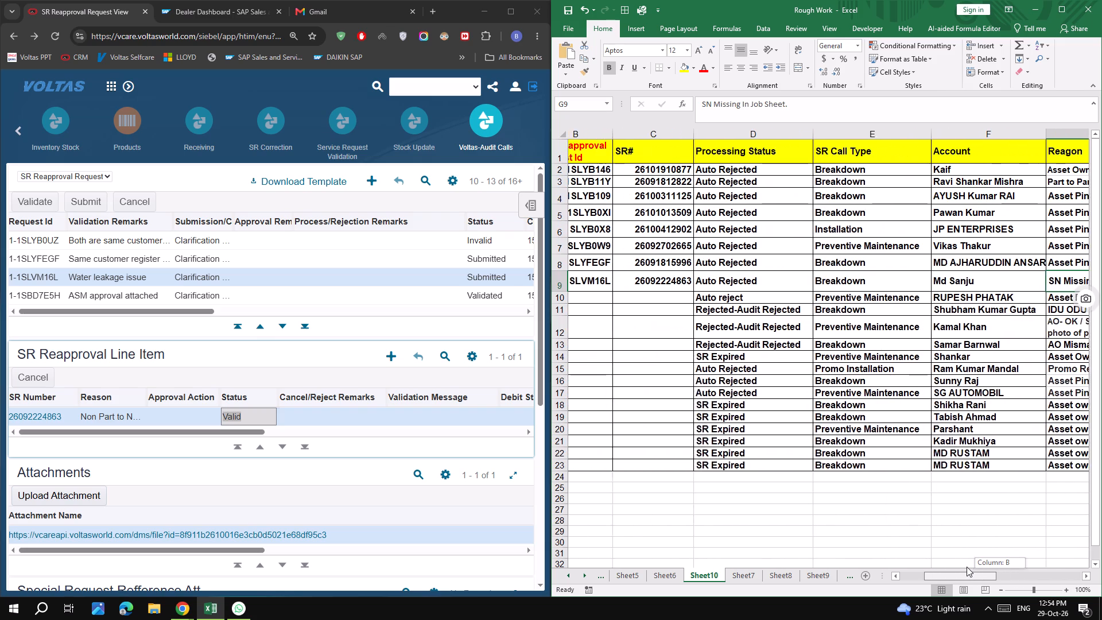
pyautogui.moveTo(967, 567); pyautogui.dragTo(939, 567)
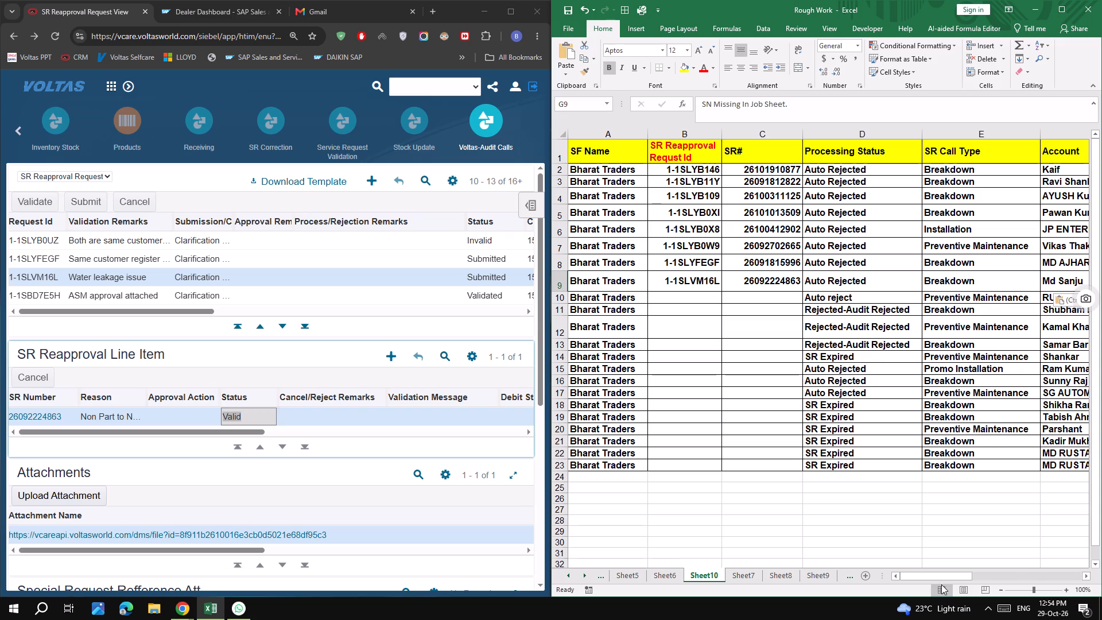
pyautogui.moveTo(945, 576); pyautogui.dragTo(979, 574)
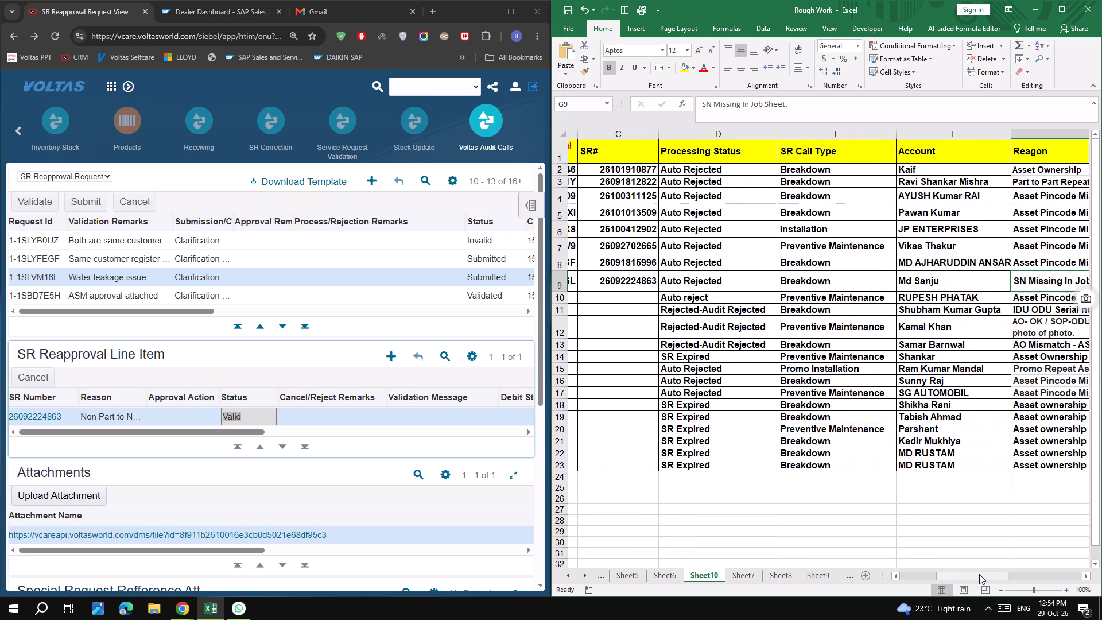
pyautogui.click(938, 284)
pyautogui.moveTo(972, 575); pyautogui.dragTo(995, 571)
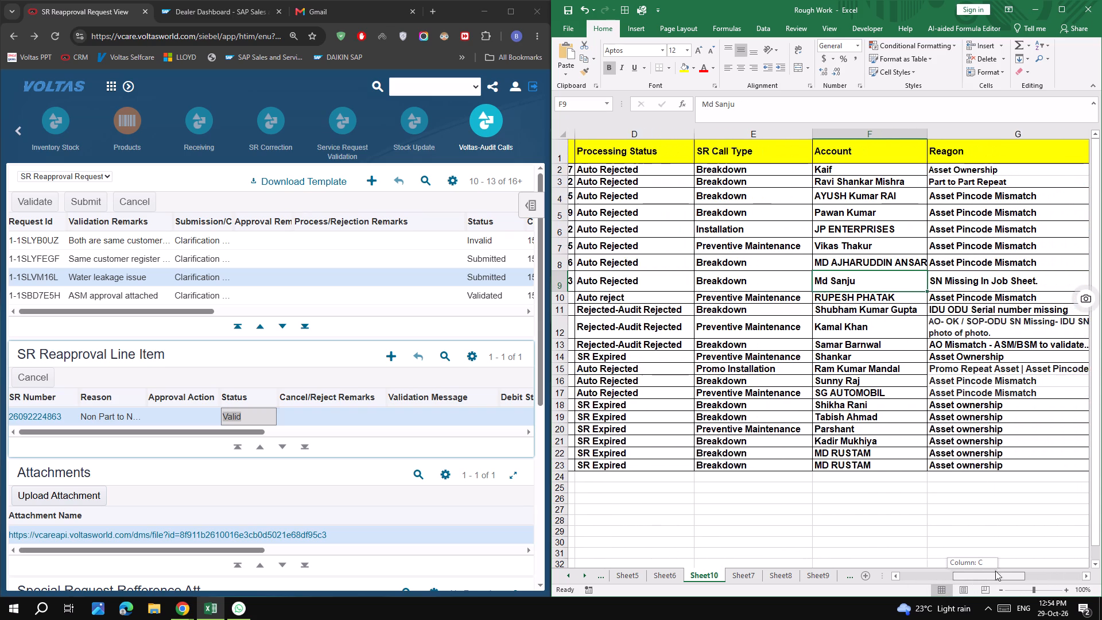
pyautogui.moveTo(995, 571); pyautogui.dragTo(1008, 569)
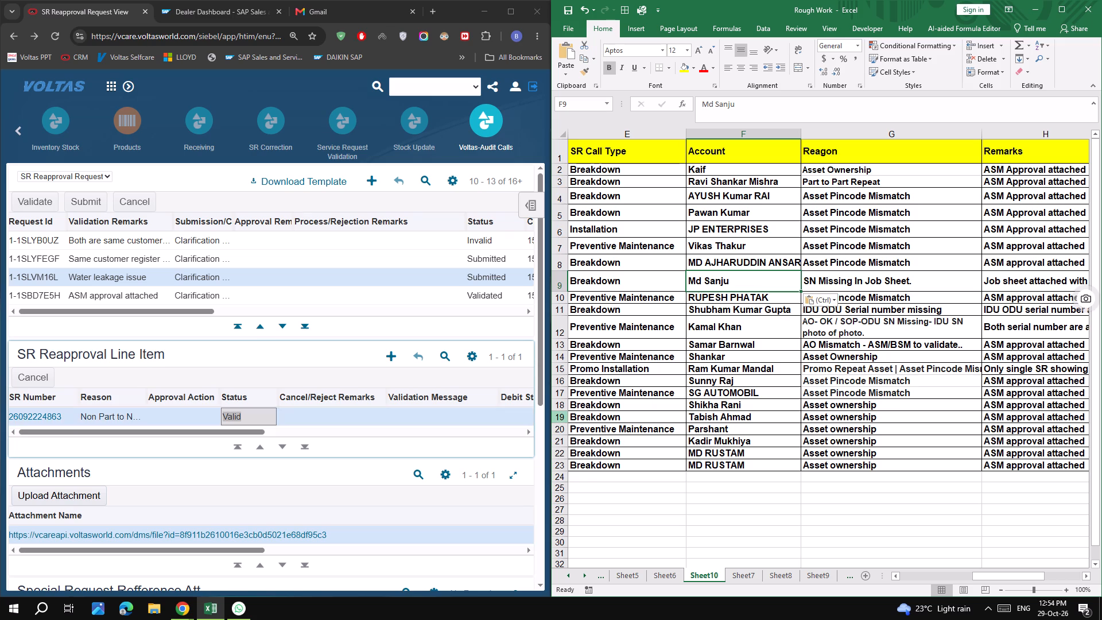
pyautogui.moveTo(1020, 579); pyautogui.dragTo(1008, 579)
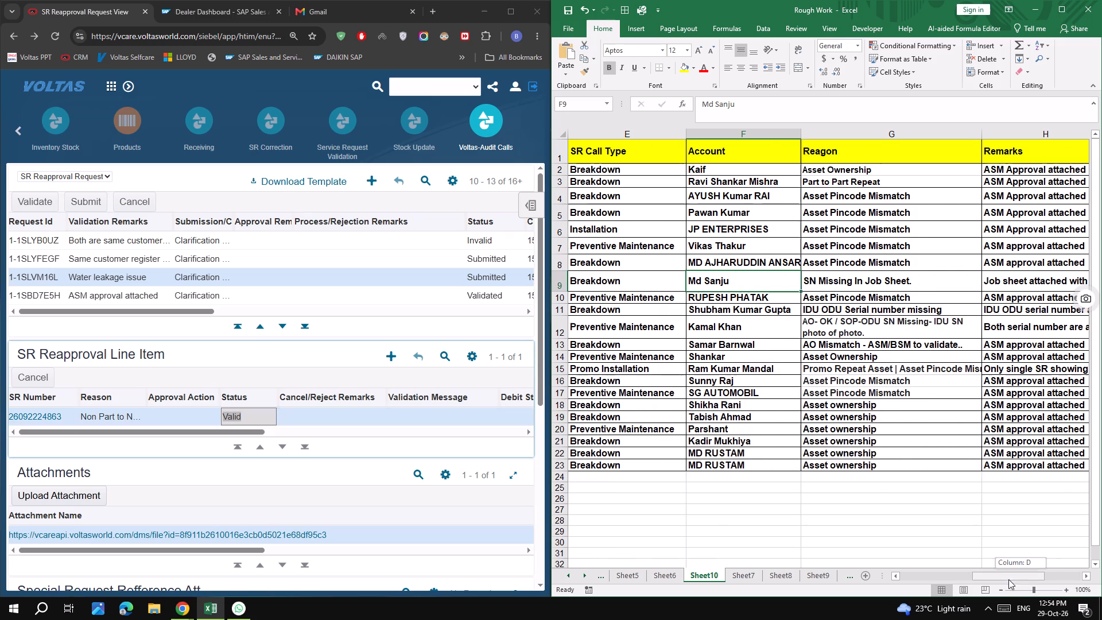
pyautogui.moveTo(1008, 579); pyautogui.dragTo(942, 582)
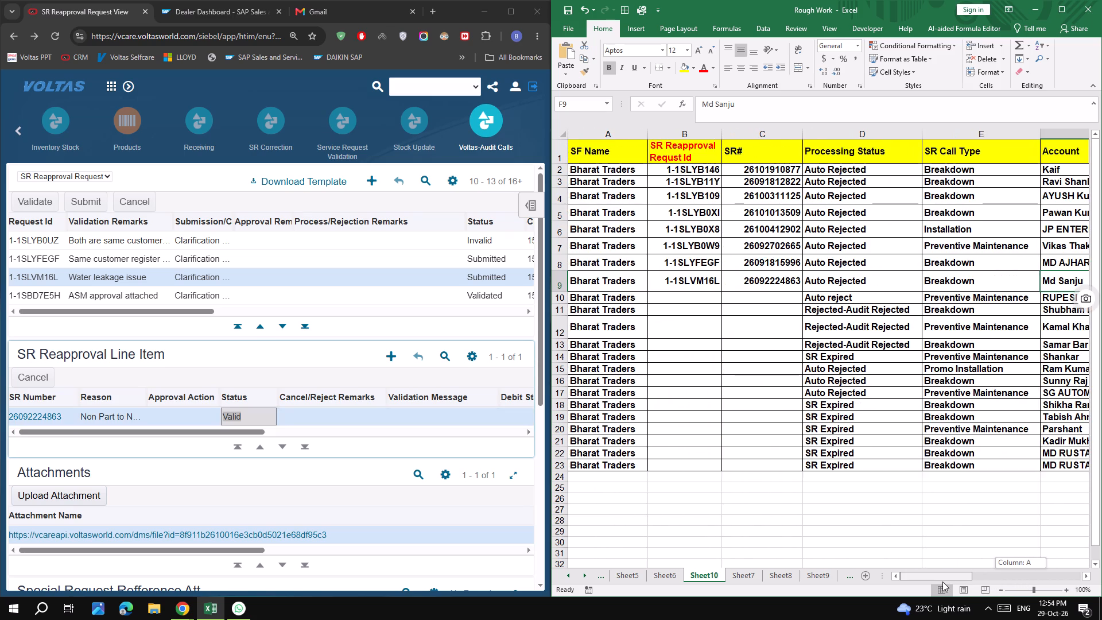
pyautogui.moveTo(942, 582); pyautogui.dragTo(987, 576)
# Review the sheet's Account entries from row 8 up to row 2.
pyautogui.click(957, 260)
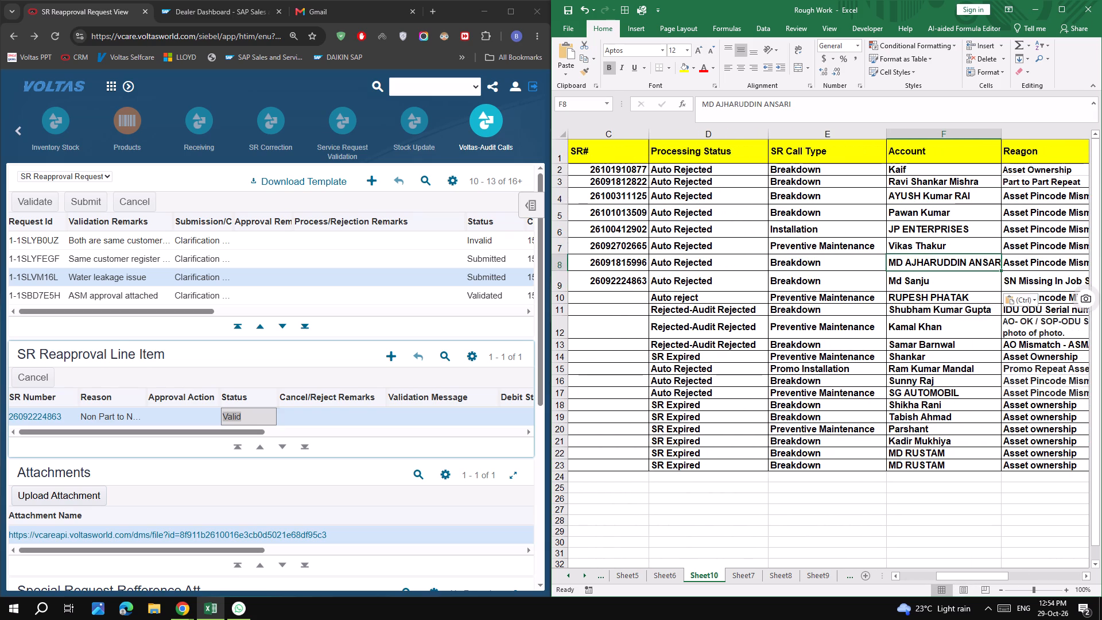
pyautogui.press('Up')
pyautogui.press('Up')
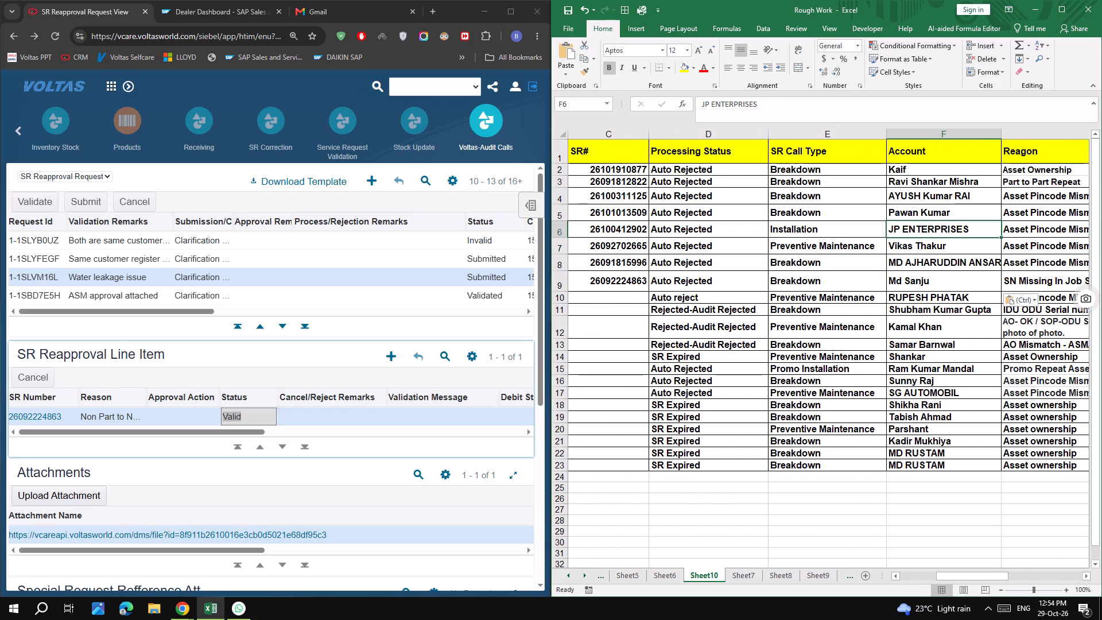
pyautogui.press('Up')
pyautogui.press('Up')
pyautogui.press('Up')
pyautogui.press('Up')
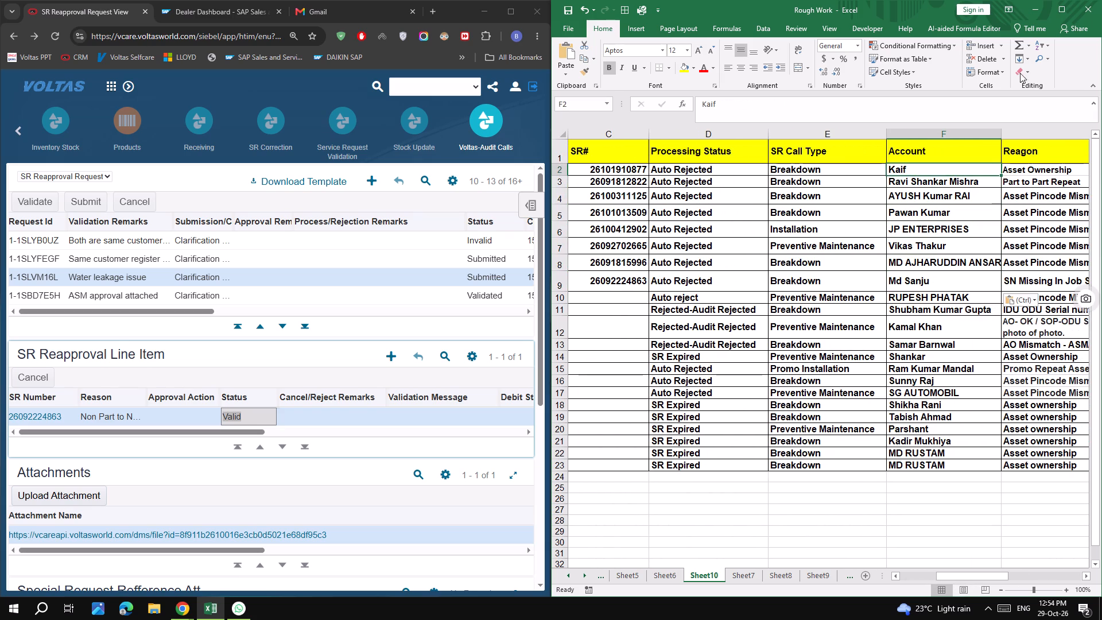
# Step through the reapproval requests in the maximized CRM window from 1-1SLVM16L back to 1-1SLYB146, examining line items, and minimize it.
pyautogui.click(513, 10)
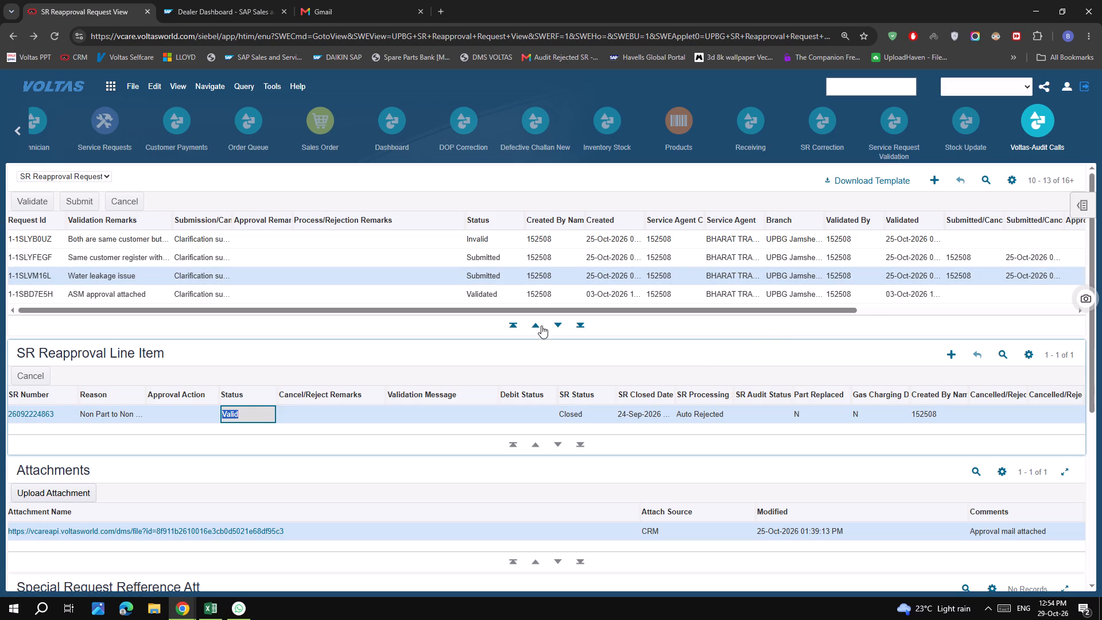
pyautogui.click(627, 324)
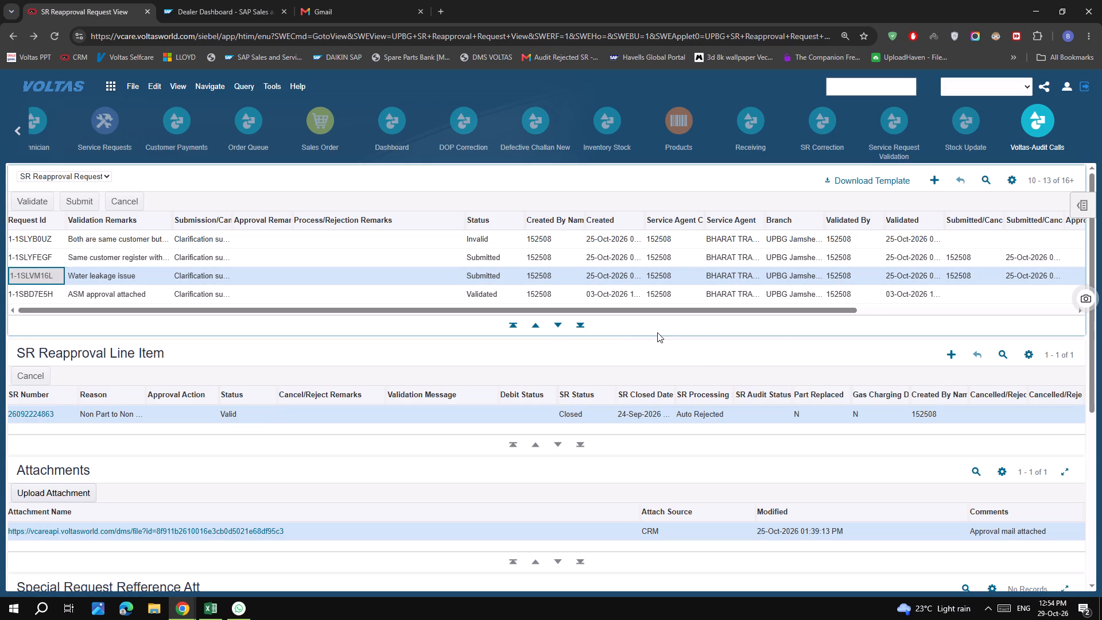
pyautogui.click(529, 330)
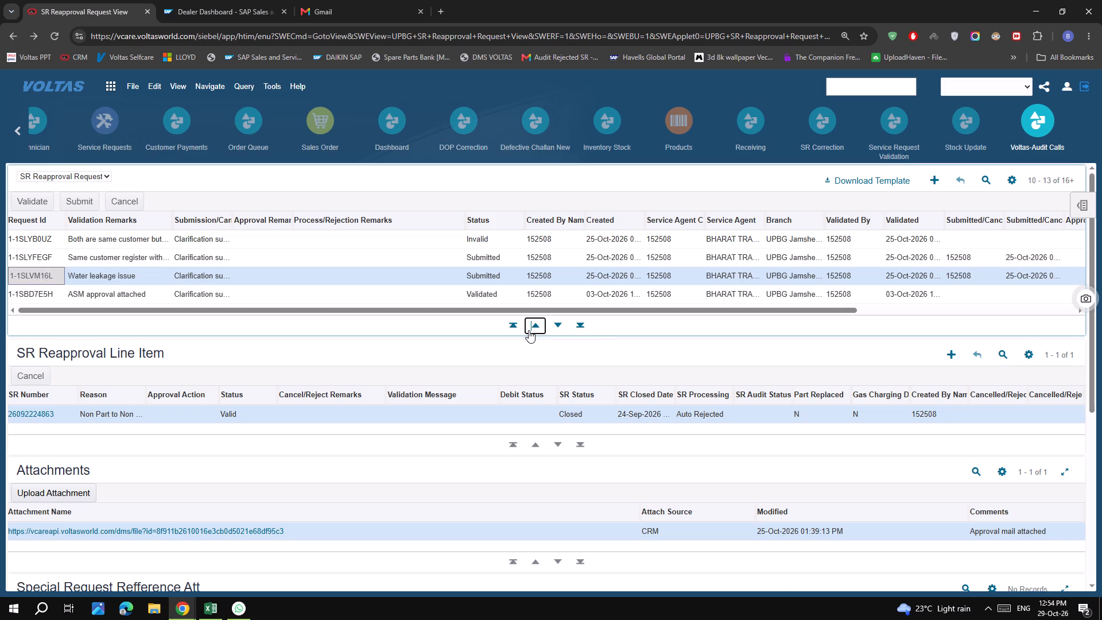
pyautogui.click(529, 330)
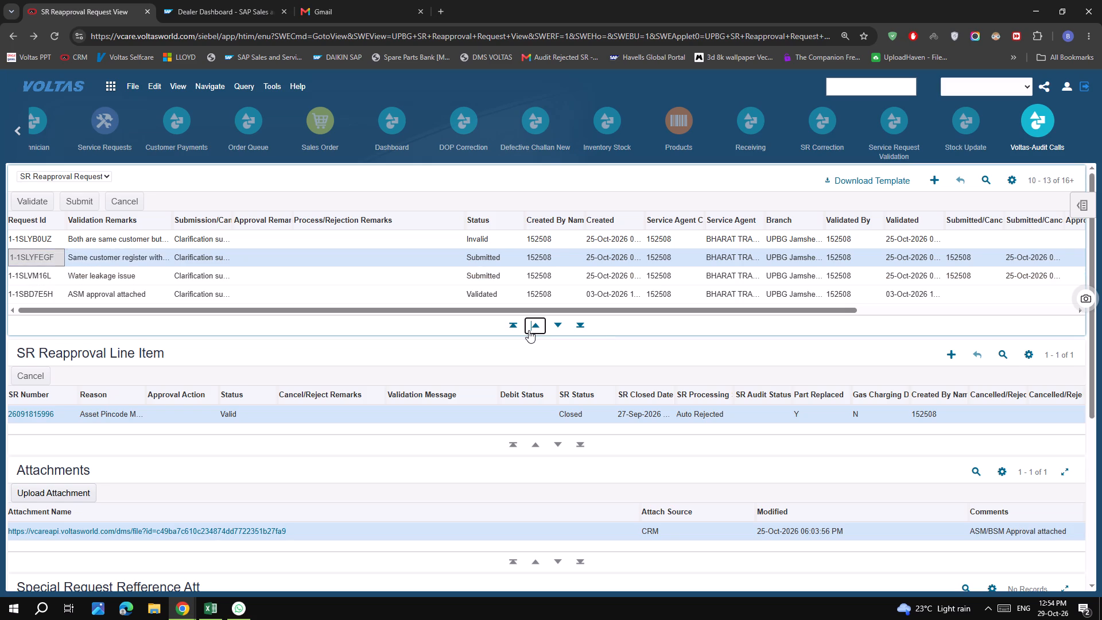
pyautogui.click(529, 330)
pyautogui.click(529, 330)
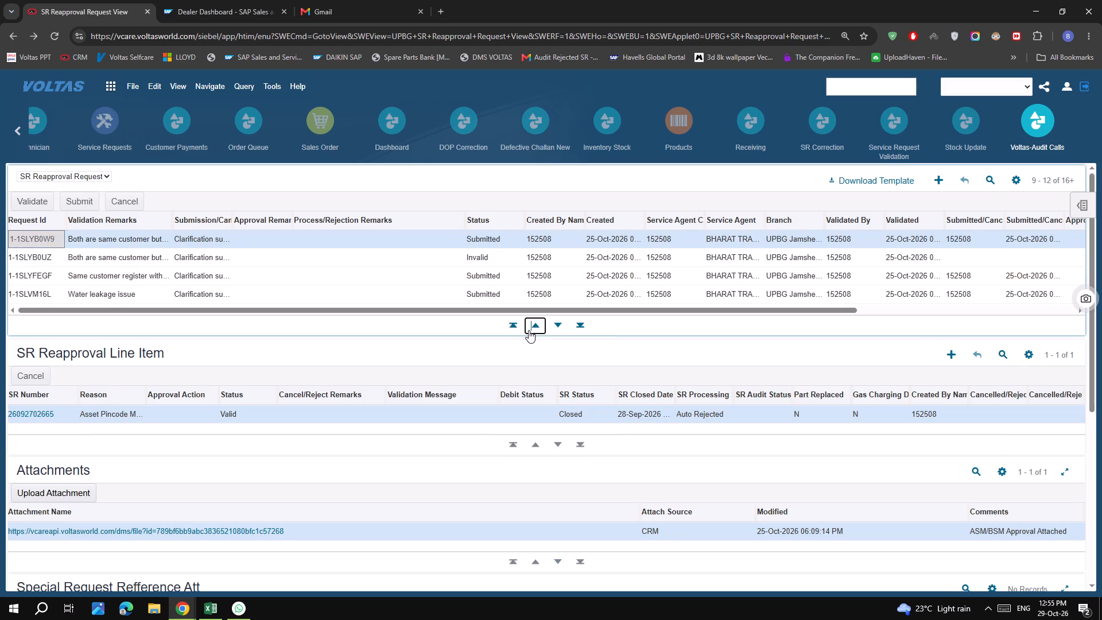
pyautogui.click(529, 330)
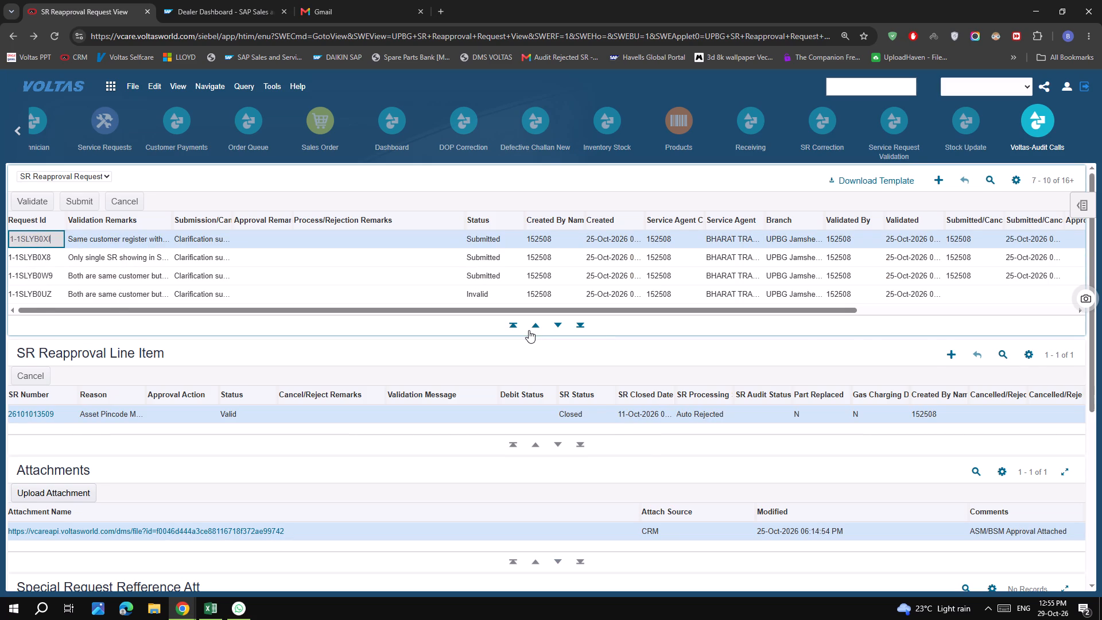
pyautogui.click(529, 330)
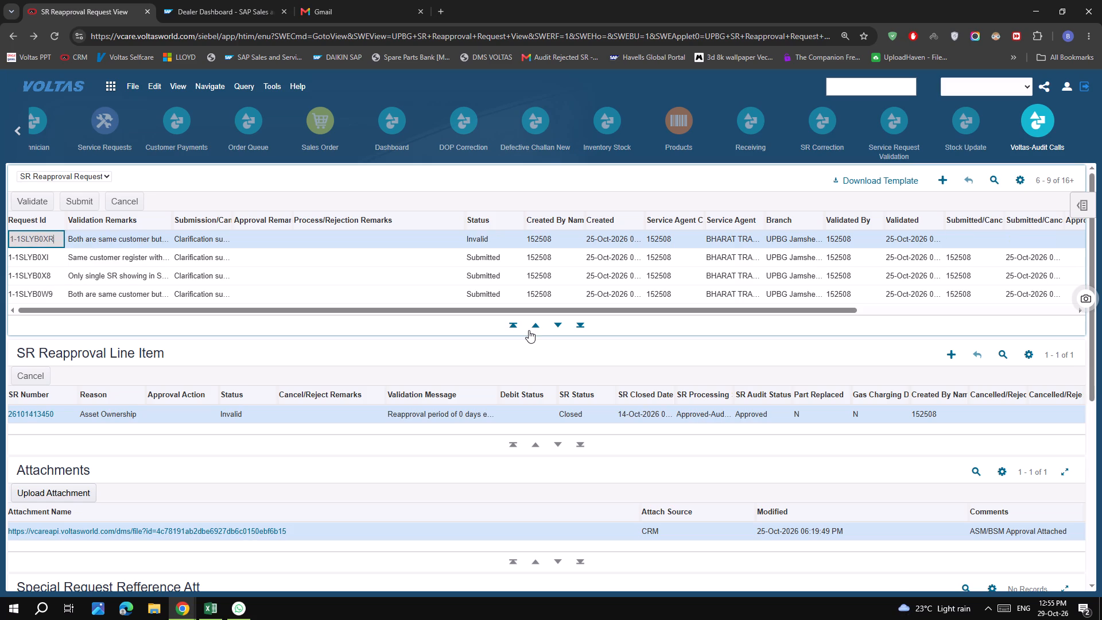
pyautogui.click(529, 330)
pyautogui.click(529, 330)
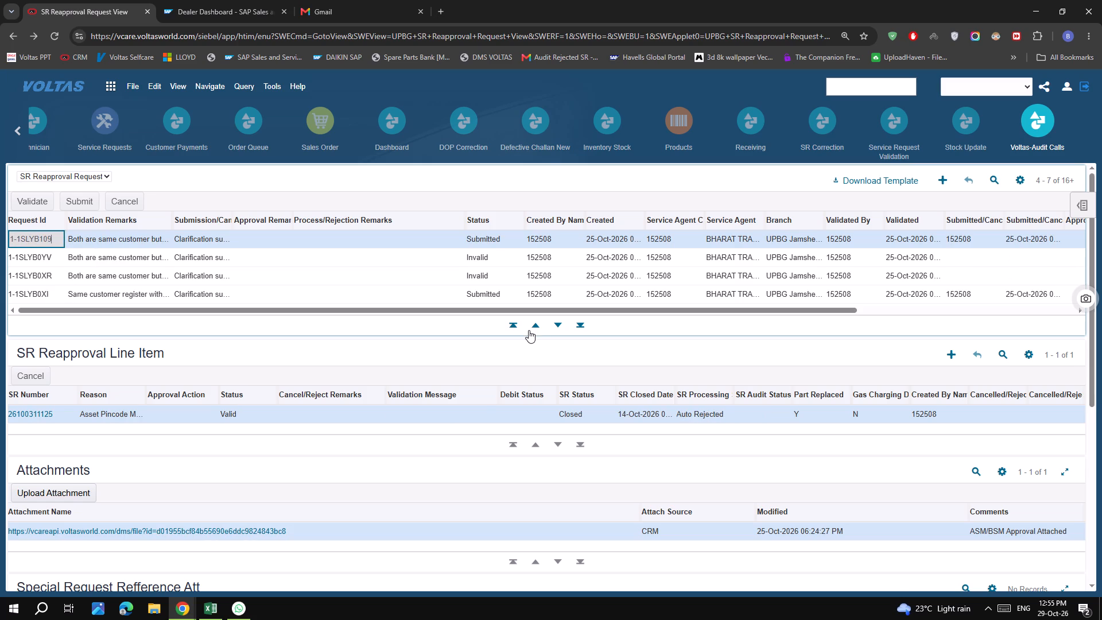
pyautogui.click(529, 330)
pyautogui.click(529, 330)
pyautogui.click(529, 330)
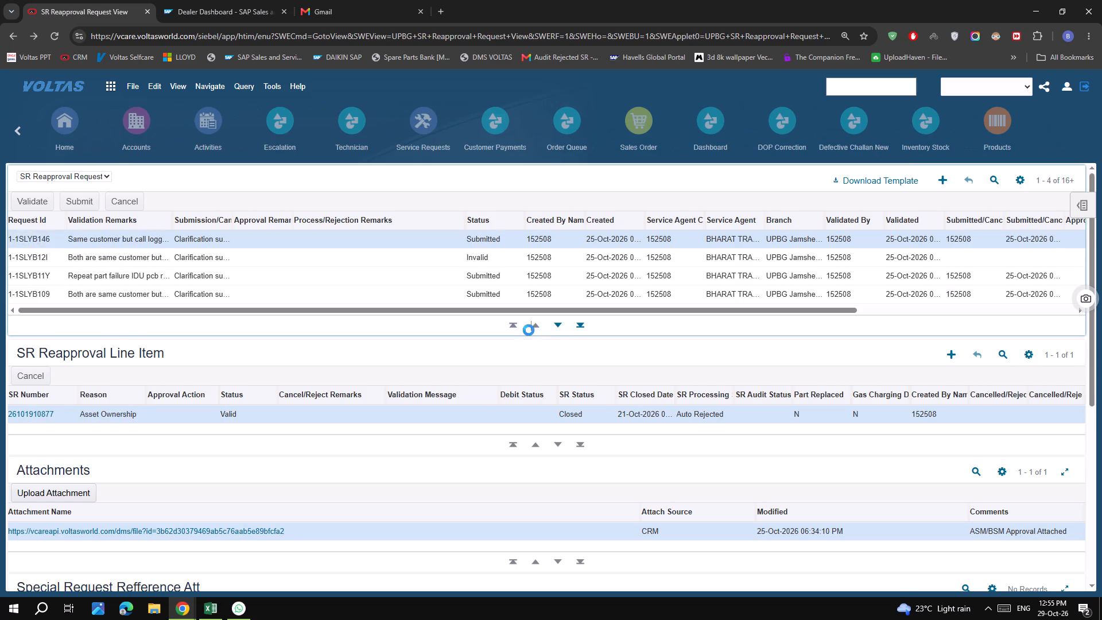
pyautogui.click(529, 330)
pyautogui.click(661, 338)
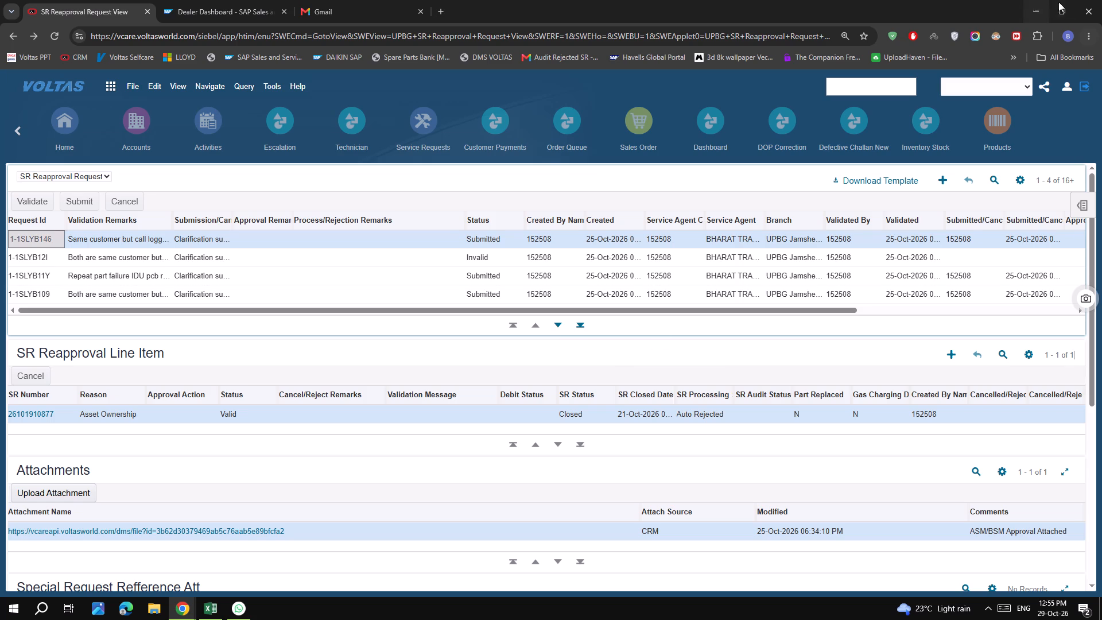
pyautogui.click(1031, 7)
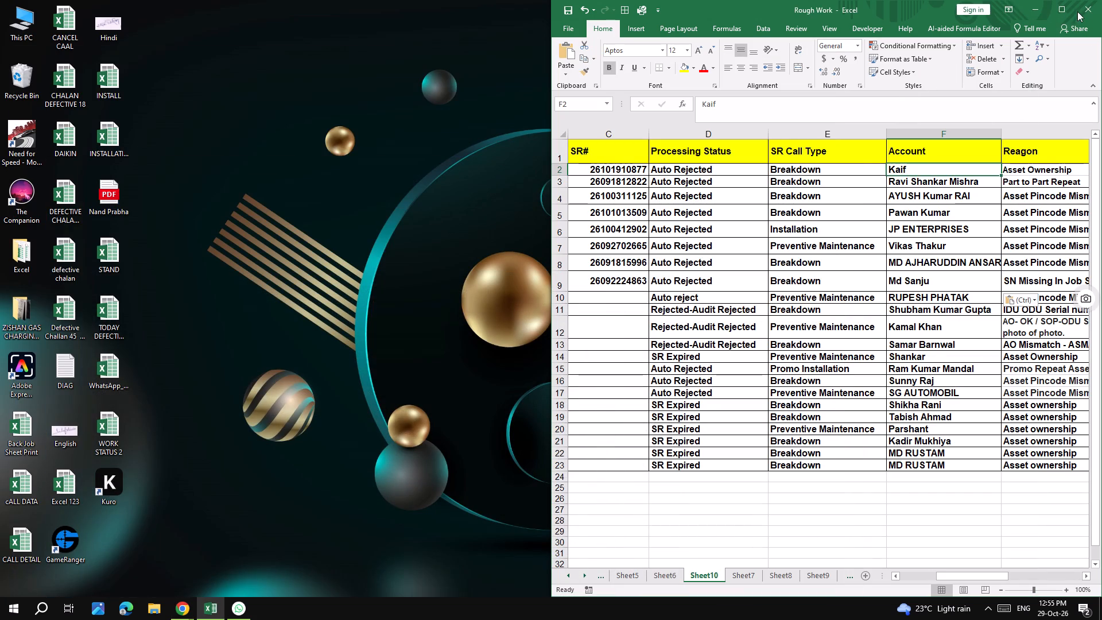
# Copy the header and rows 2 to 8, from SF Name to Approval Action, from Sheet10 into a new worksheet.
pyautogui.click(1060, 10)
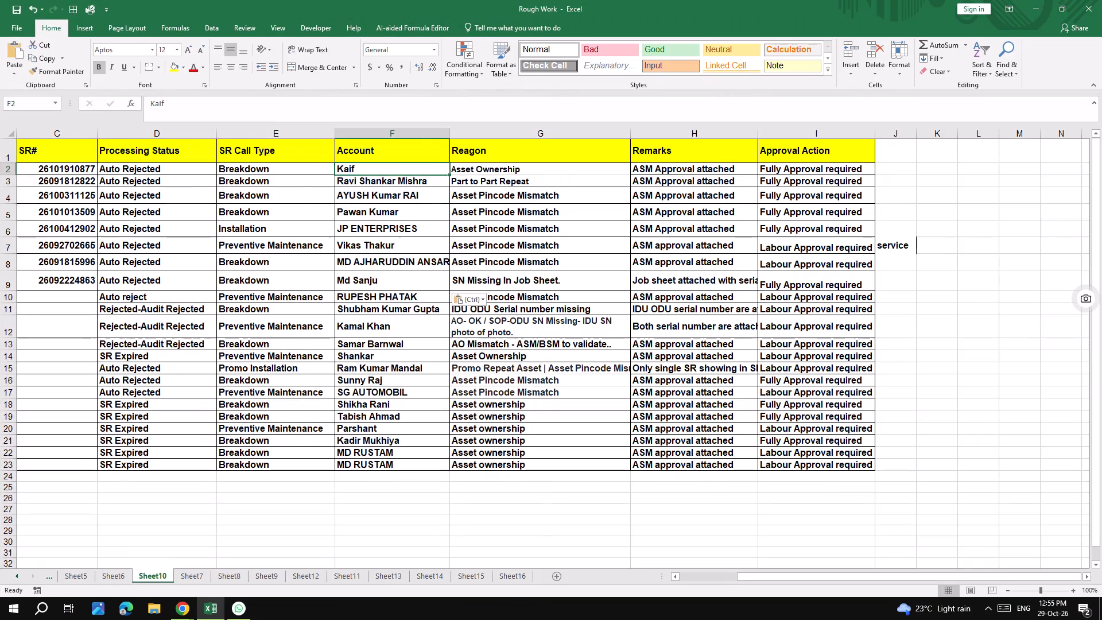
pyautogui.click(561, 497)
pyautogui.moveTo(791, 575); pyautogui.dragTo(634, 556)
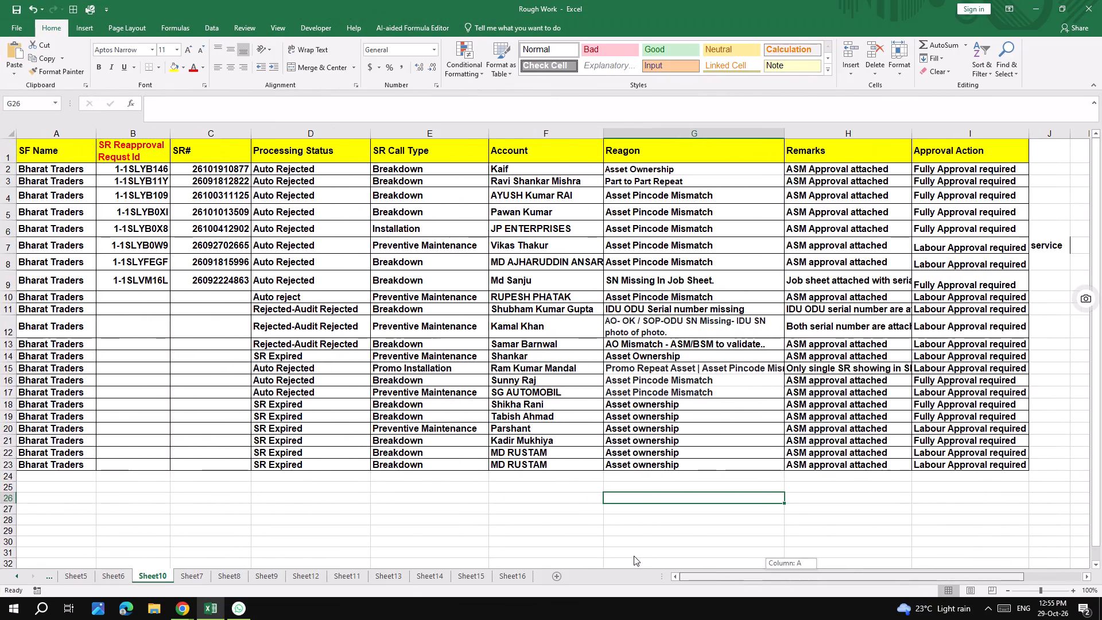
pyautogui.moveTo(634, 556); pyautogui.dragTo(628, 555)
pyautogui.moveTo(57, 149); pyautogui.dragTo(61, 180)
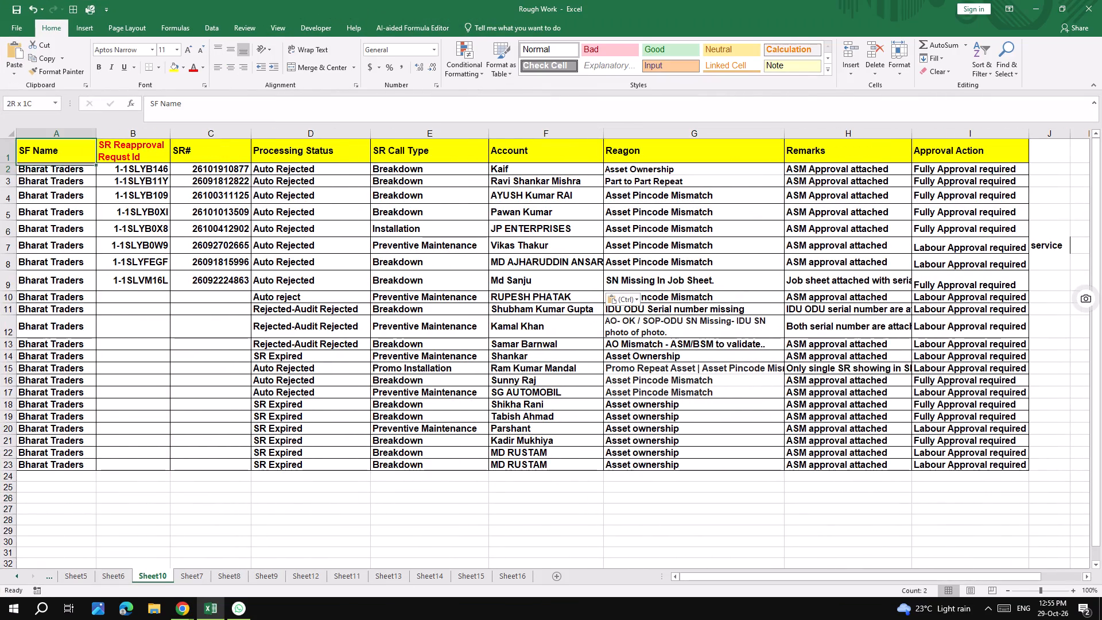
pyautogui.moveTo(61, 180); pyautogui.dragTo(734, 255)
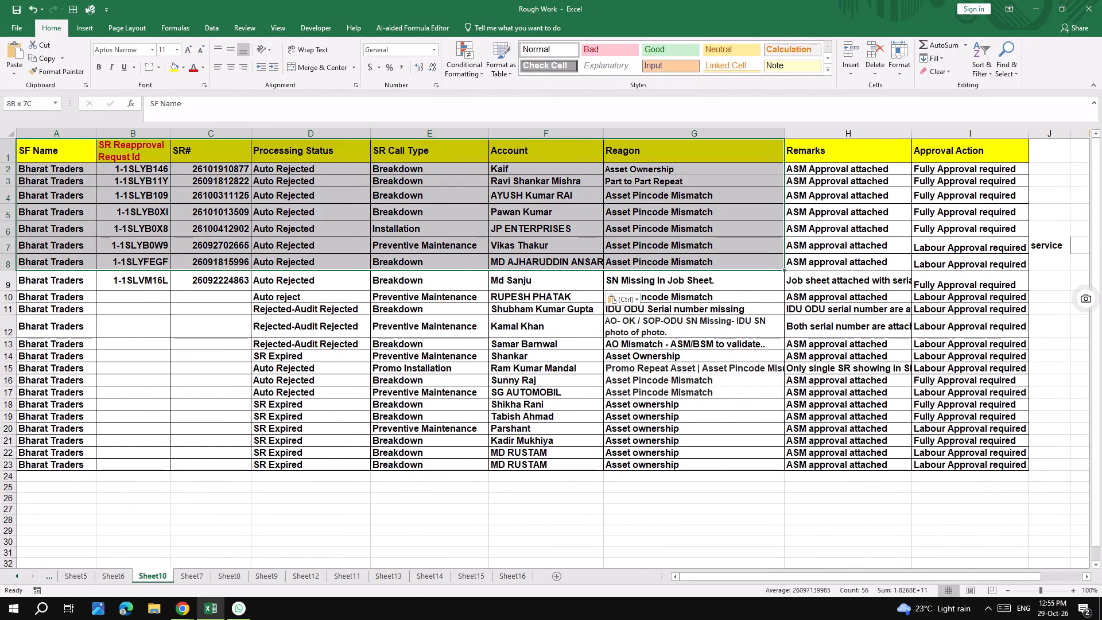
pyautogui.moveTo(734, 255); pyautogui.dragTo(949, 265)
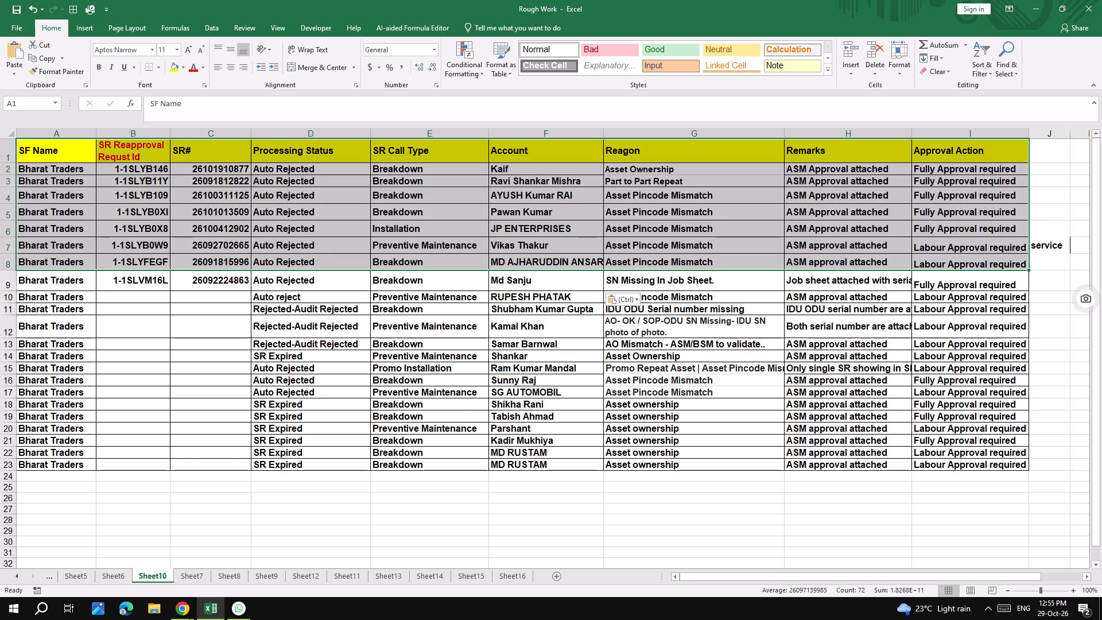
pyautogui.hotkey('ctrl', 'c')
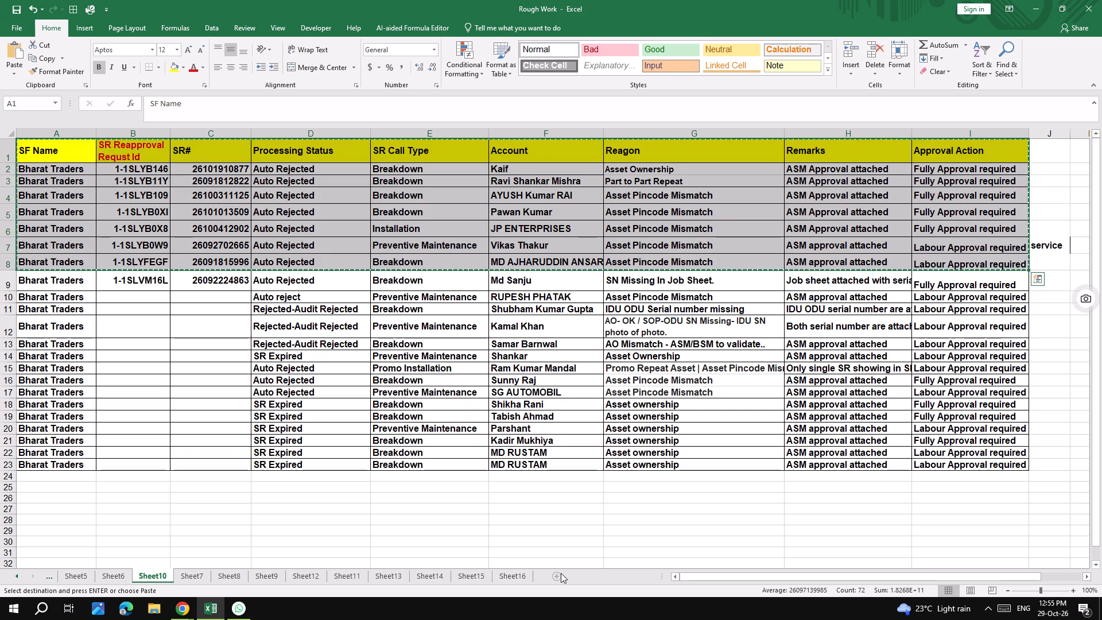
pyautogui.click(557, 573)
pyautogui.hotkey('ctrl', 'v')
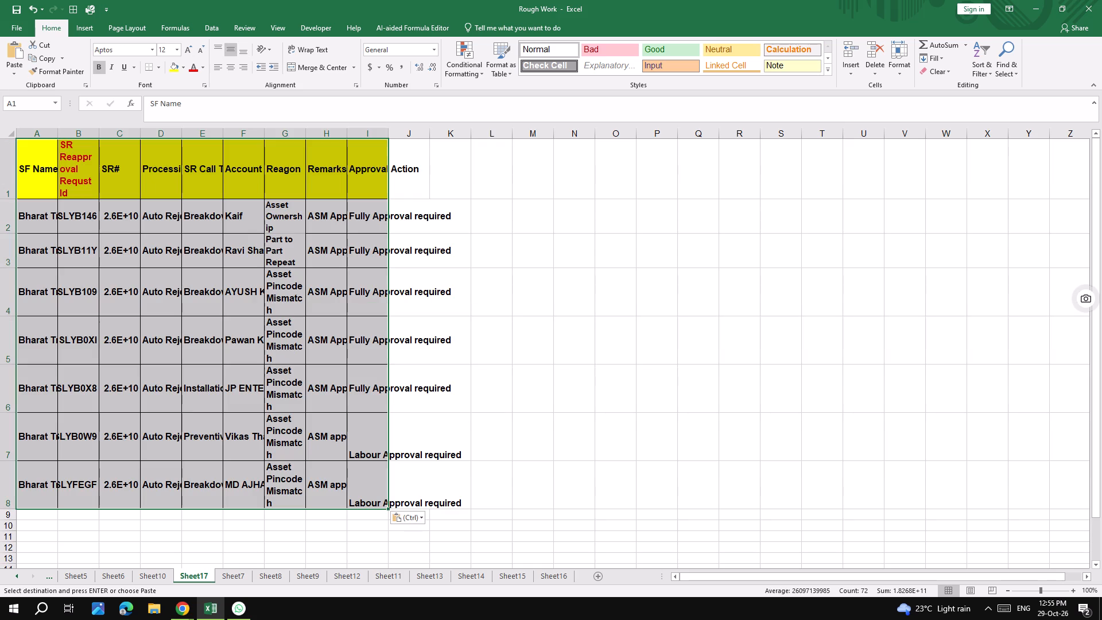
# Autofit the new sheet's columns from SF Name through Account to their contents.
pyautogui.click(717, 276)
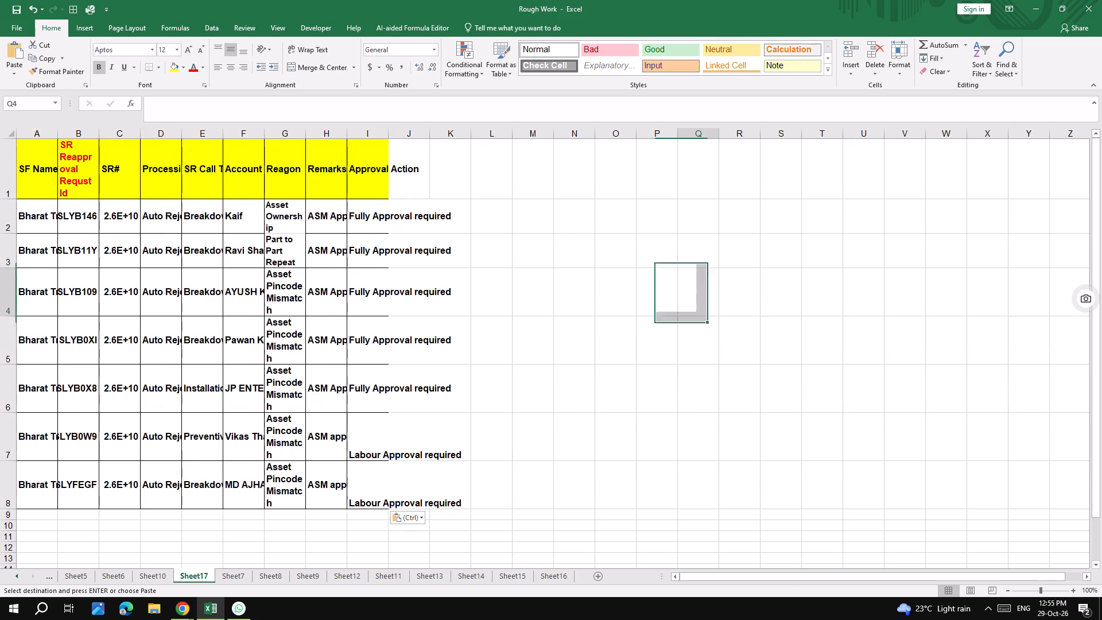
pyautogui.doubleClick(59, 134)
pyautogui.doubleClick(127, 133)
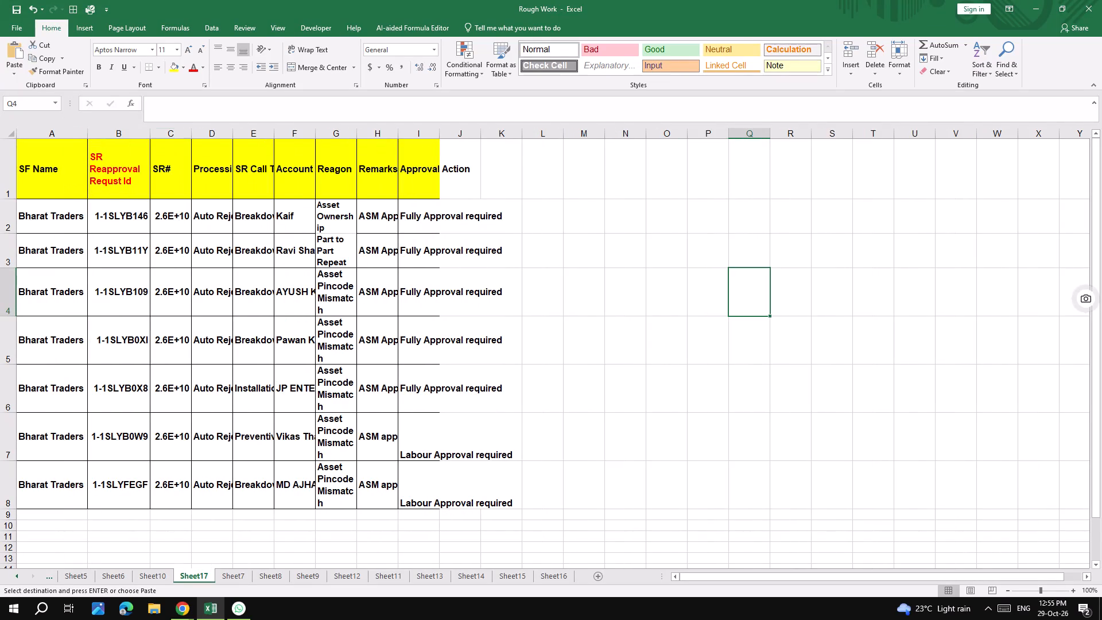
pyautogui.doubleClick(191, 134)
pyautogui.doubleClick(253, 134)
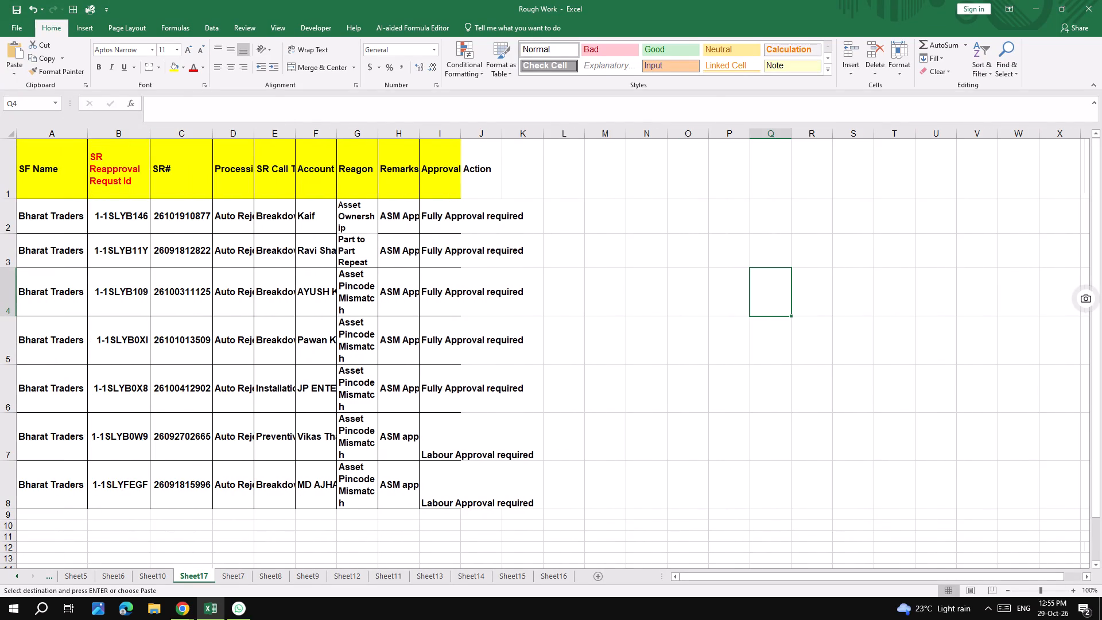
pyautogui.doubleClick(301, 135)
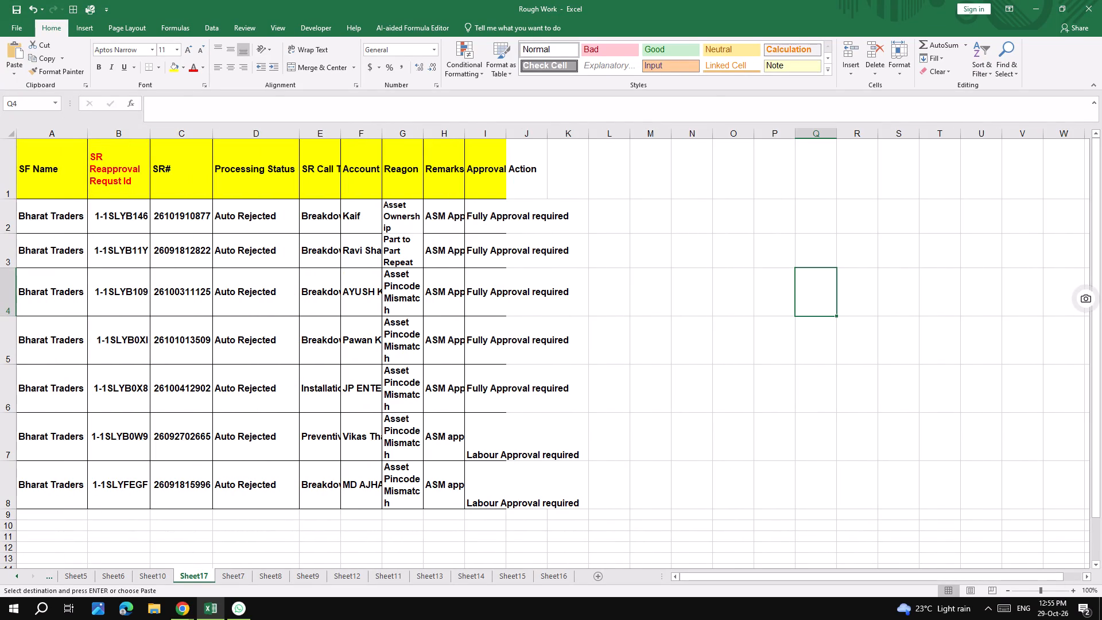
pyautogui.doubleClick(382, 134)
pyautogui.doubleClick(338, 134)
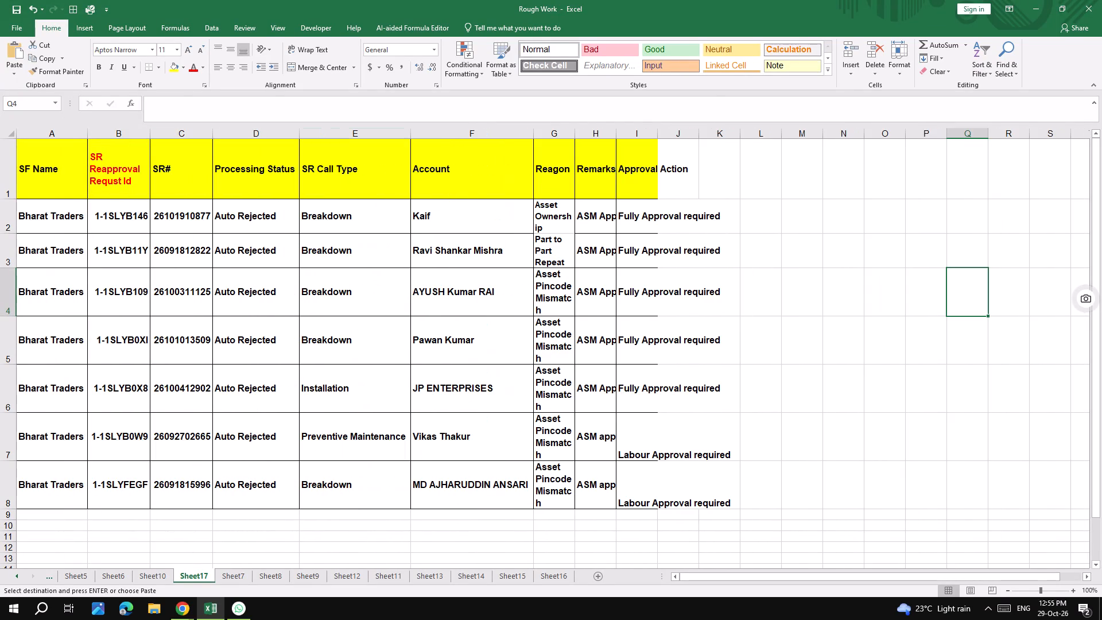
# Widen the Reagon column so its reasons wrap onto two lines, and autofit the Remarks and Approval Action columns.
pyautogui.doubleClick(574, 132)
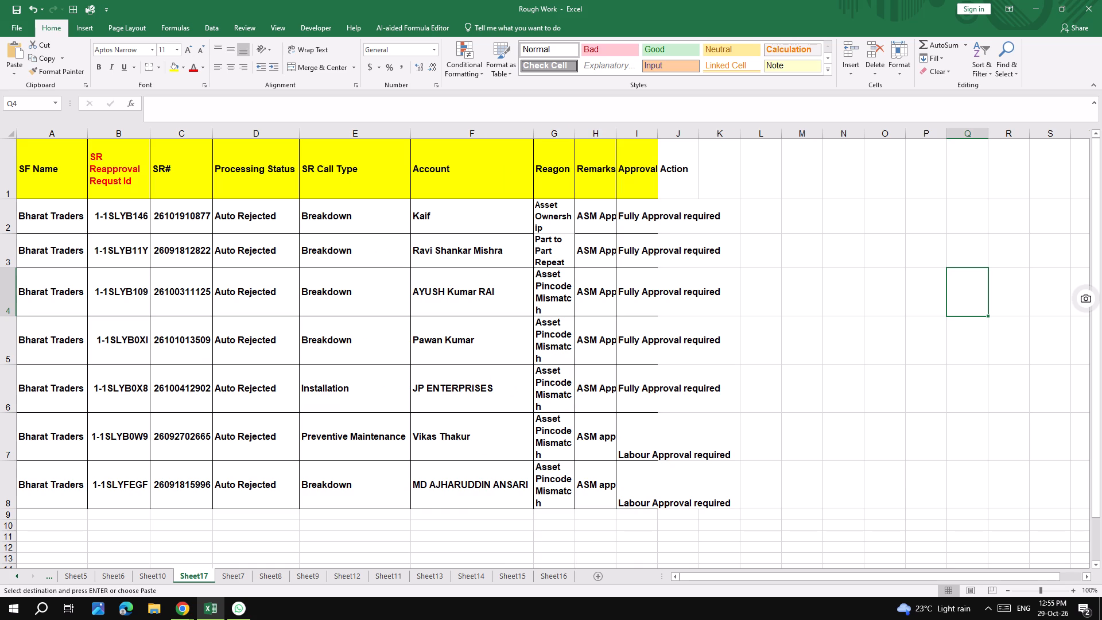
pyautogui.doubleClick(572, 134)
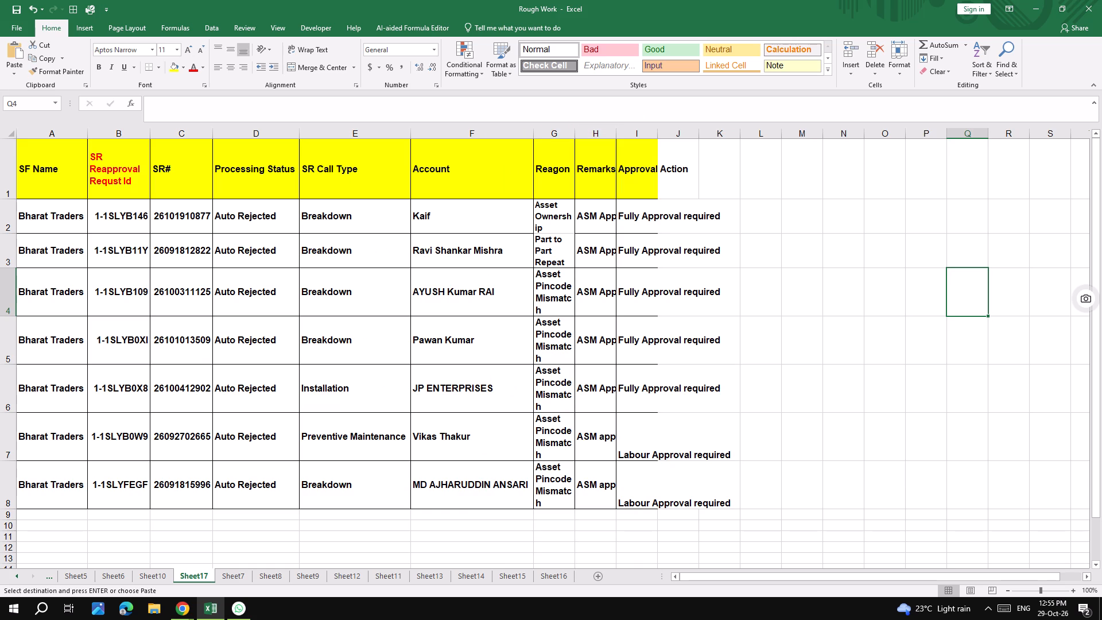
pyautogui.doubleClick(575, 133)
pyautogui.tripleClick(575, 133)
pyautogui.moveTo(575, 133); pyautogui.dragTo(600, 133)
pyautogui.doubleClick(575, 133)
pyautogui.moveTo(575, 133); pyautogui.dragTo(604, 132)
pyautogui.doubleClick(646, 132)
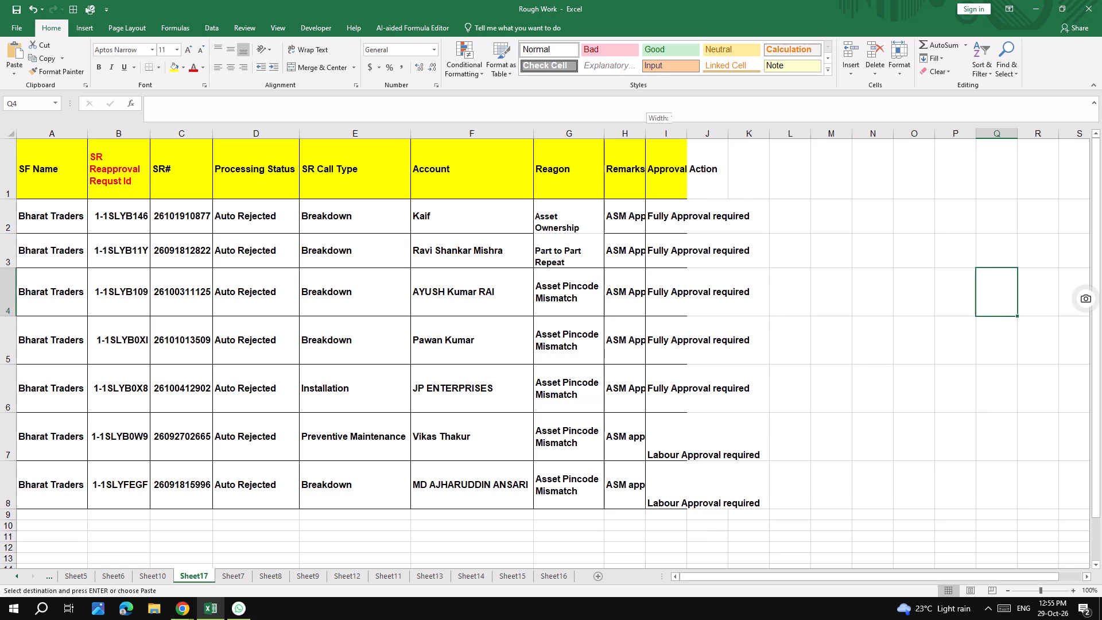
pyautogui.doubleClick(754, 138)
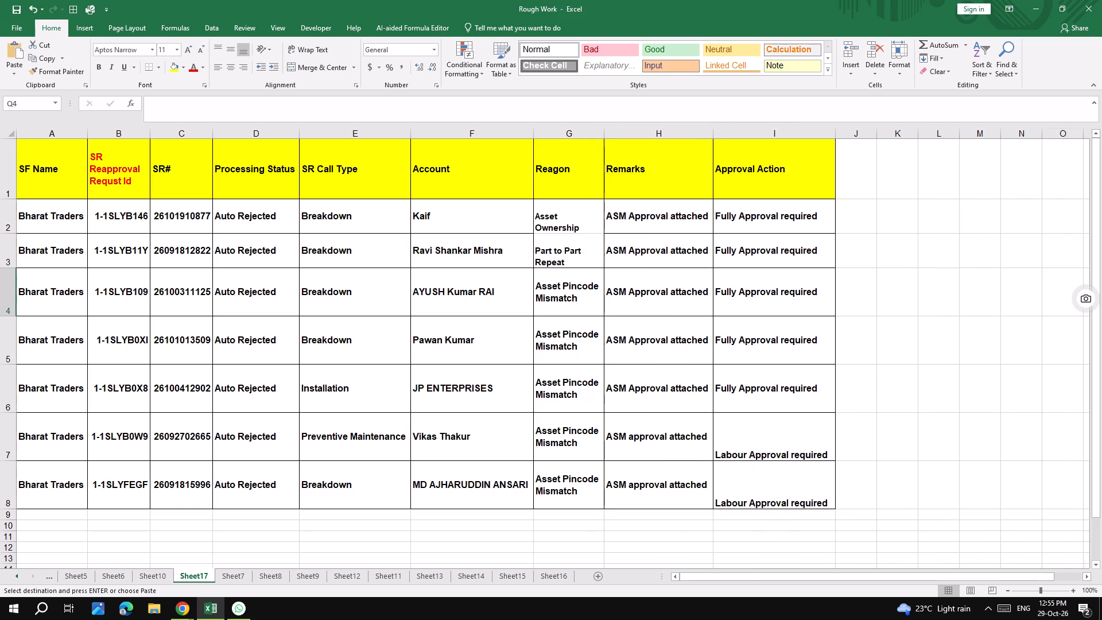
# Centre the whole table's text horizontally and switch off its middle vertical alignment.
pyautogui.scroll(-3, 478, 473)
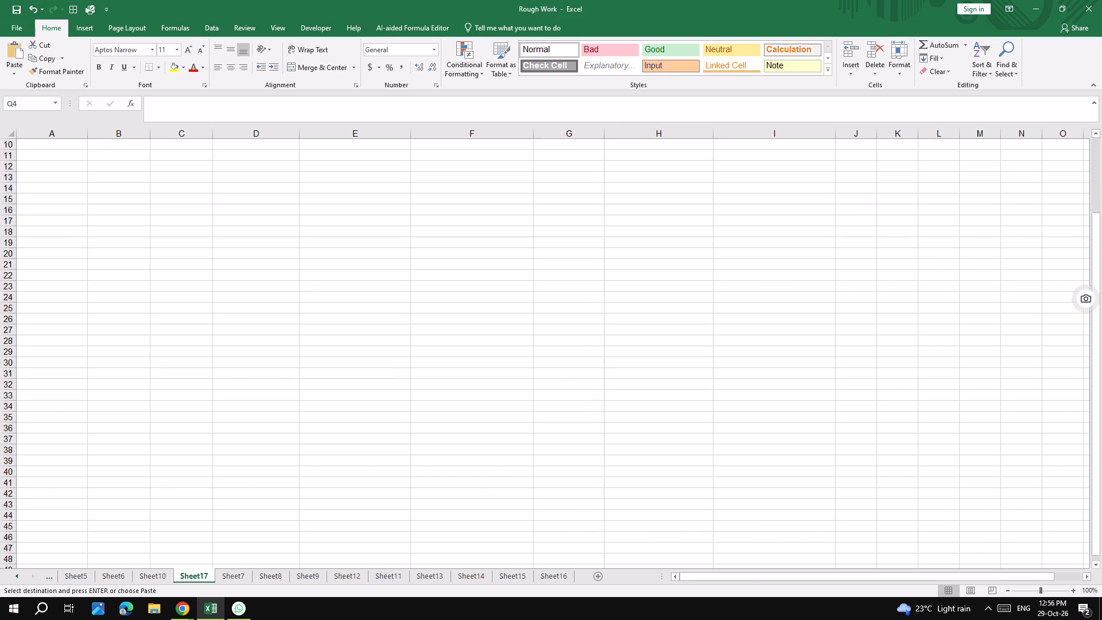
pyautogui.scroll(11, 478, 473)
pyautogui.click(439, 365)
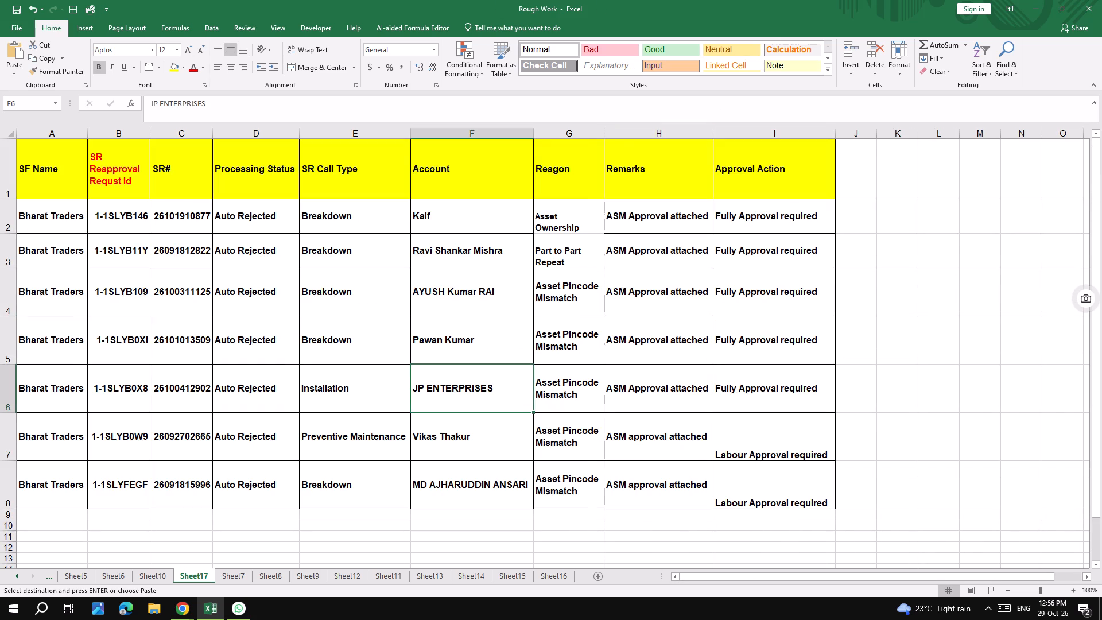
pyautogui.hotkey('ctrl', 'a')
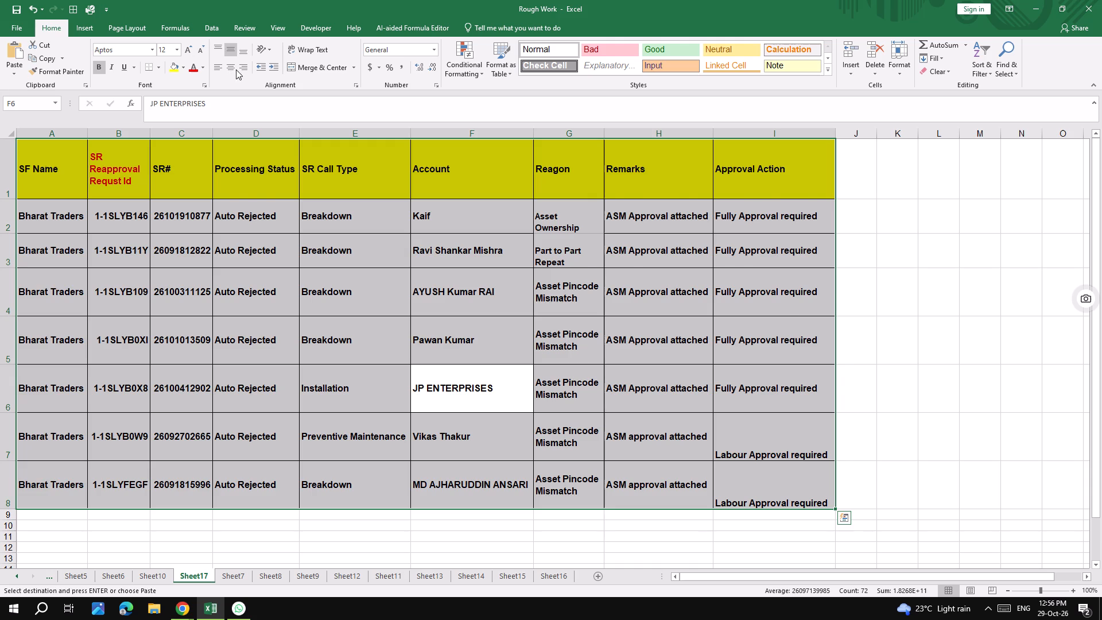
pyautogui.click(236, 69)
pyautogui.click(231, 53)
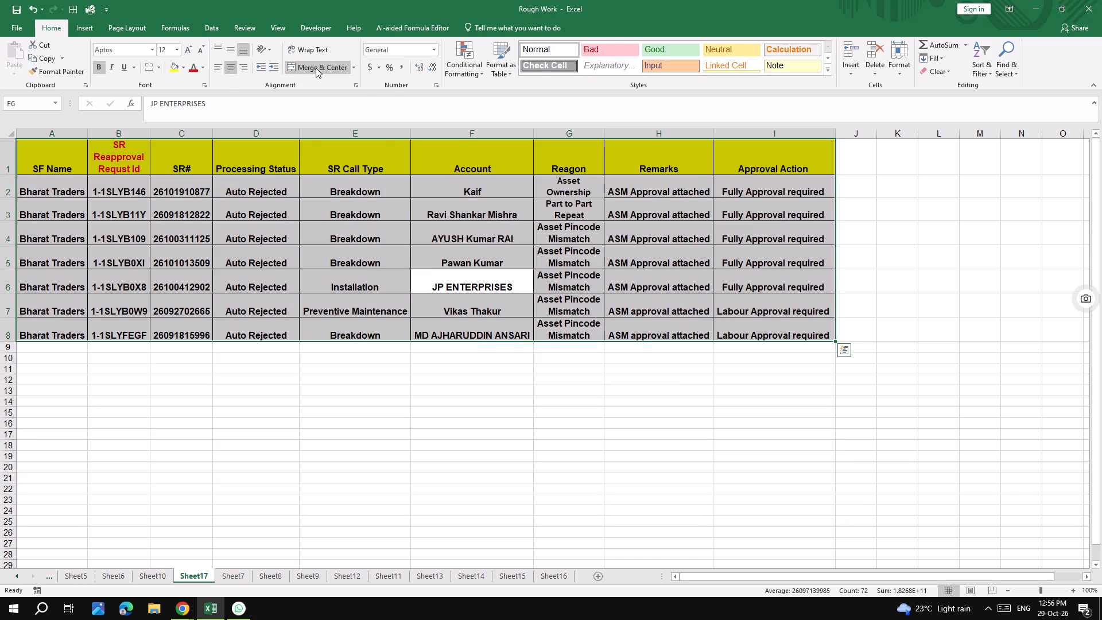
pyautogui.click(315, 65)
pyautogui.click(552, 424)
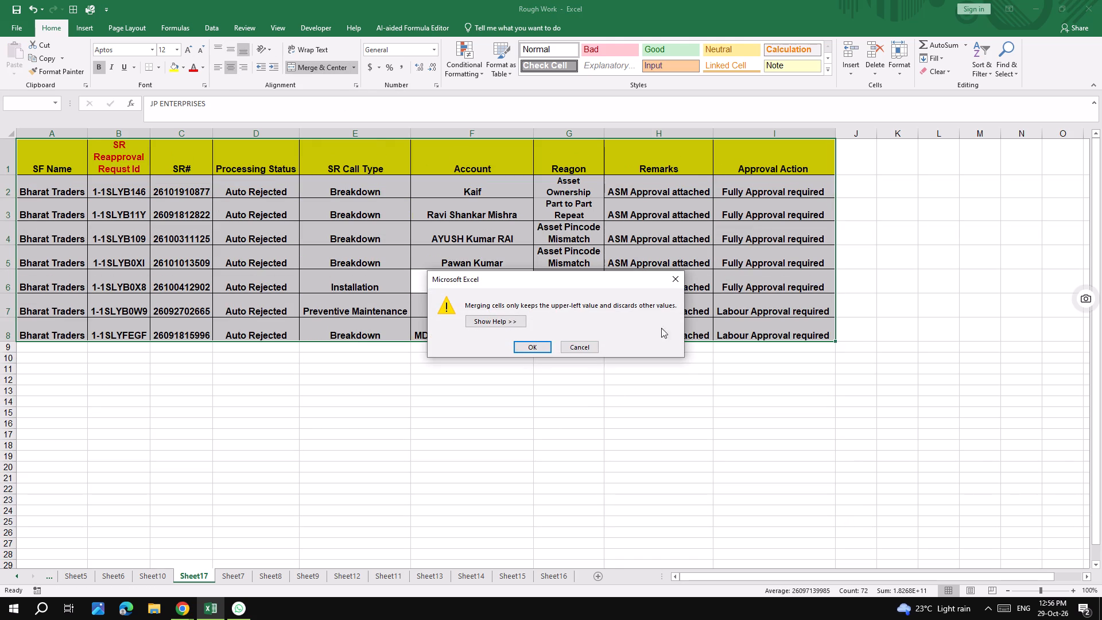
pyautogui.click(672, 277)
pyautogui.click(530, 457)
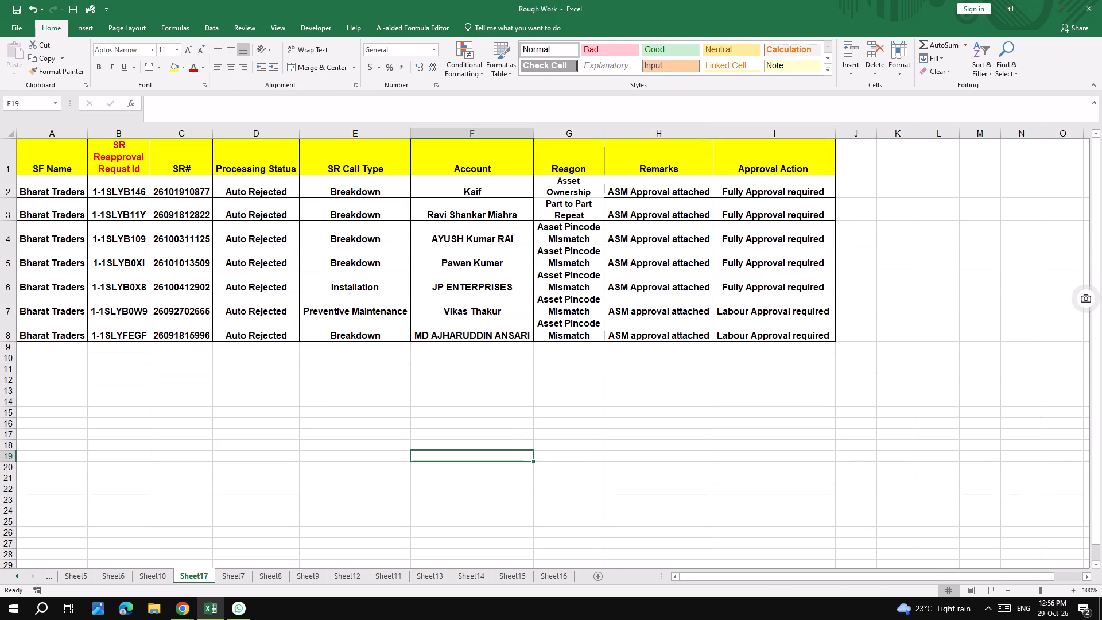
# Align the whole table's text to the vertical middle of its cells.
pyautogui.click(130, 158)
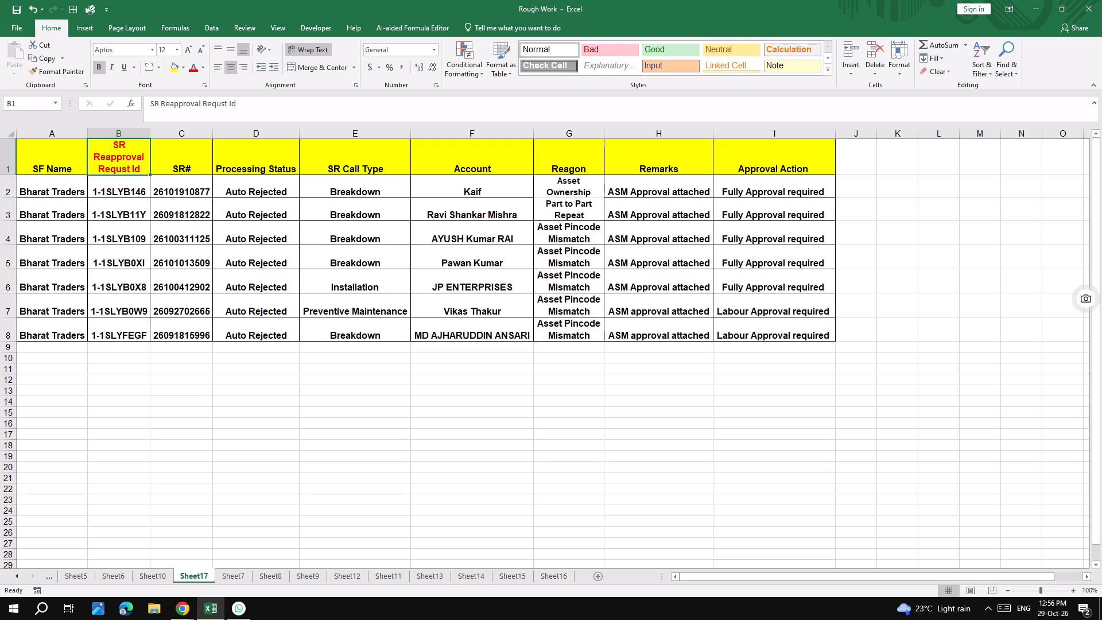
pyautogui.click(63, 191)
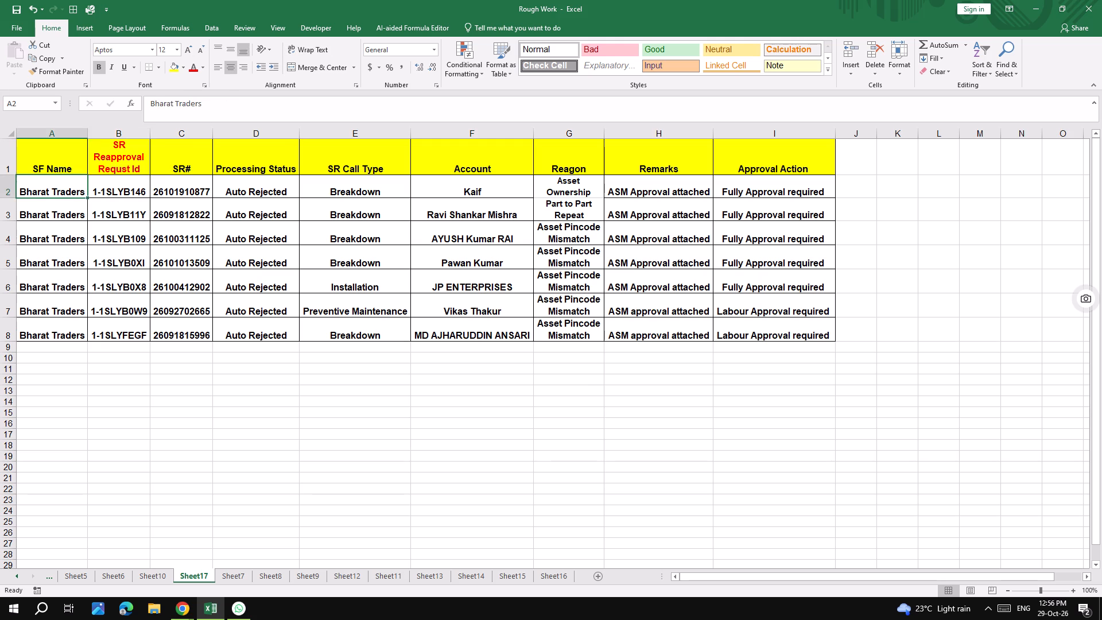
pyautogui.hotkey('ctrl', 'a')
pyautogui.click(228, 53)
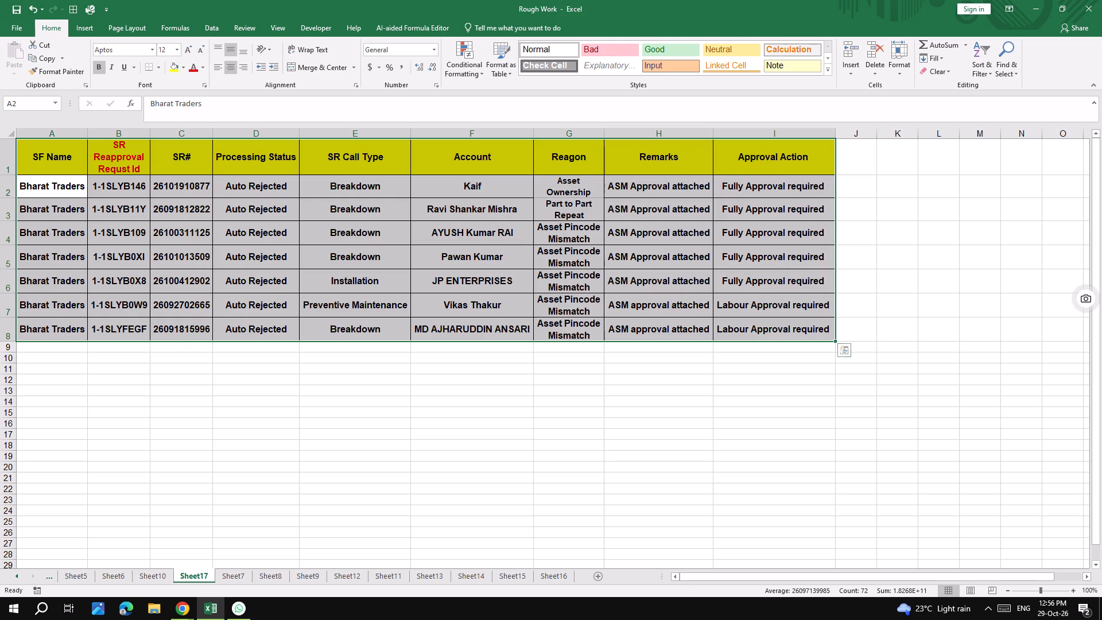
# Correct the Reagon column header's spelling to Reason.
pyautogui.click(569, 160)
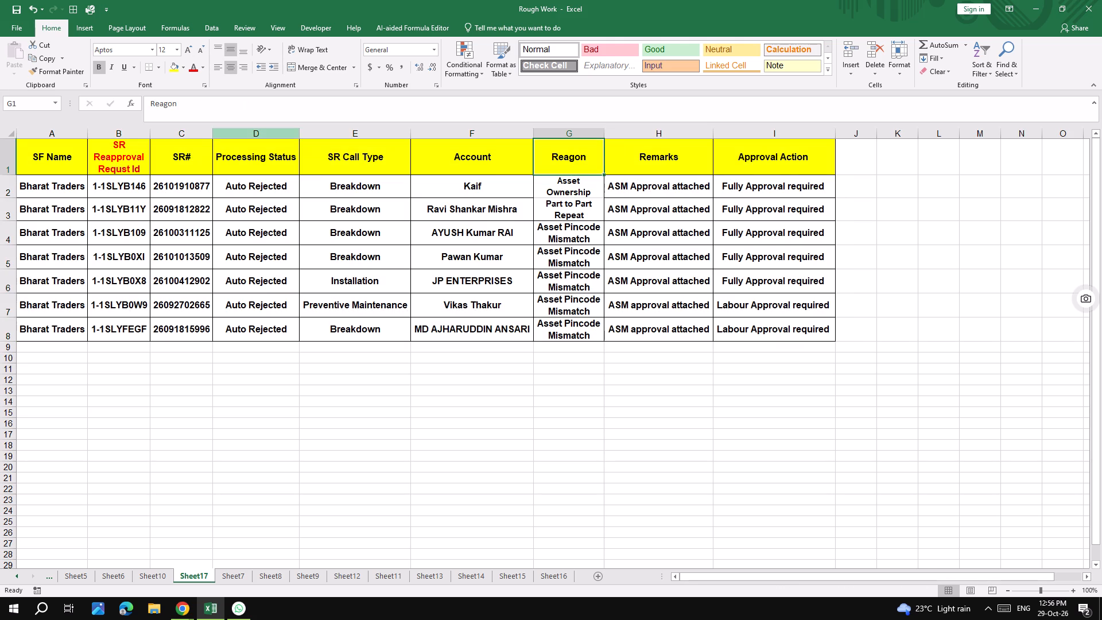
pyautogui.click(167, 104)
pyautogui.press('BackSpace')
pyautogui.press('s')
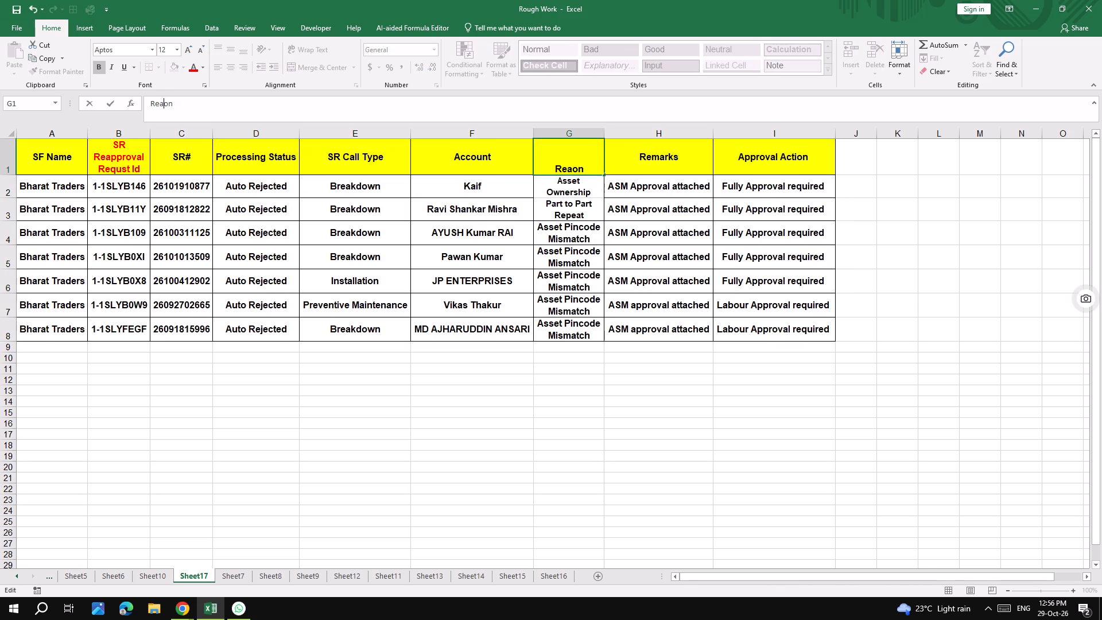
pyautogui.click(430, 432)
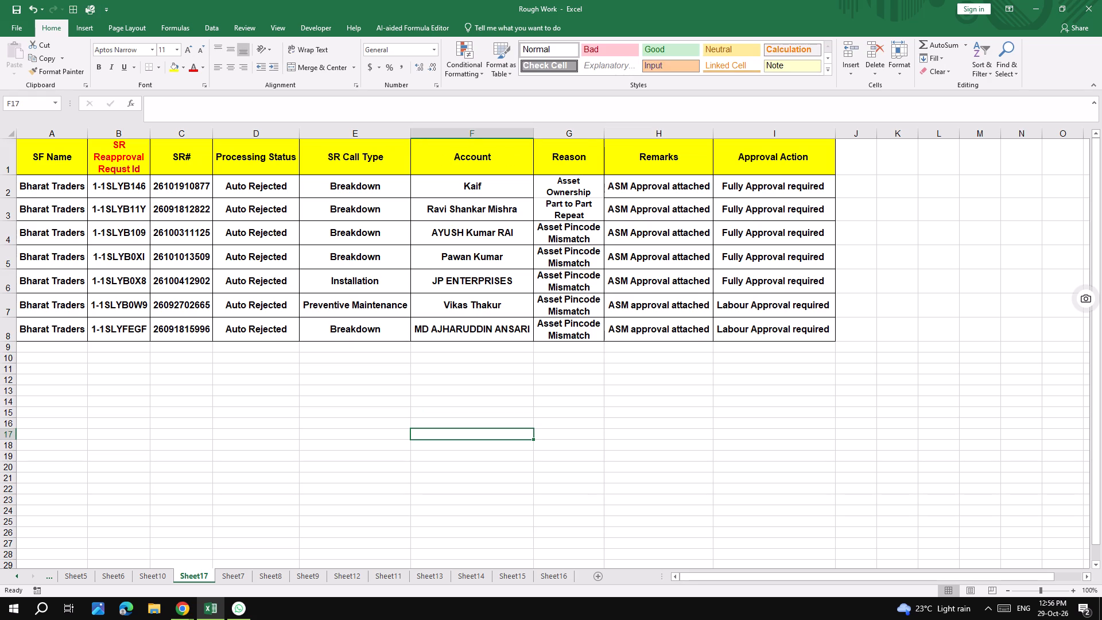
# Widen the Reason column until every reason, including Asset Pincode Mismatch, fits on one line.
pyautogui.doubleClick(604, 131)
pyautogui.moveTo(602, 131); pyautogui.dragTo(620, 131)
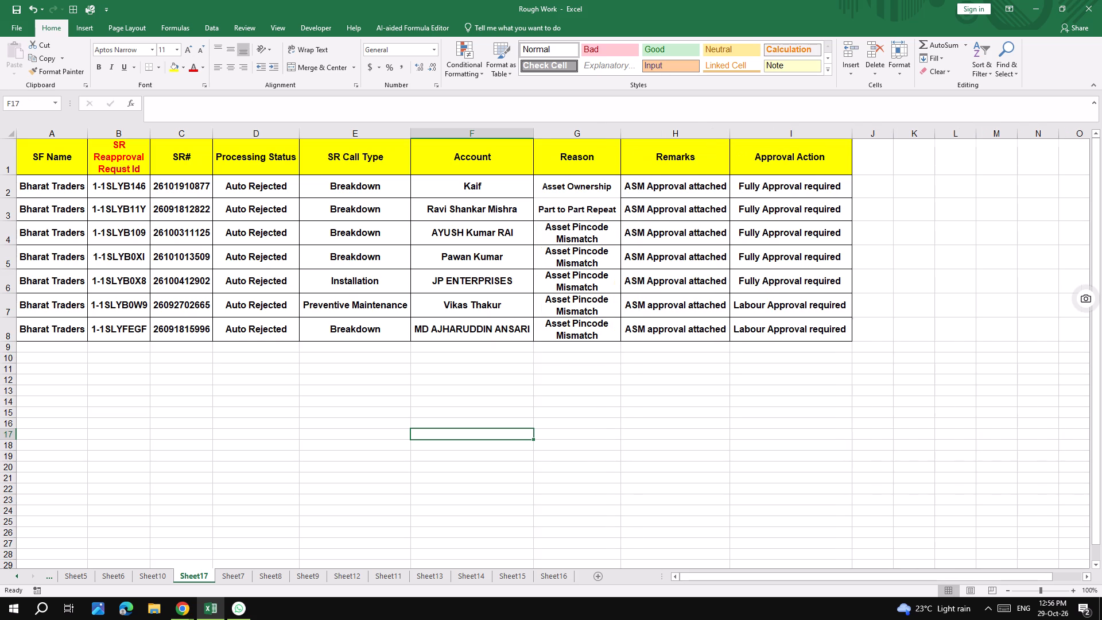
pyautogui.moveTo(620, 131); pyautogui.dragTo(653, 135)
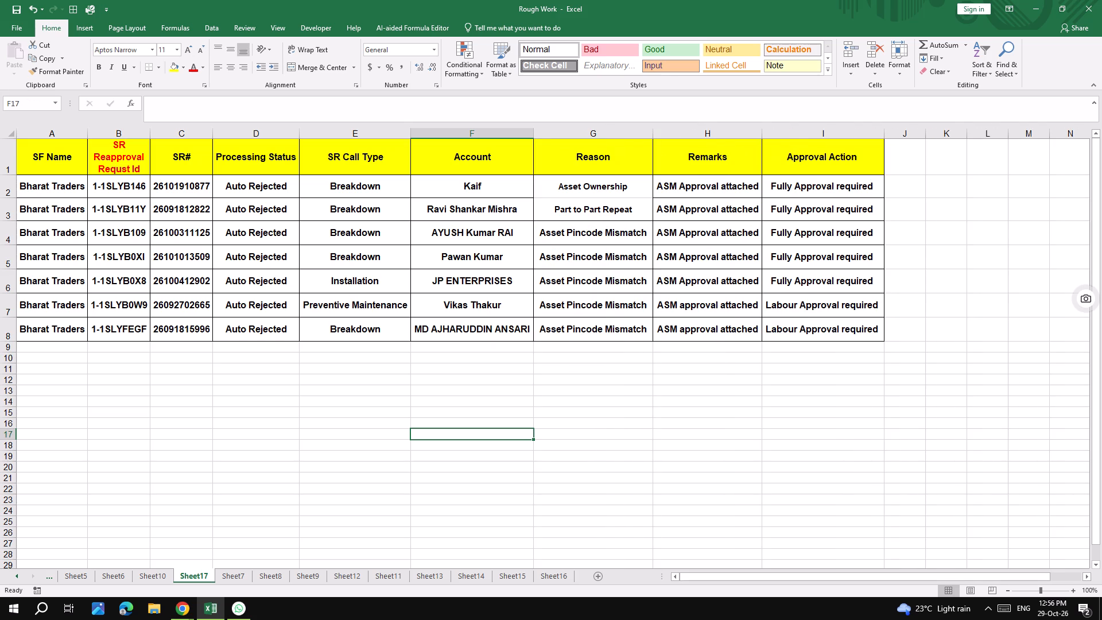
# Autofit the heights of data rows 2 to 8 to their single-line contents.
pyautogui.doubleClick(14, 175)
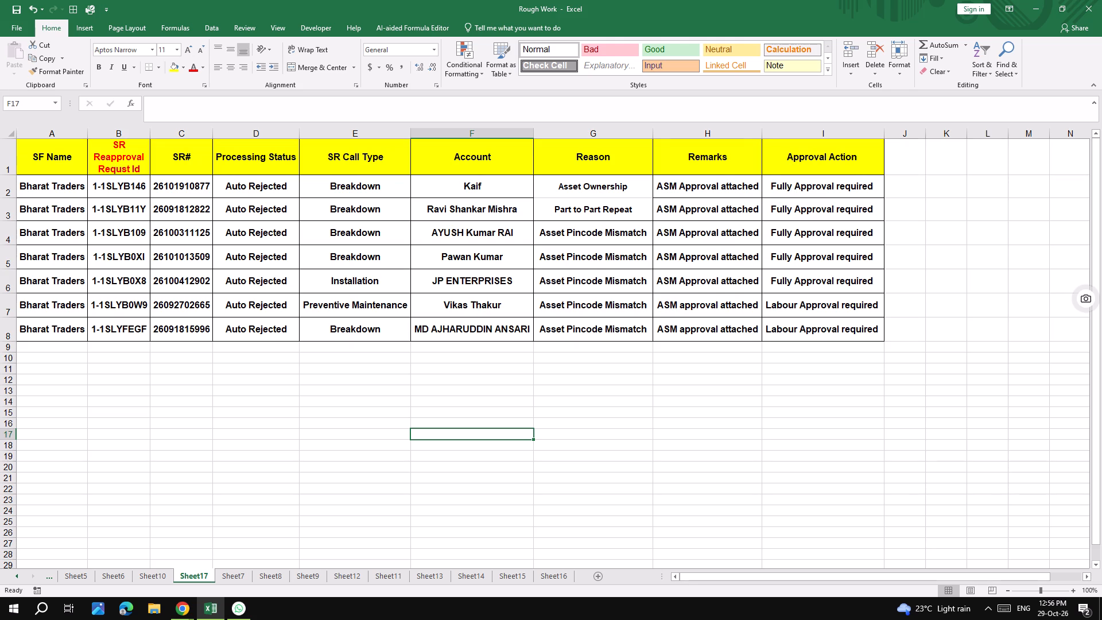
pyautogui.doubleClick(14, 175)
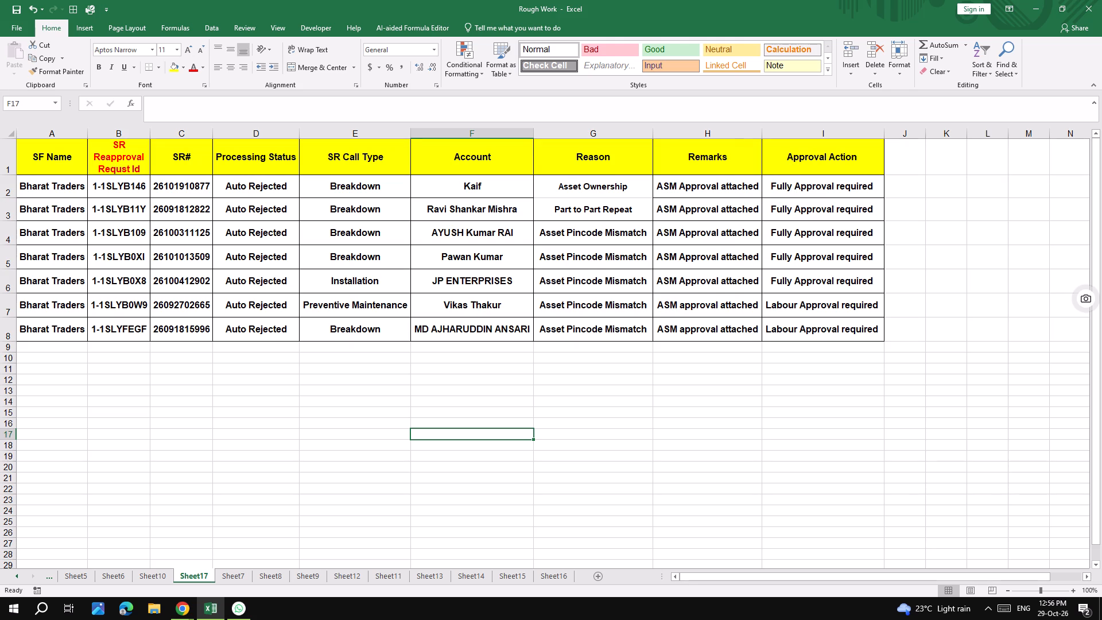
pyautogui.doubleClick(12, 197)
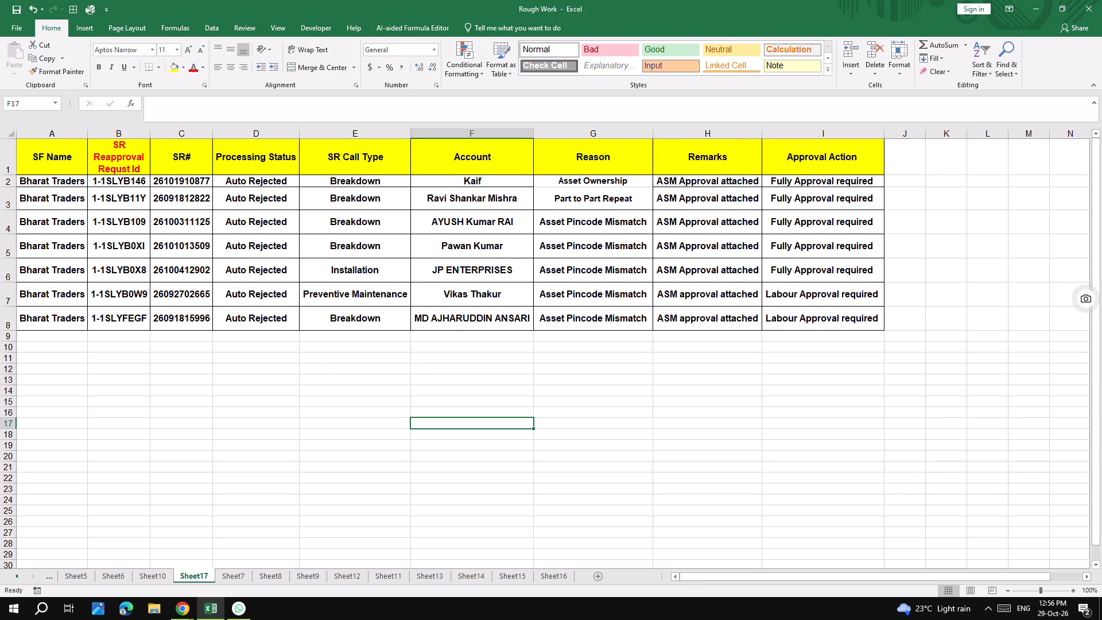
pyautogui.doubleClick(16, 209)
pyautogui.click(14, 220)
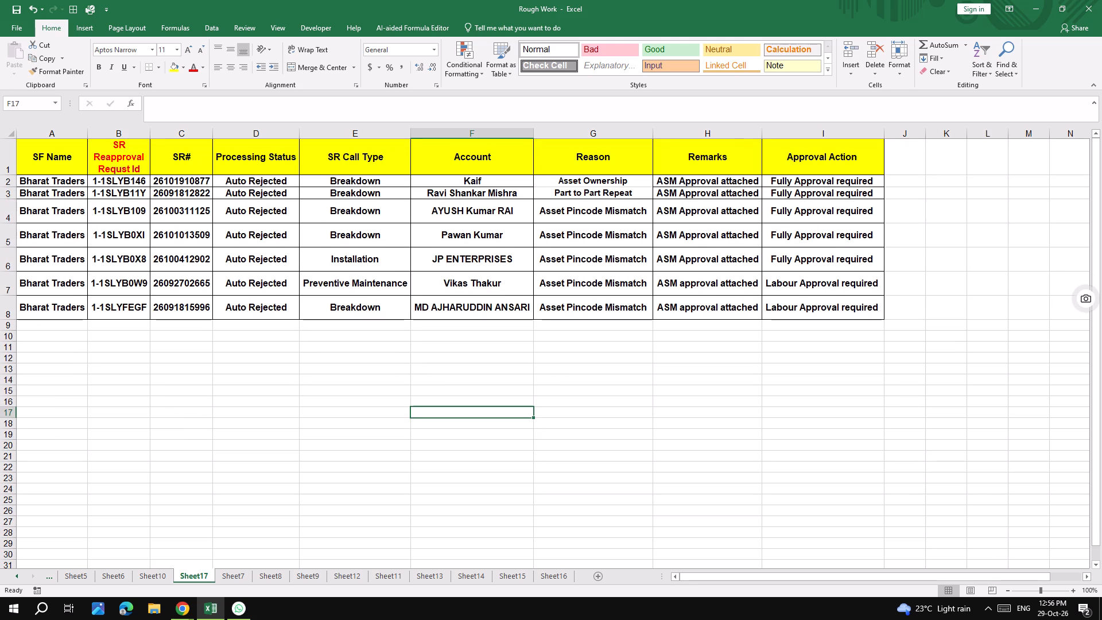
pyautogui.doubleClick(13, 222)
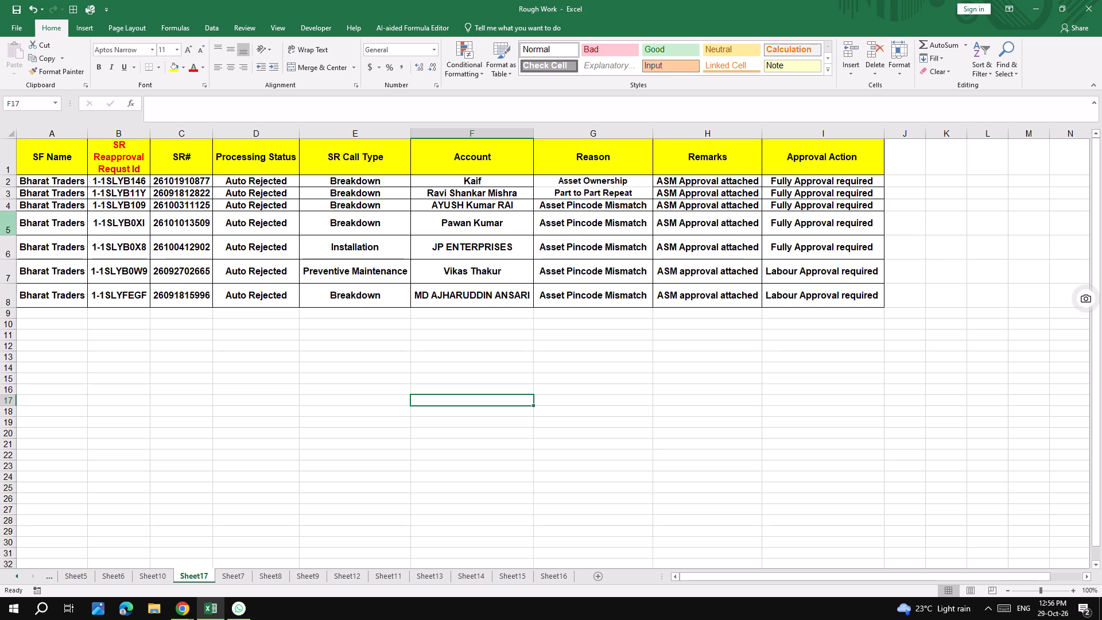
pyautogui.click(14, 233)
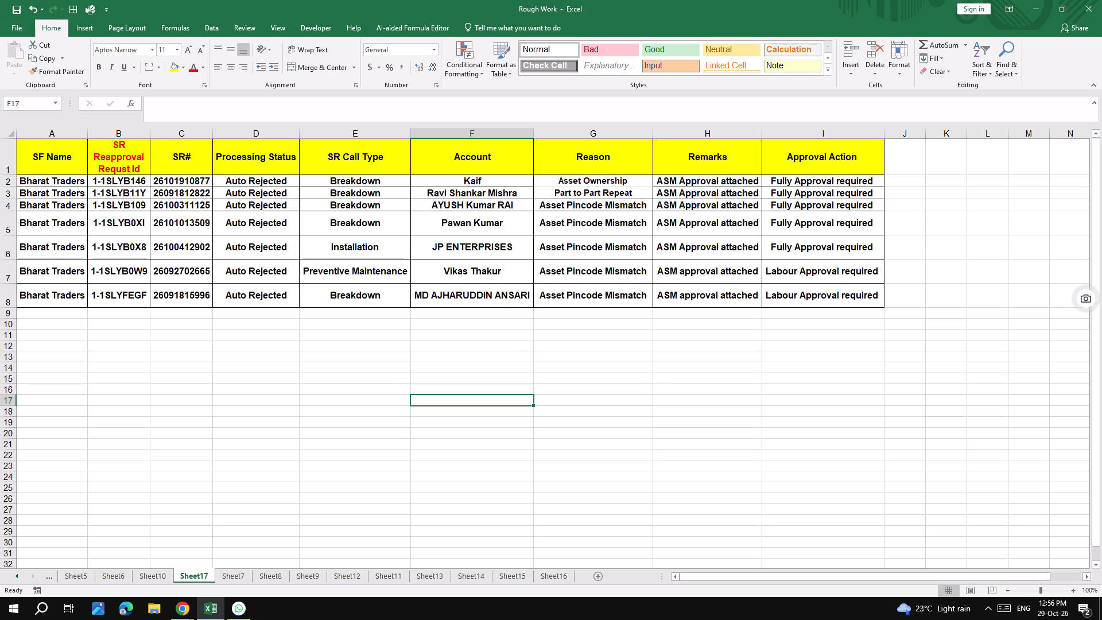
pyautogui.doubleClick(14, 234)
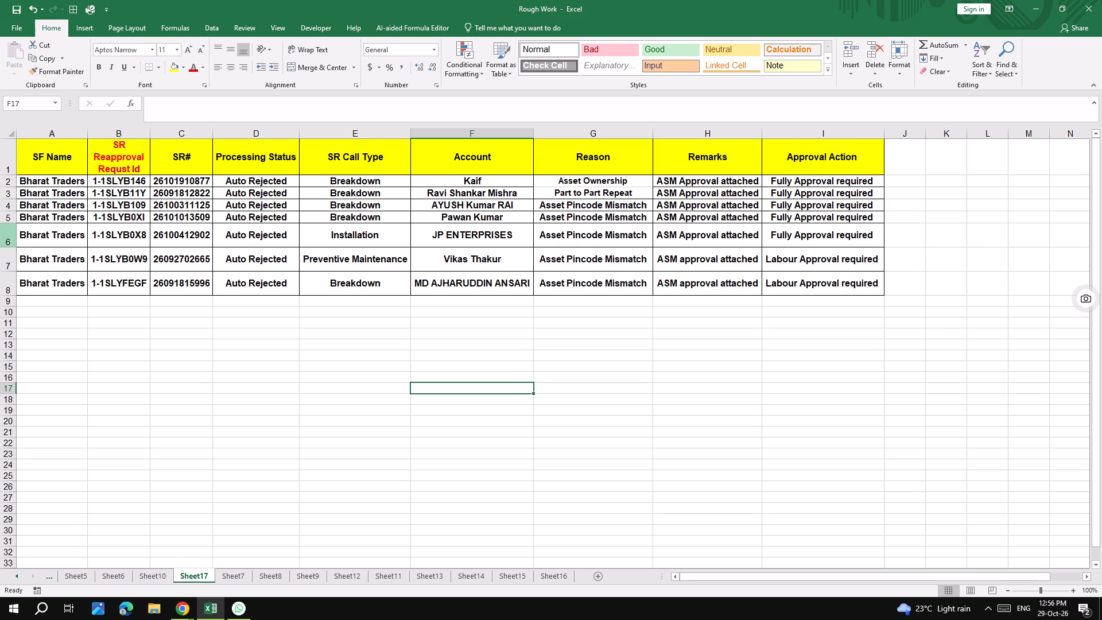
pyautogui.doubleClick(11, 246)
pyautogui.doubleClick(15, 258)
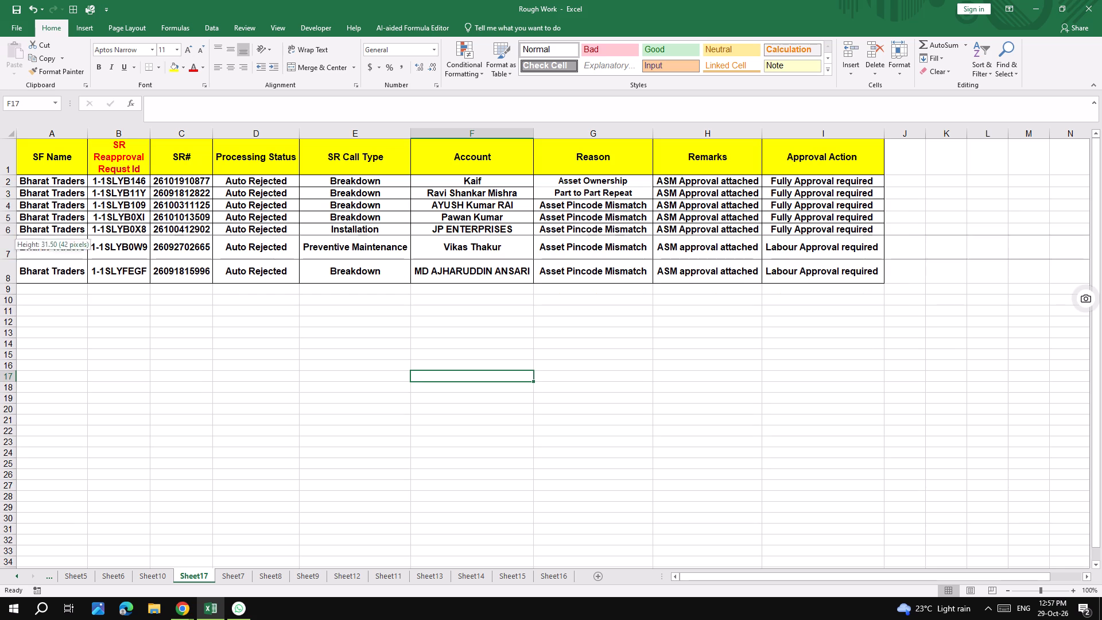
pyautogui.doubleClick(15, 270)
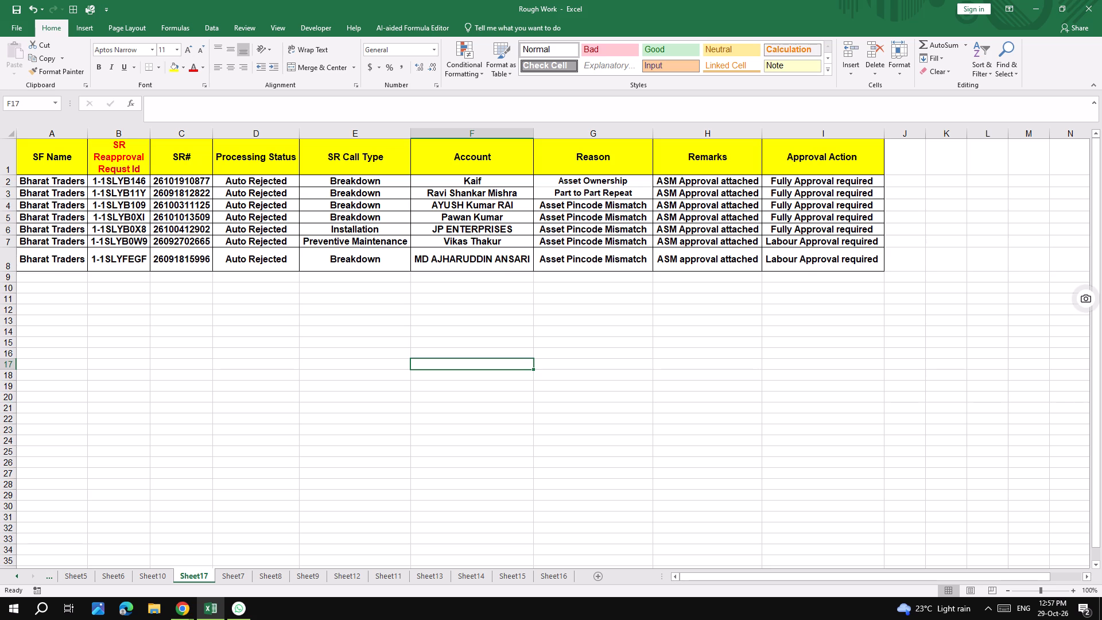
# Widen the SR Reapproval Requst Id column so its header wraps onto two lines.
pyautogui.moveTo(150, 136); pyautogui.dragTo(160, 136)
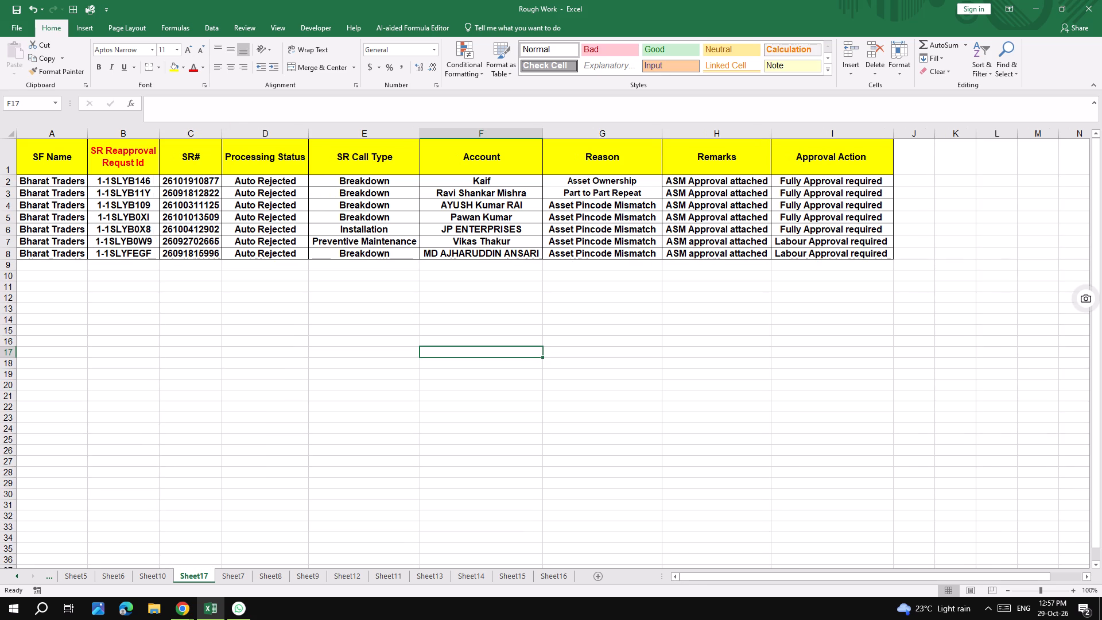
pyautogui.click(161, 136)
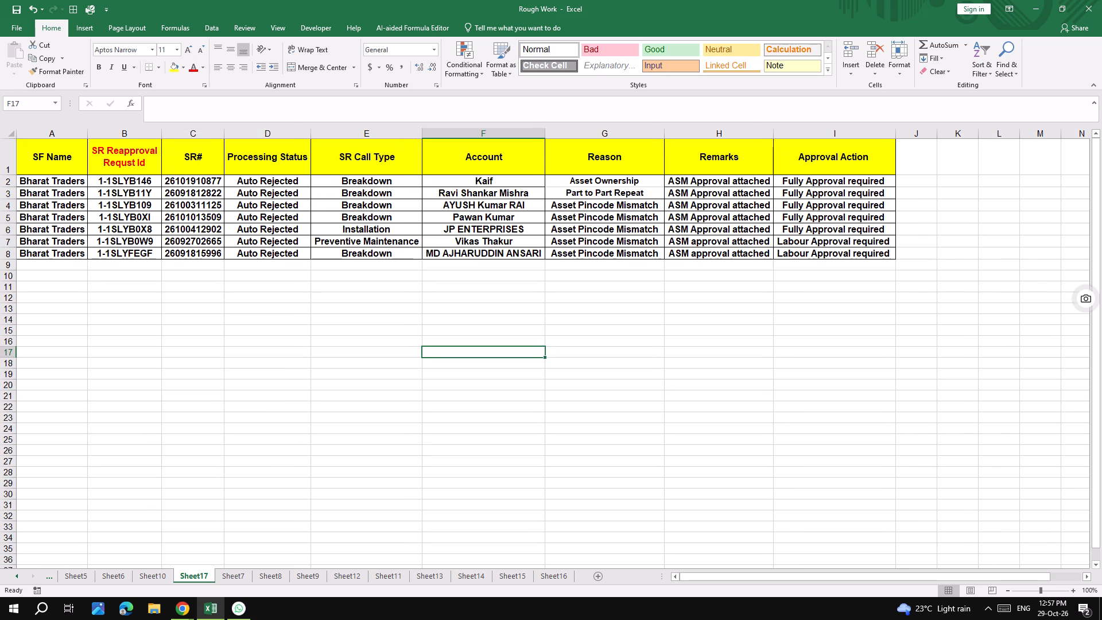
pyautogui.click(309, 361)
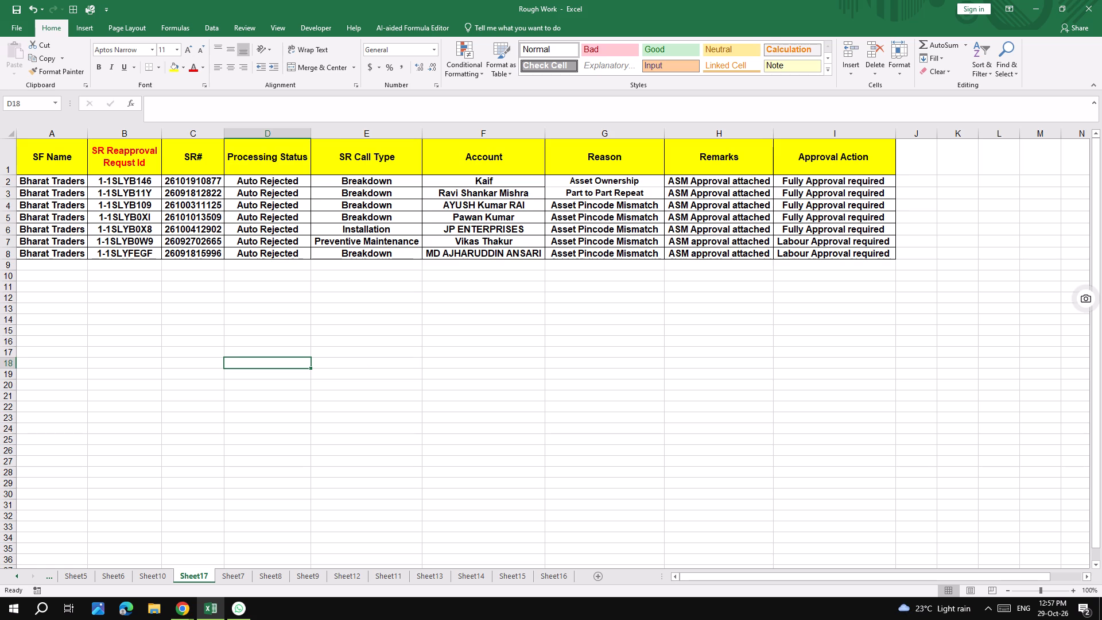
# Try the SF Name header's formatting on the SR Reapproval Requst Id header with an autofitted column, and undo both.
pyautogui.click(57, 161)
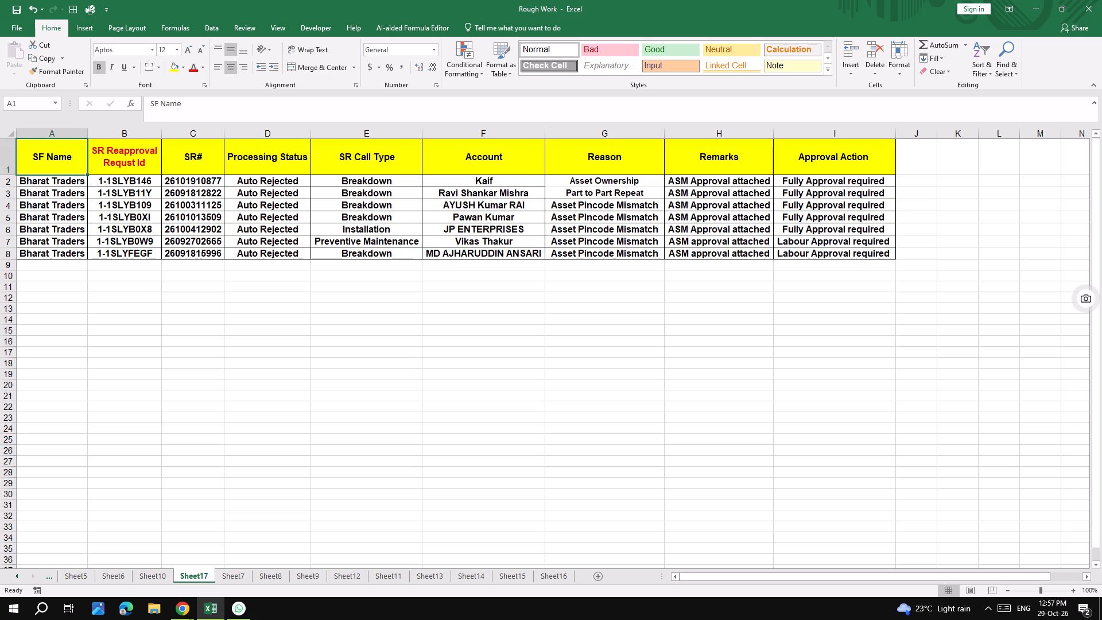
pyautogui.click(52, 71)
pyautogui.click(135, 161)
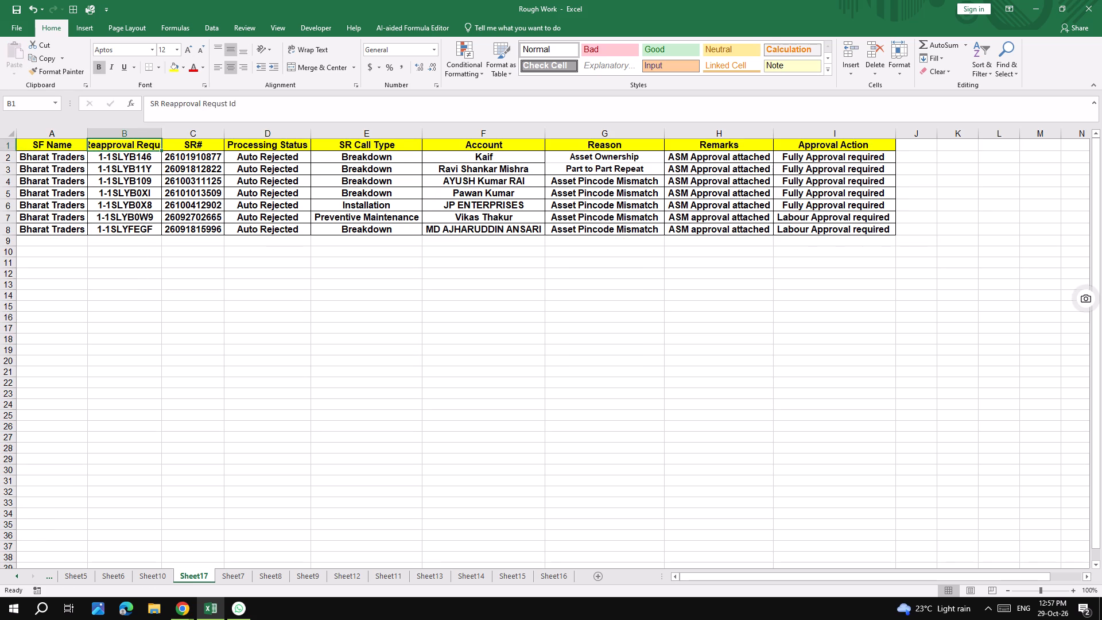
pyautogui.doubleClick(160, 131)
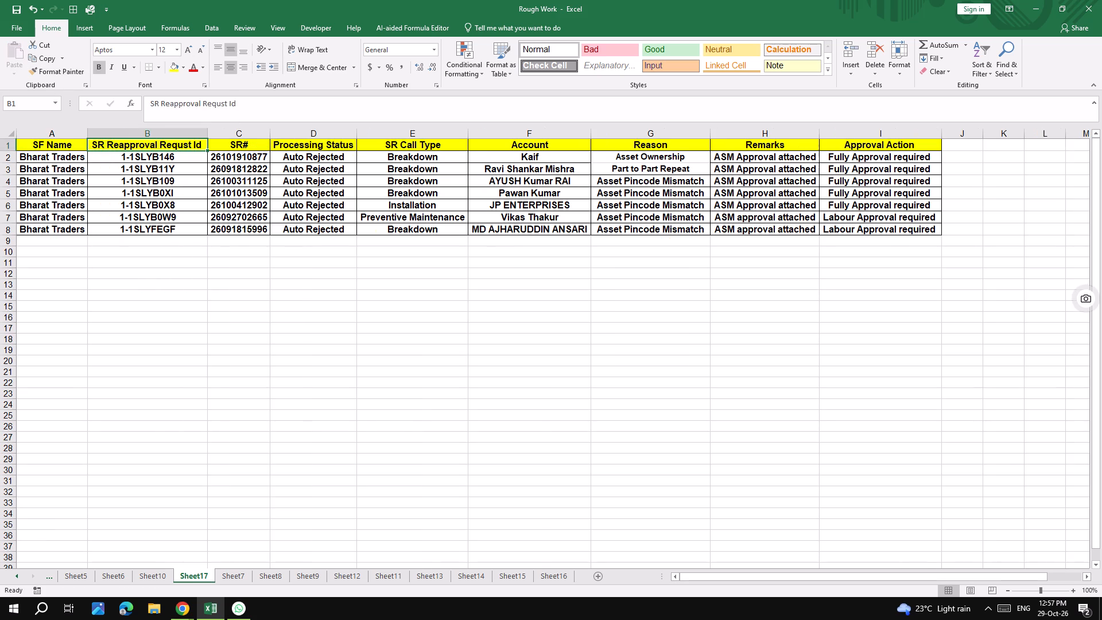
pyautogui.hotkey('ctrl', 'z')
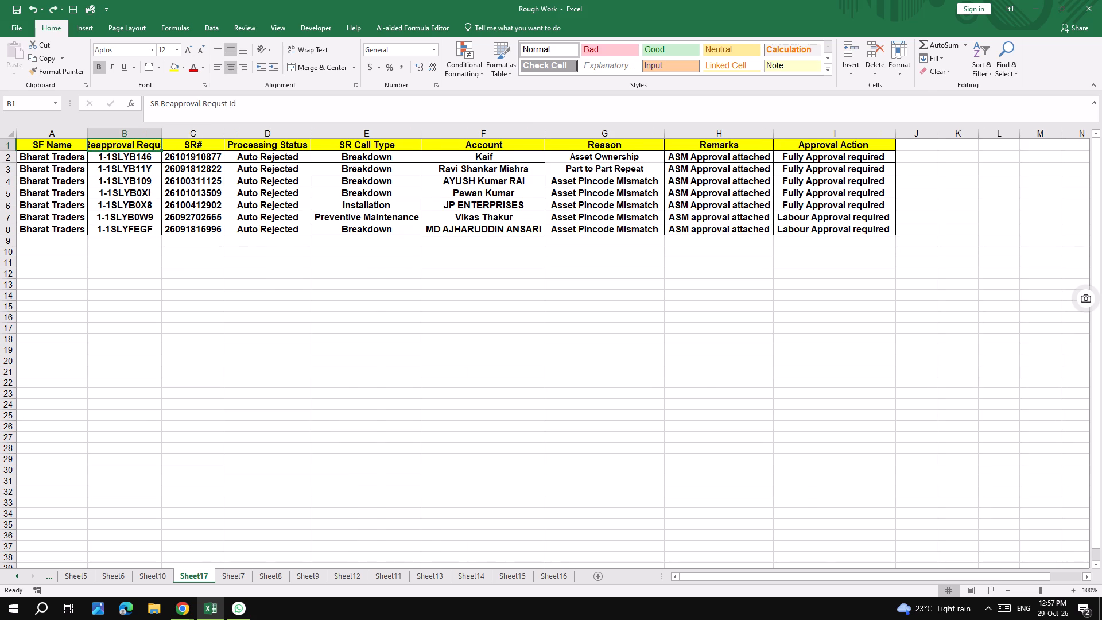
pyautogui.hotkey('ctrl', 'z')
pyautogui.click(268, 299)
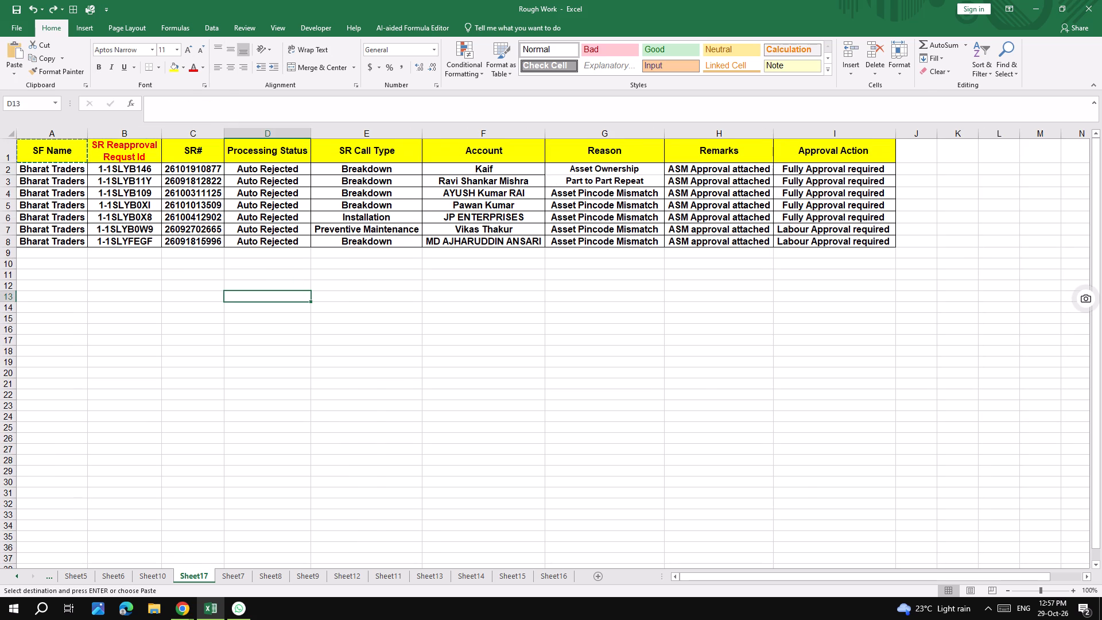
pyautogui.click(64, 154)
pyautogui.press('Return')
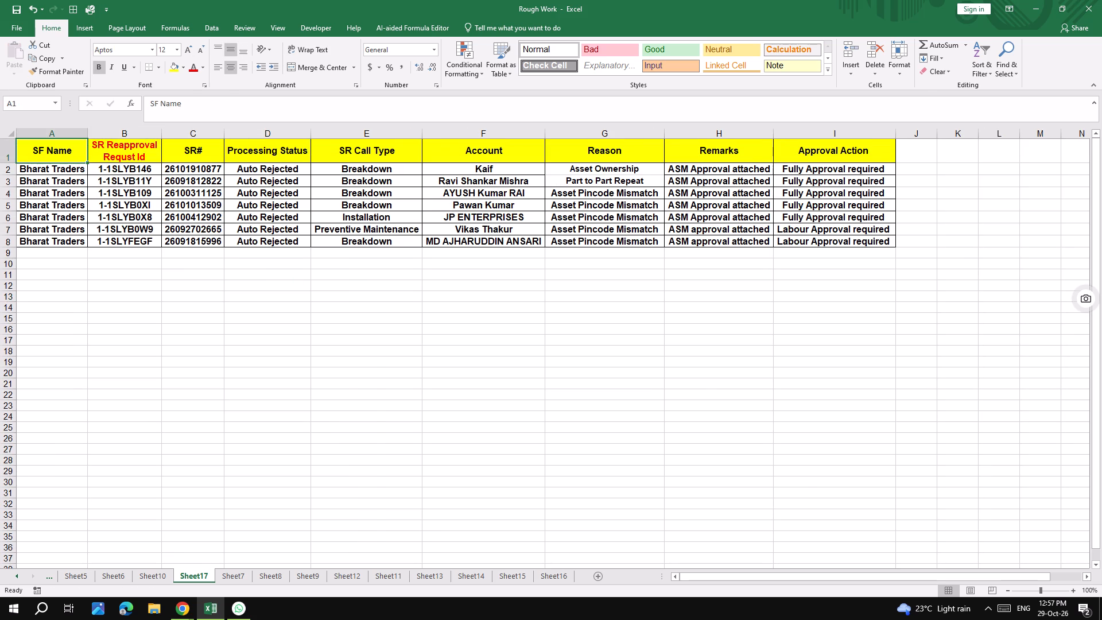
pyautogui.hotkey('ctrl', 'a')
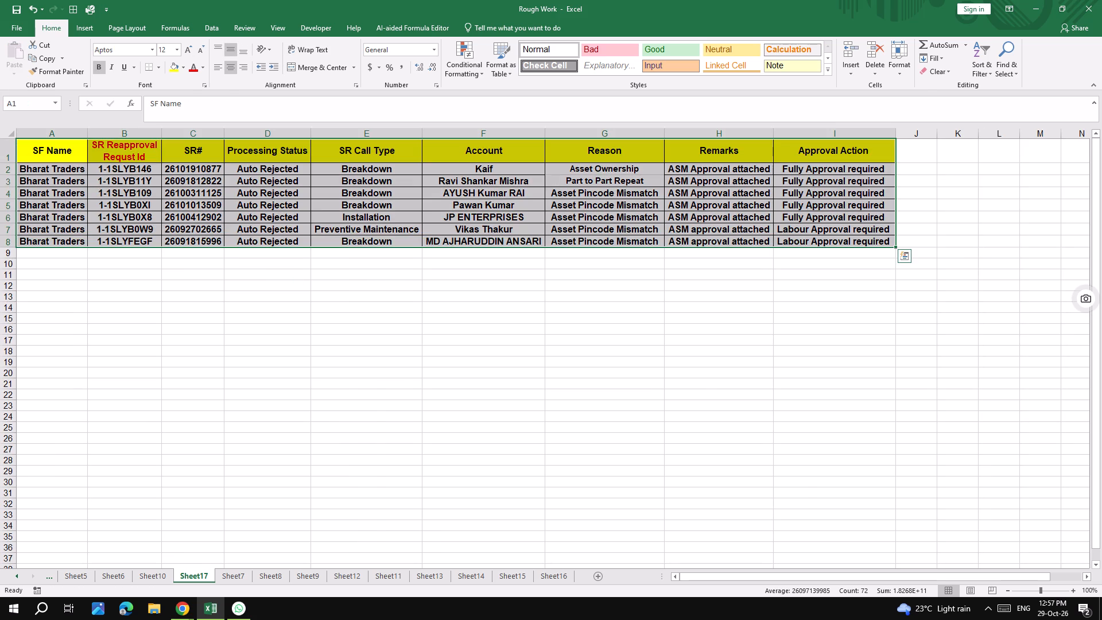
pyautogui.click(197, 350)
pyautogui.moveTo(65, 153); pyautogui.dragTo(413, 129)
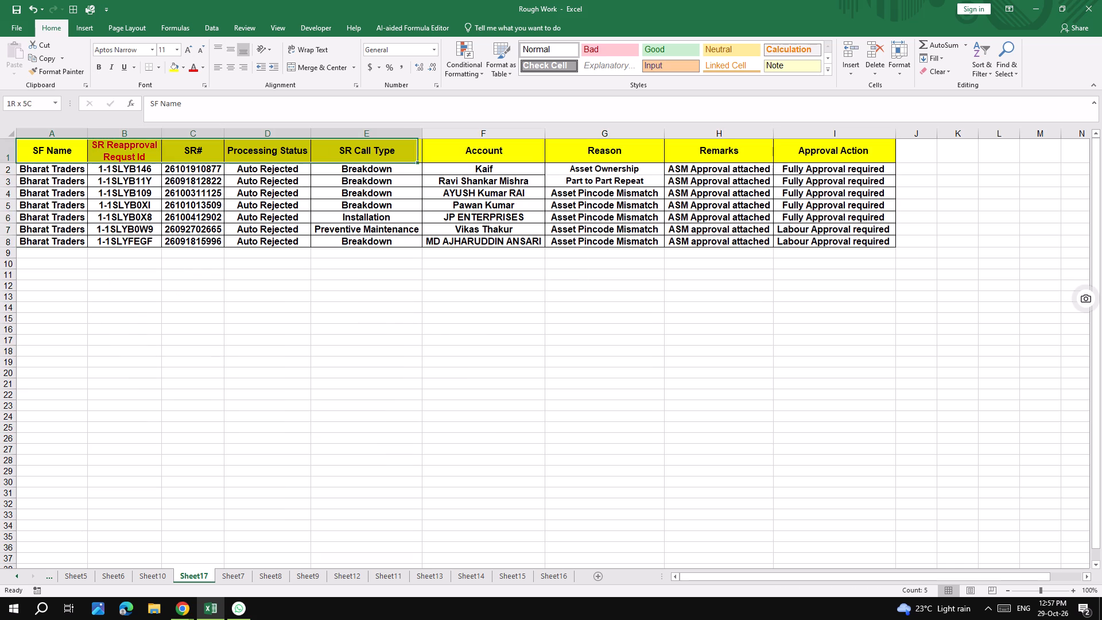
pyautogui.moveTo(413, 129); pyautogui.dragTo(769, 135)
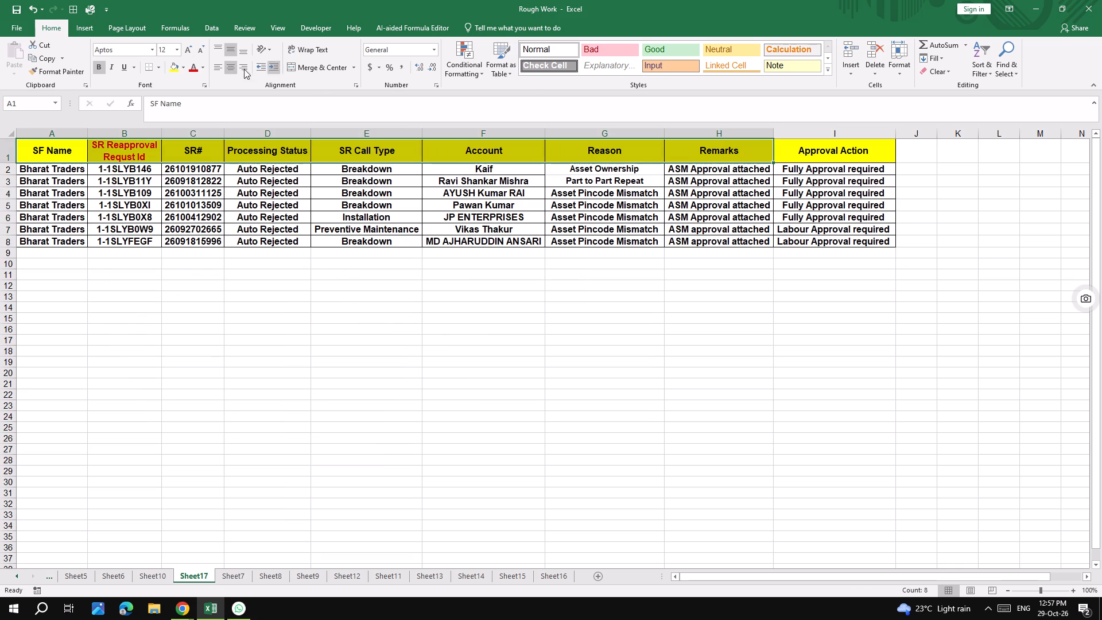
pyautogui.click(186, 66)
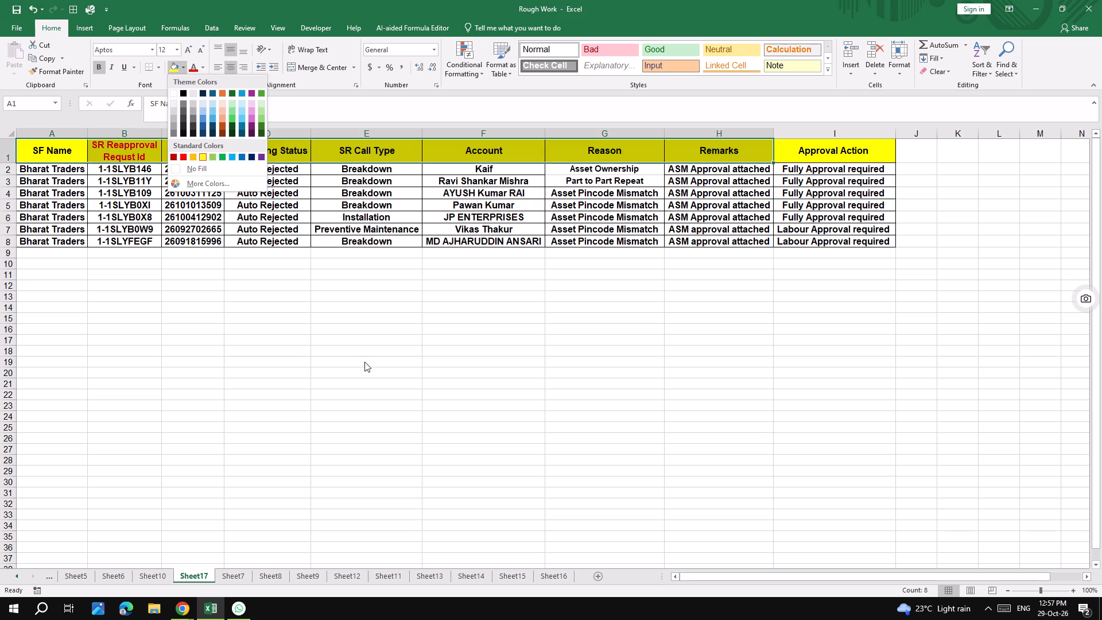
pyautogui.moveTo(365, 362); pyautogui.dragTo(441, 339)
# Change the fill colour of the whole header row, from SF Name to Approval Action.
pyautogui.click(833, 154)
pyautogui.moveTo(840, 154); pyautogui.dragTo(523, 151)
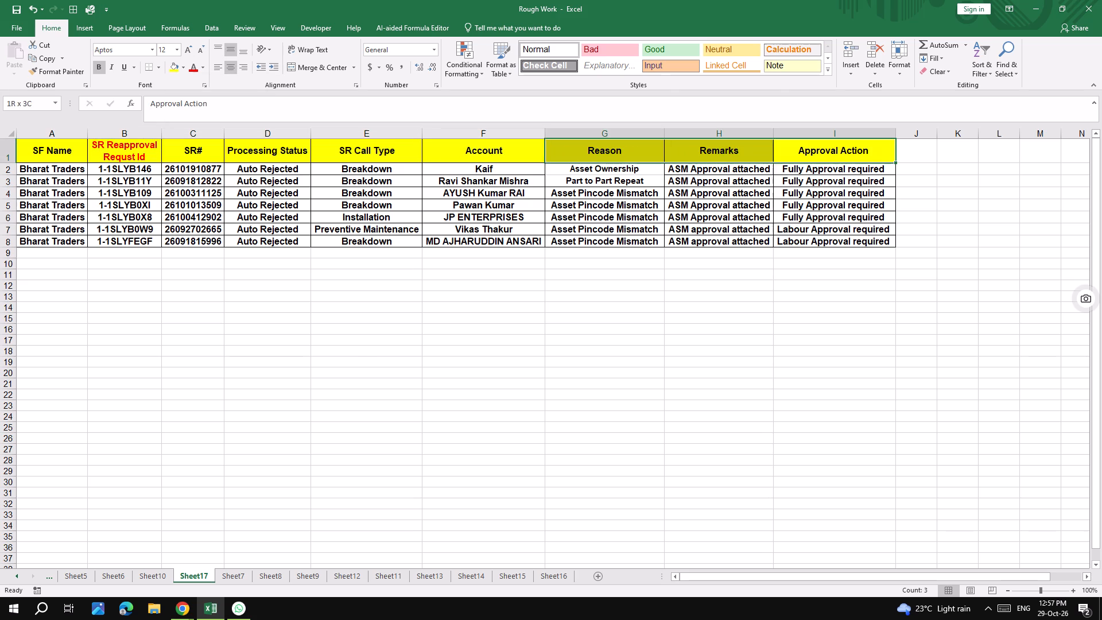
pyautogui.moveTo(523, 151); pyautogui.dragTo(76, 151)
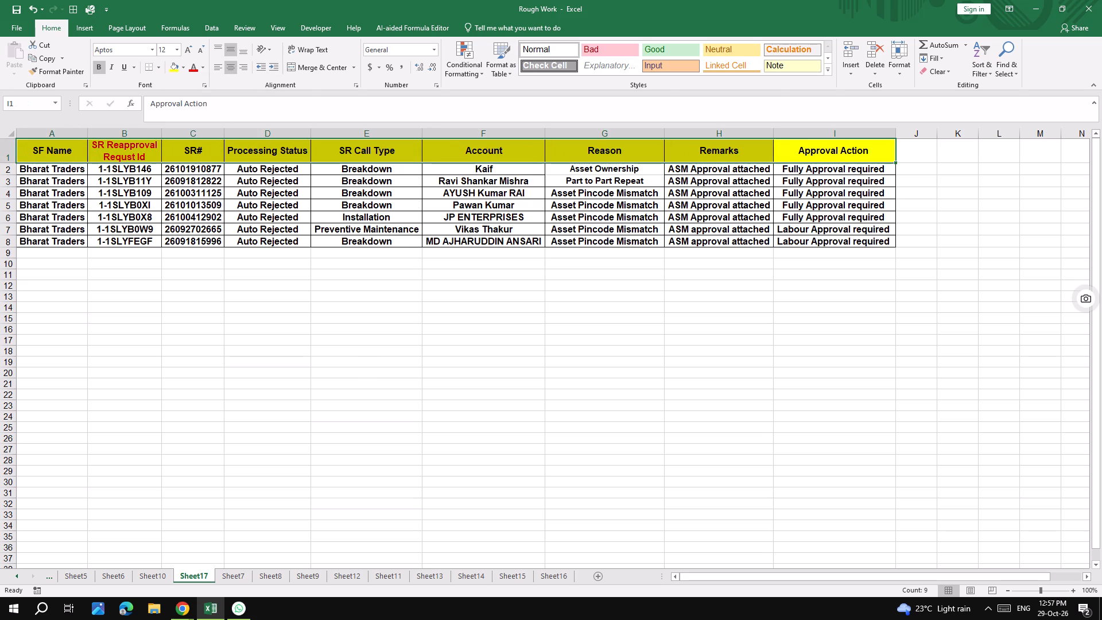
pyautogui.click(184, 68)
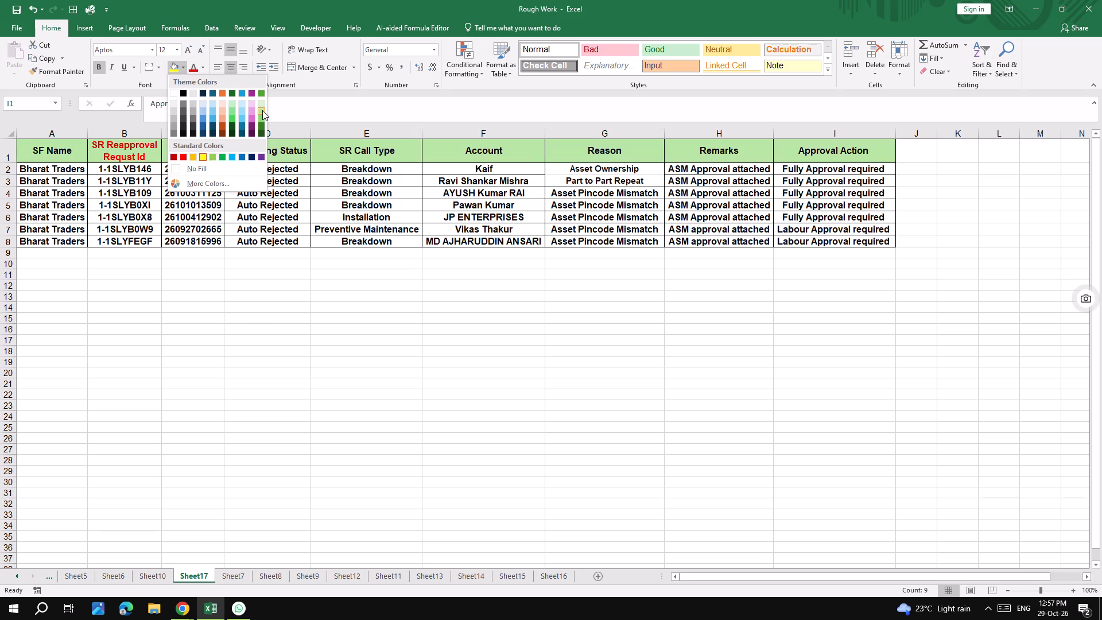
# Fill the header row from SF Name to Approval Action with the light orange (peach) theme colour.
pyautogui.click(220, 103)
pyautogui.click(236, 383)
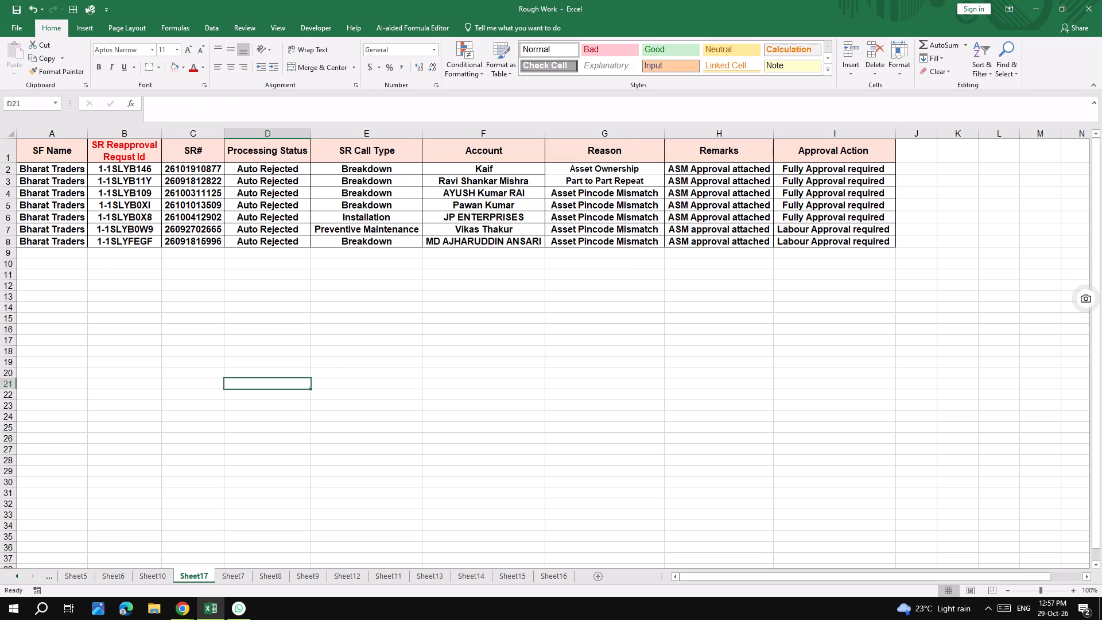
# Fill the Bharat Traders cells in the SF Name column, rows 2 to 8, with the same light orange as the headers.
pyautogui.moveTo(72, 170); pyautogui.dragTo(67, 236)
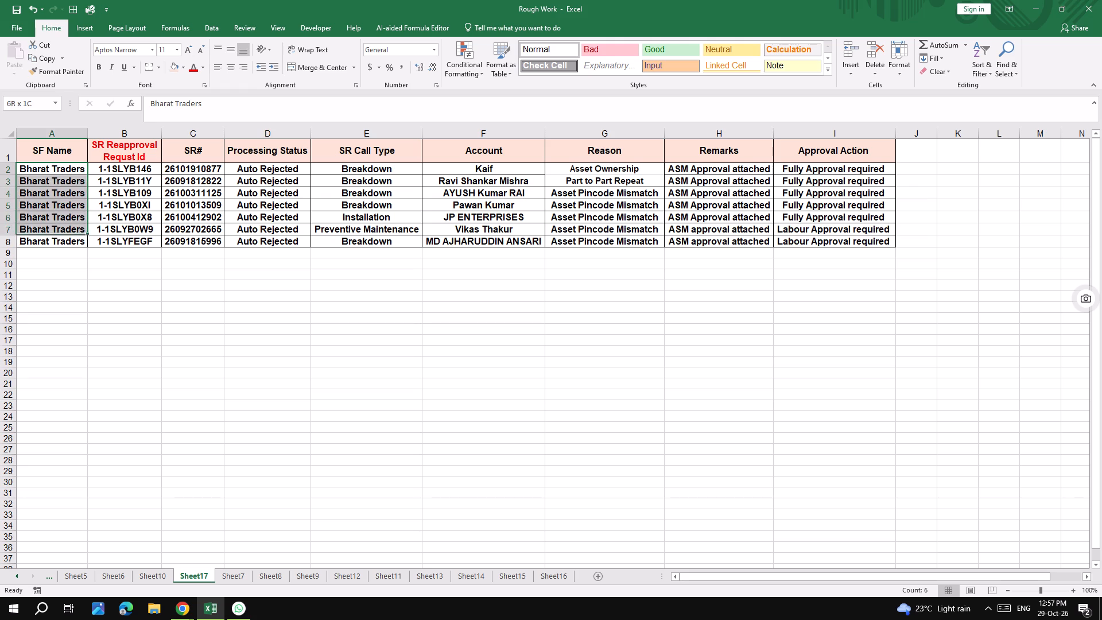
pyautogui.moveTo(67, 236); pyautogui.dragTo(68, 241)
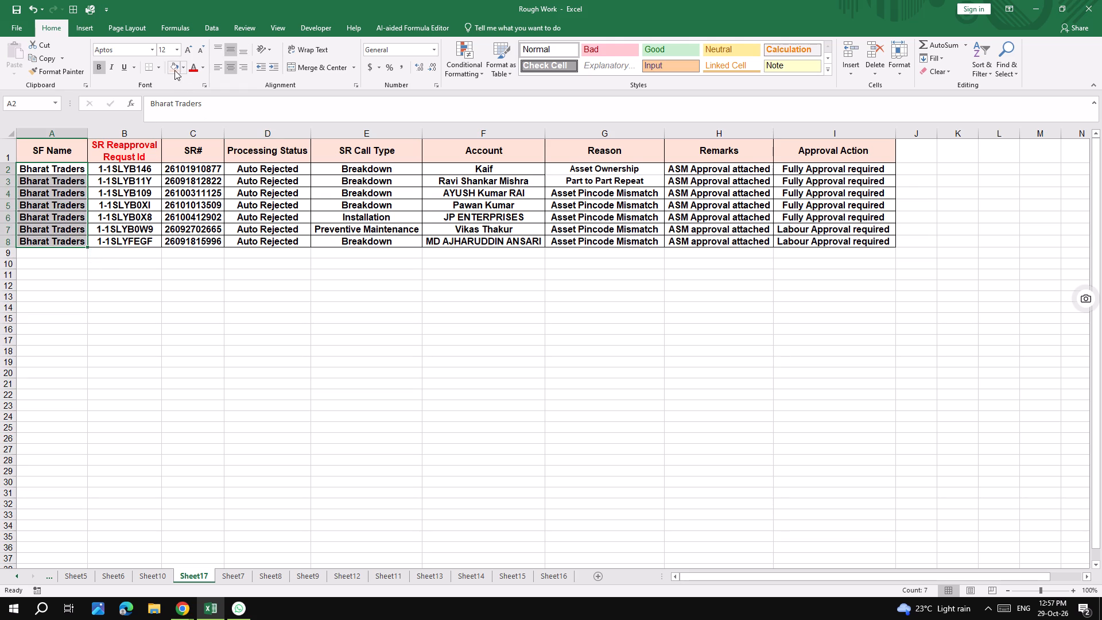
pyautogui.click(174, 70)
pyautogui.click(206, 345)
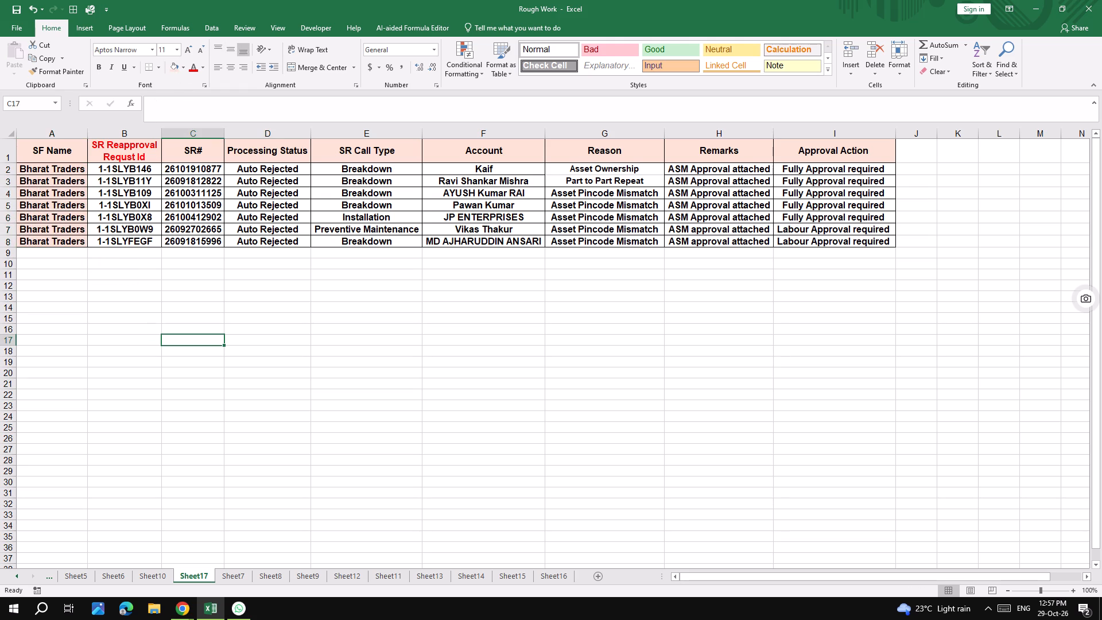
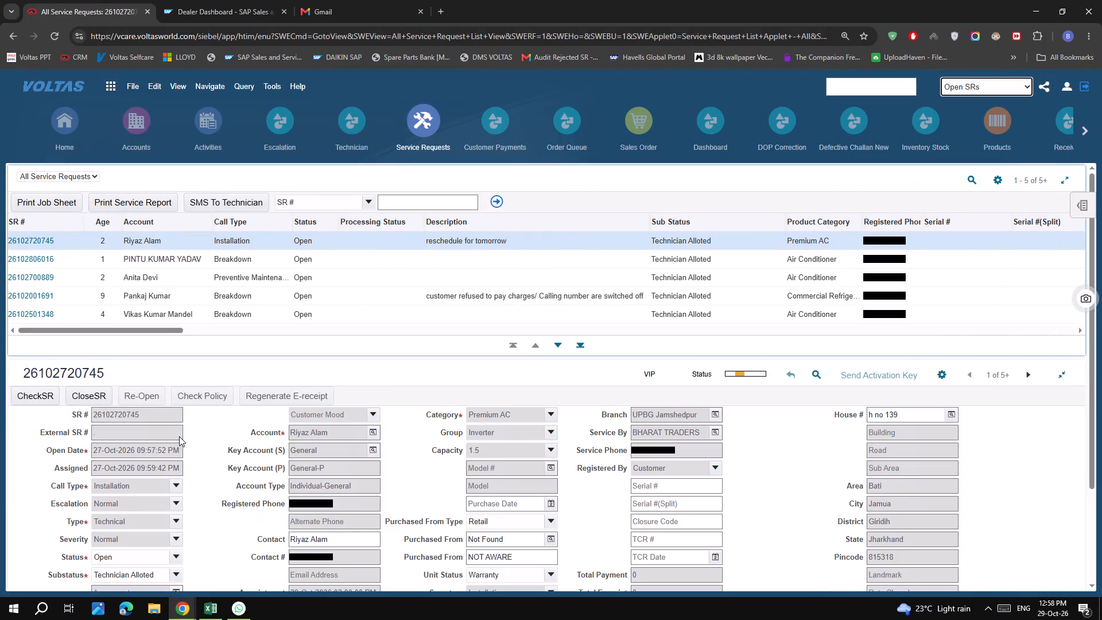
# Sort the open service requests by SR # in descending order and expand the list to show more records.
pyautogui.click(36, 220)
pyautogui.click(59, 230)
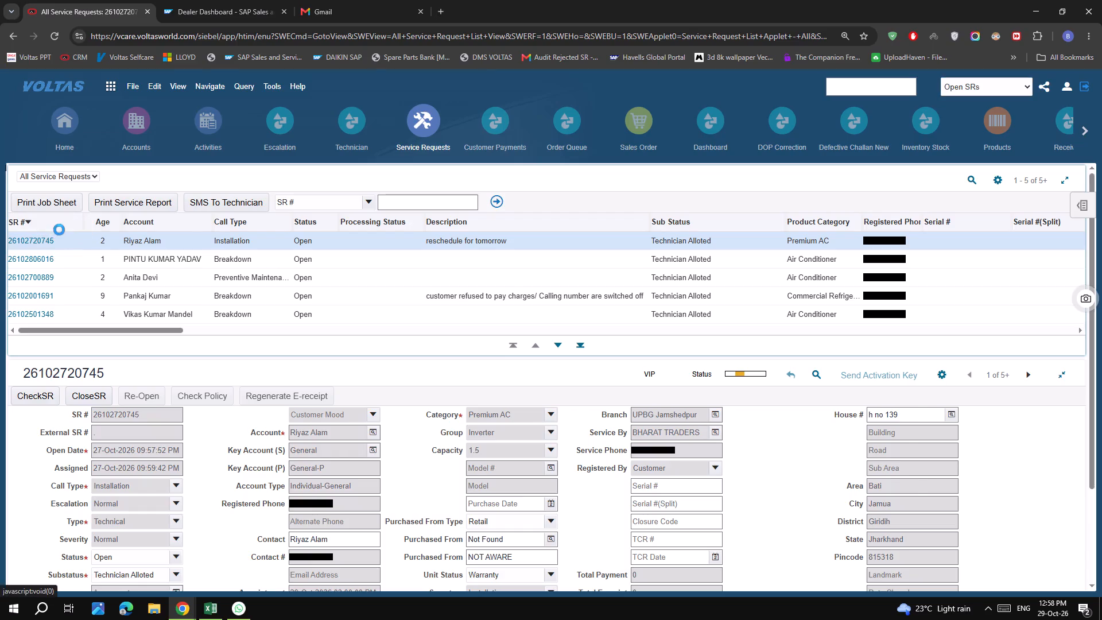
pyautogui.click(1062, 181)
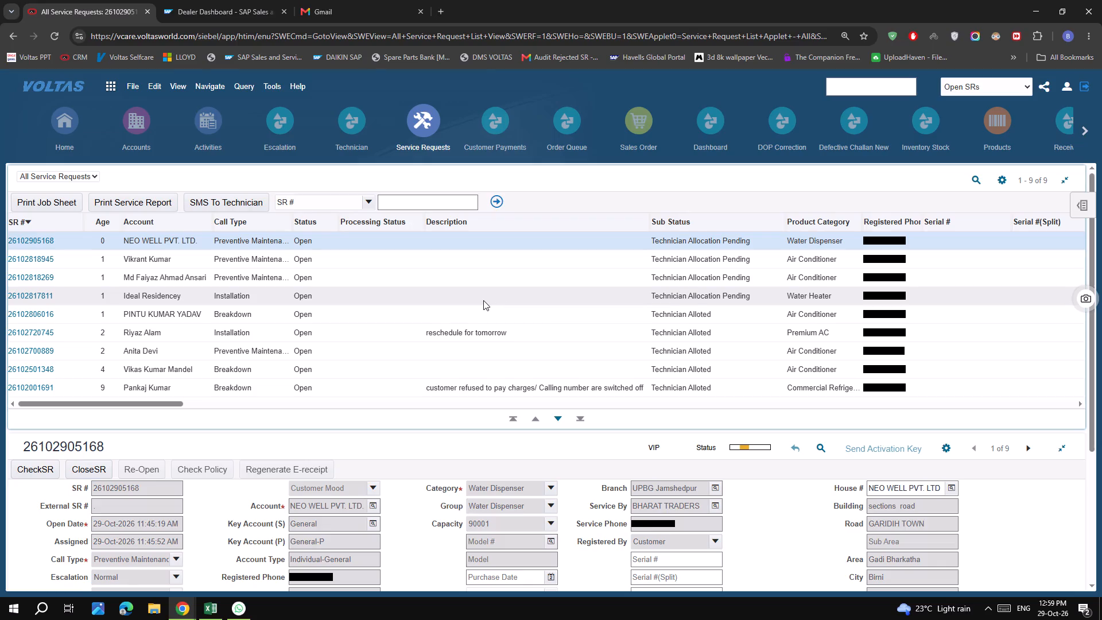
pyautogui.click(41, 297)
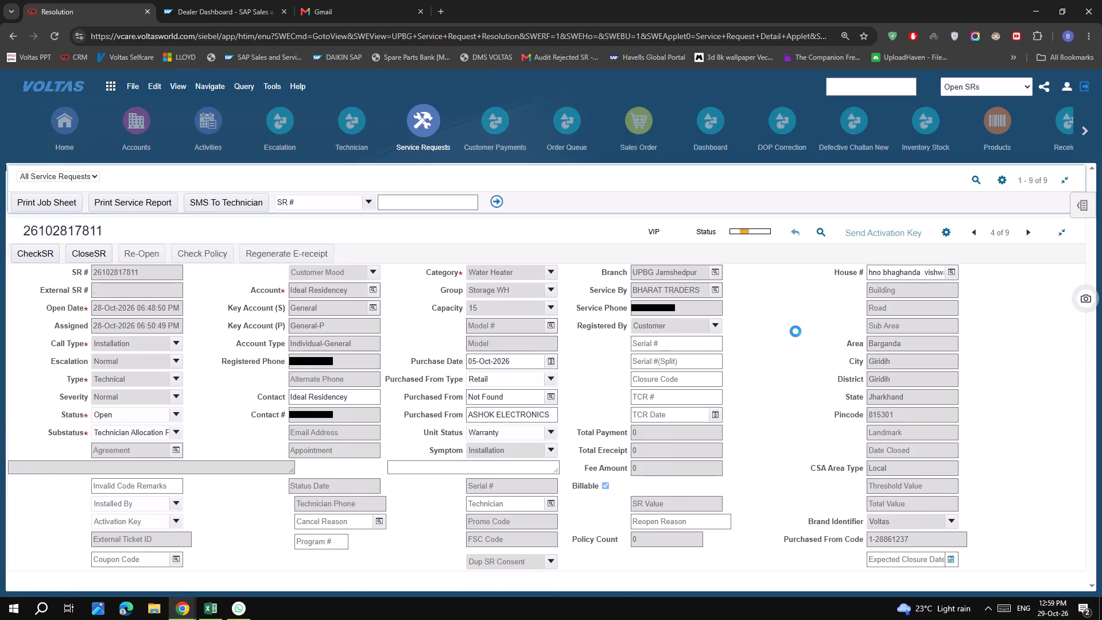
pyautogui.click(480, 349)
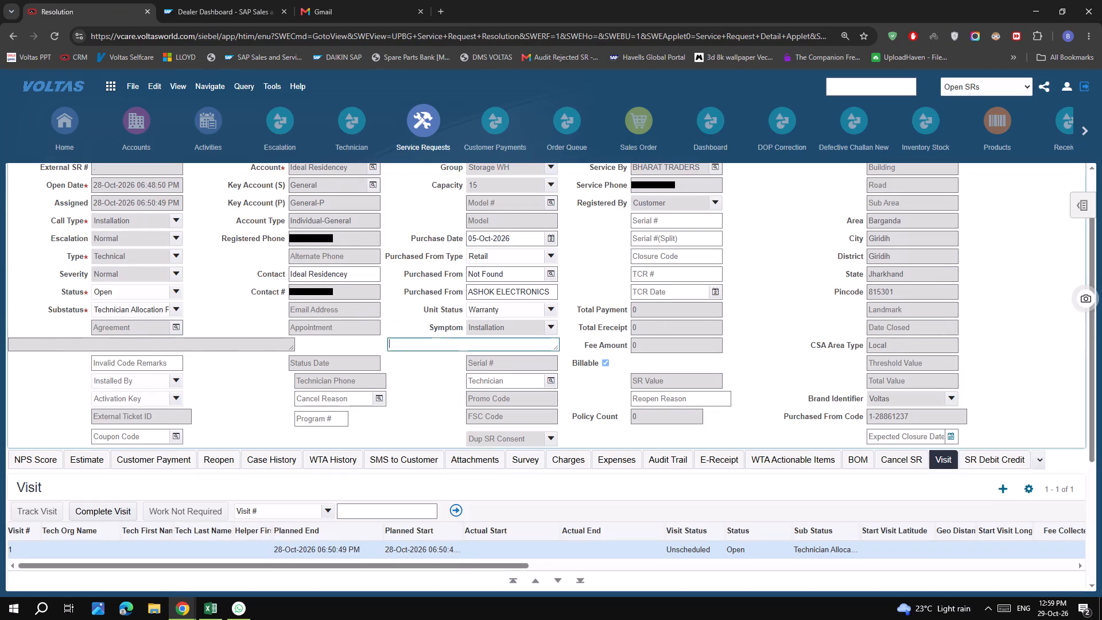
pyautogui.write('ran')
pyautogui.write('sfer to hilltake,')
pyautogui.press('space')
pyautogui.write('purchased from')
pyautogui.press('space')
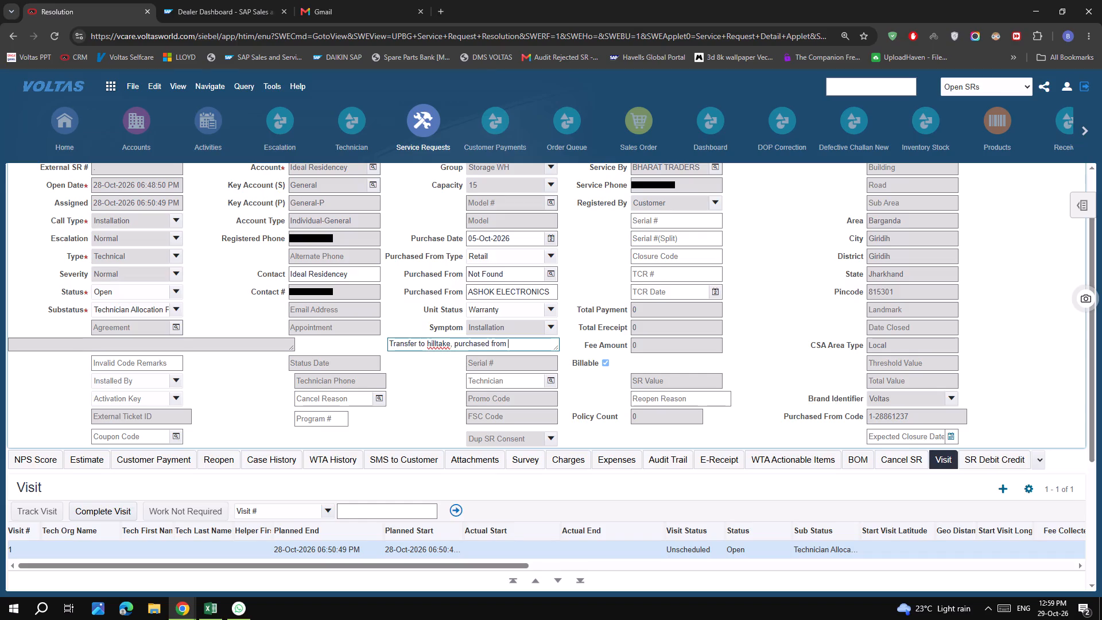
pyautogui.write('shoka e;')
pyautogui.press('BackSpace')
pyautogui.write('le')
pyautogui.press('c')
pyautogui.write('tricals')
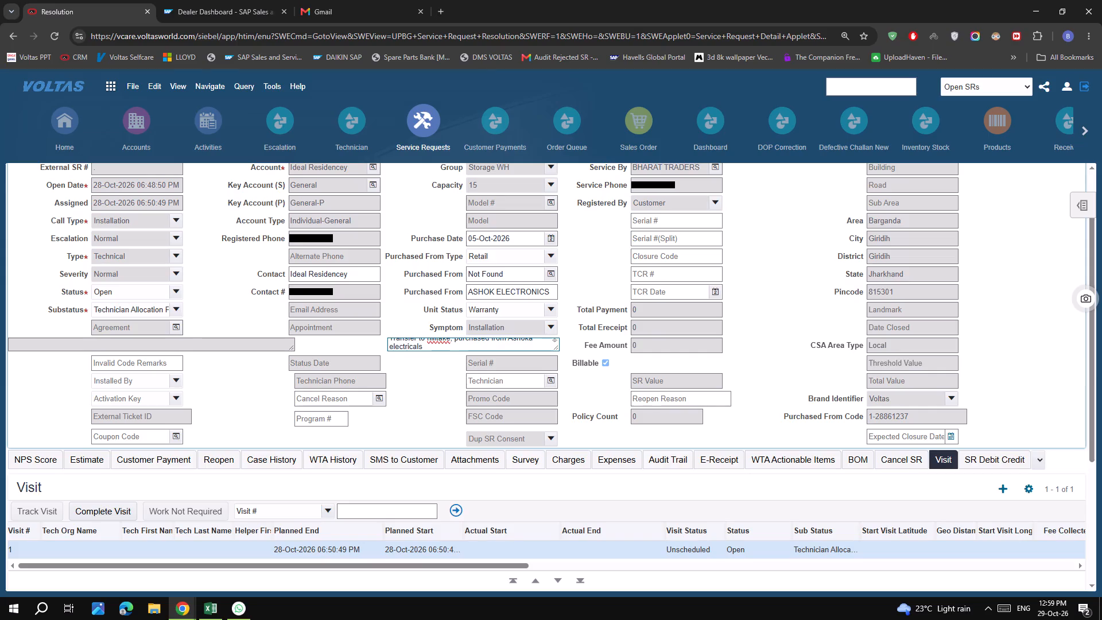
pyautogui.tripleClick(483, 348)
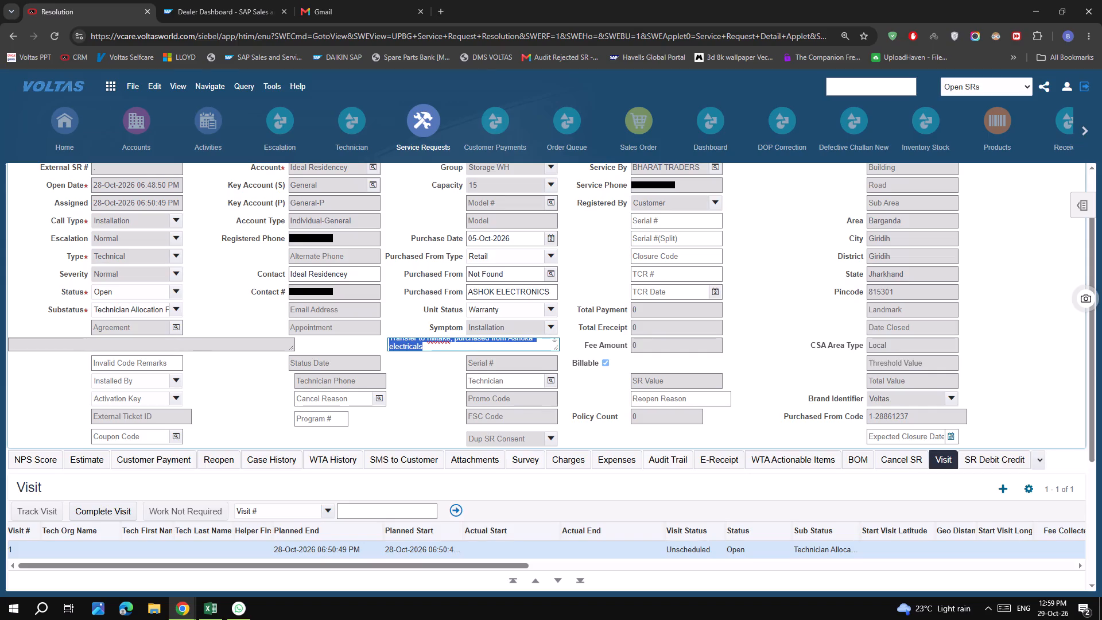
pyautogui.click(398, 215)
pyautogui.scroll(6, 596, 269)
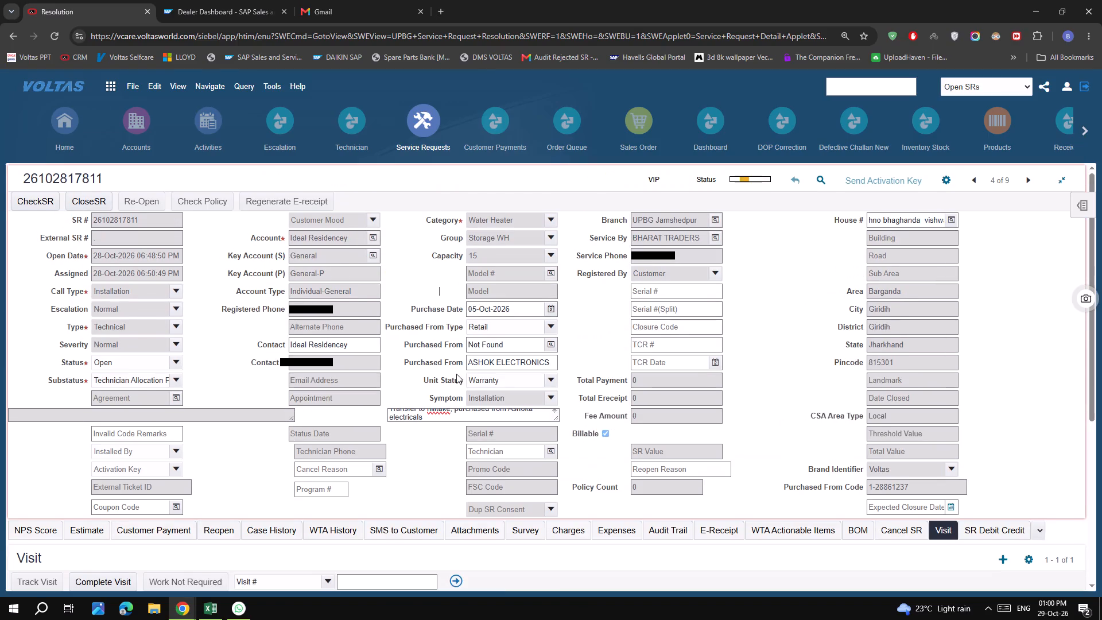
pyautogui.press('BackSpace')
pyautogui.press('BackSpace')
pyautogui.press('BackSpace')
pyautogui.press('BackSpace')
pyautogui.click(430, 417)
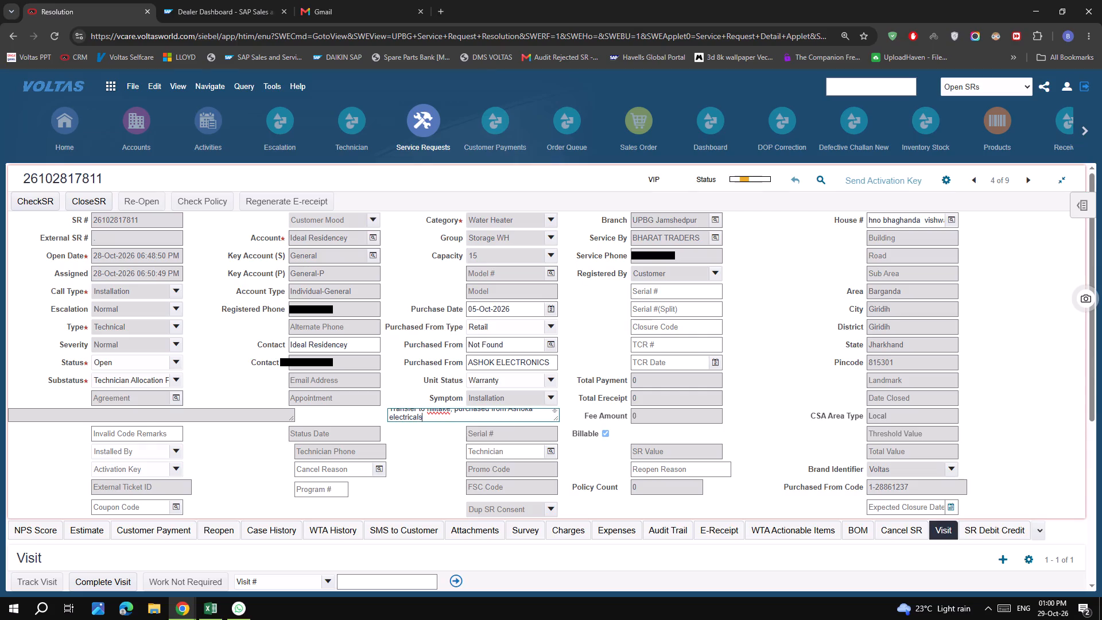
pyautogui.press('BackSpace')
pyautogui.press('BackSpace')
pyautogui.press('BackSpace')
pyautogui.press('BackSpace')
pyautogui.press('BackSpace')
pyautogui.write('onics')
pyautogui.hotkey('ctrl', 's')
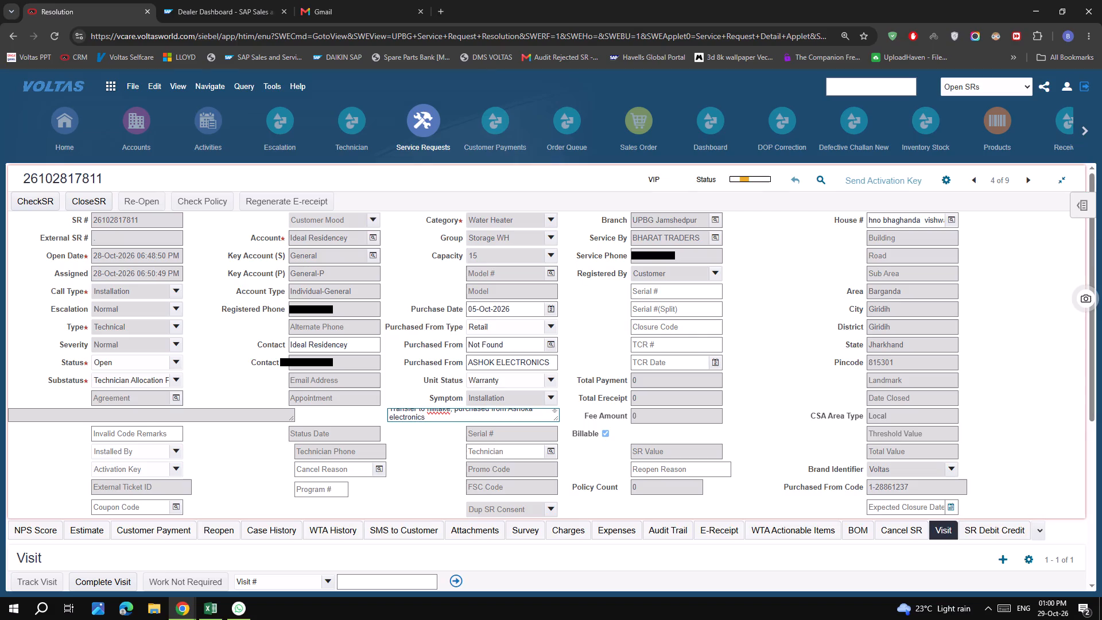
pyautogui.click(969, 180)
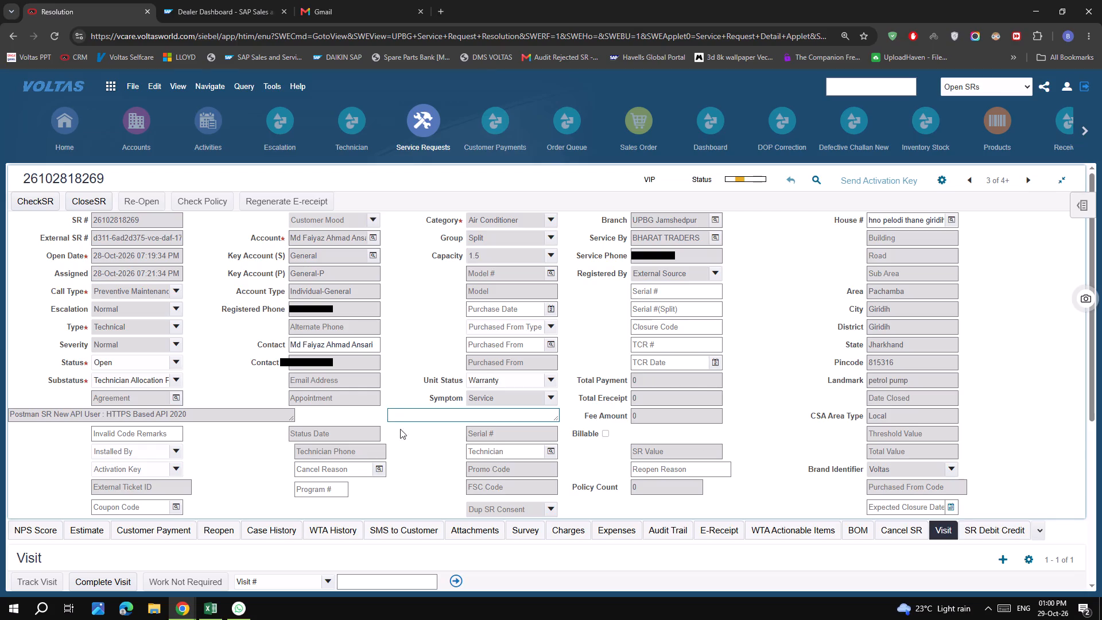
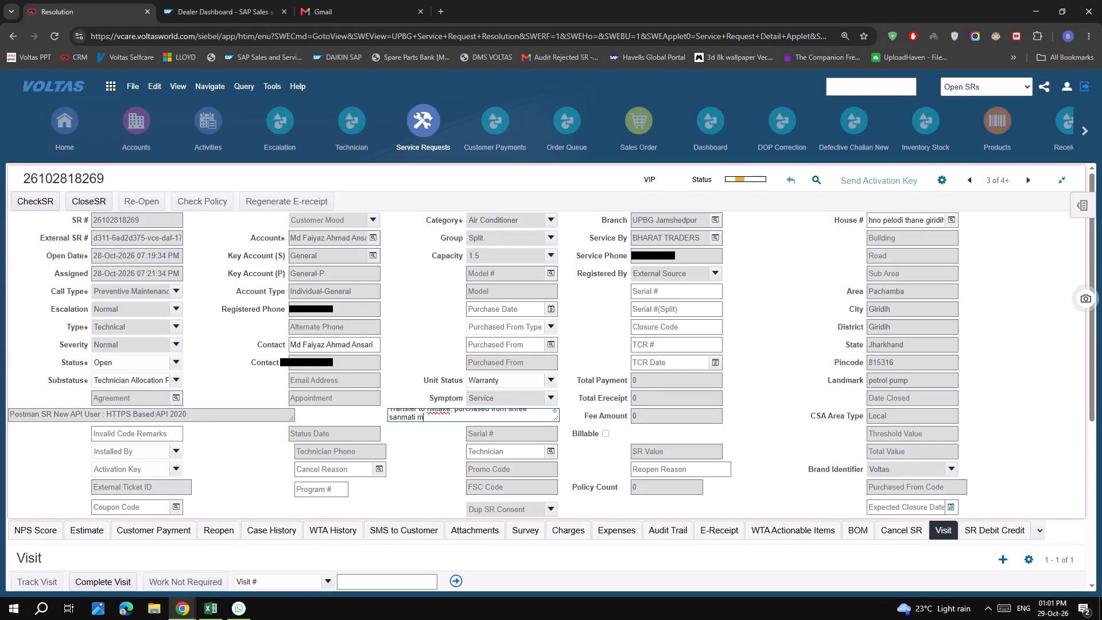
pyautogui.press('BackSpace')
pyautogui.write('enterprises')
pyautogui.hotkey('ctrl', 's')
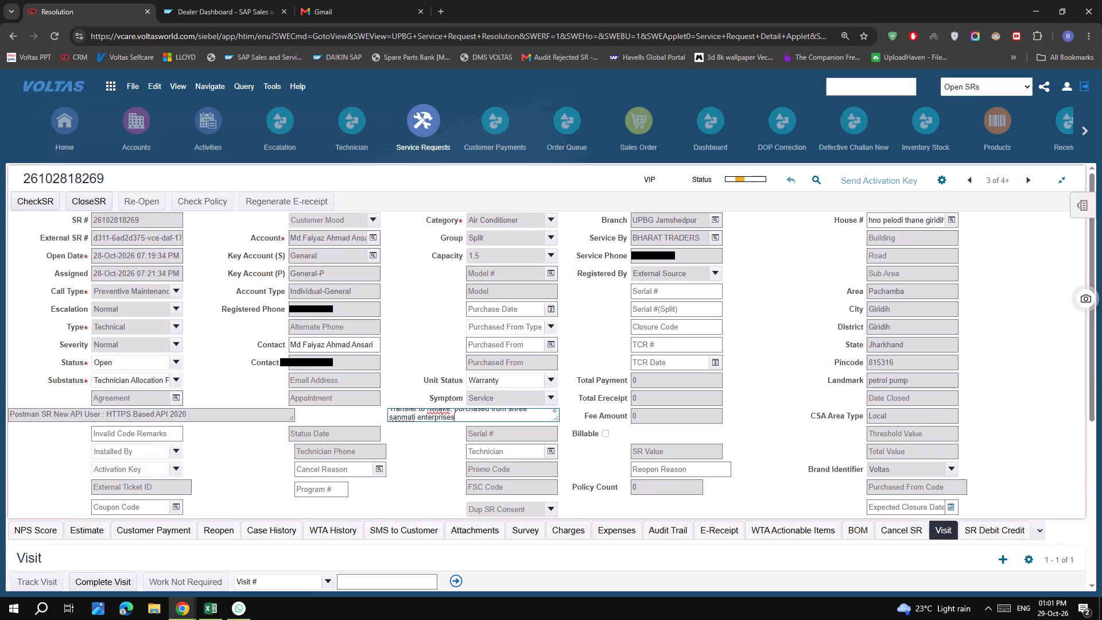
pyautogui.click(394, 343)
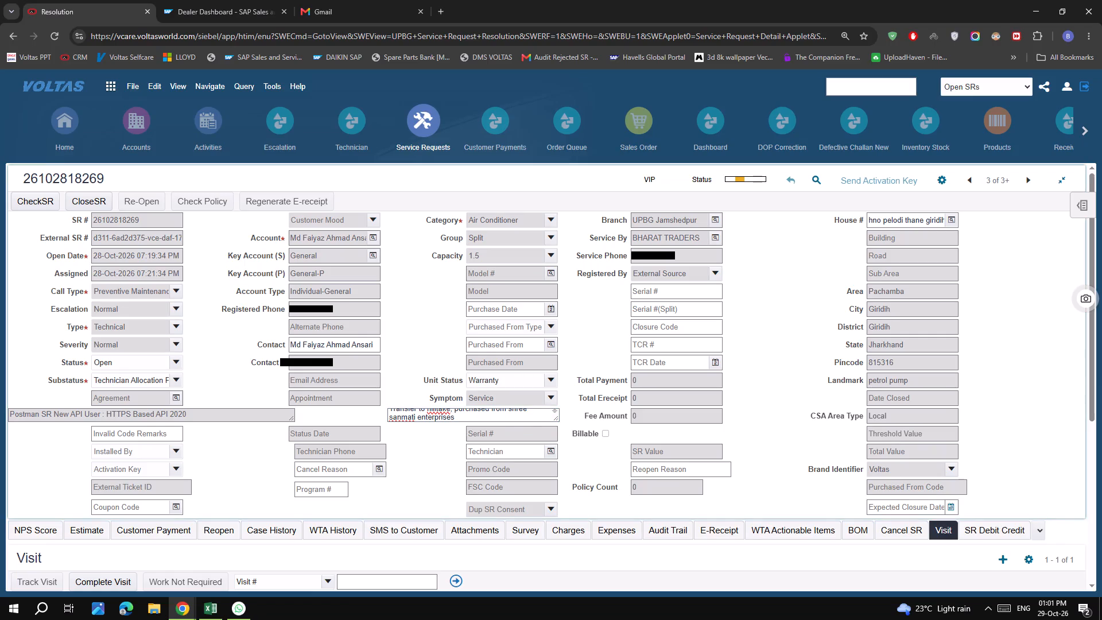
pyautogui.moveTo(557, 419); pyautogui.dragTo(557, 426)
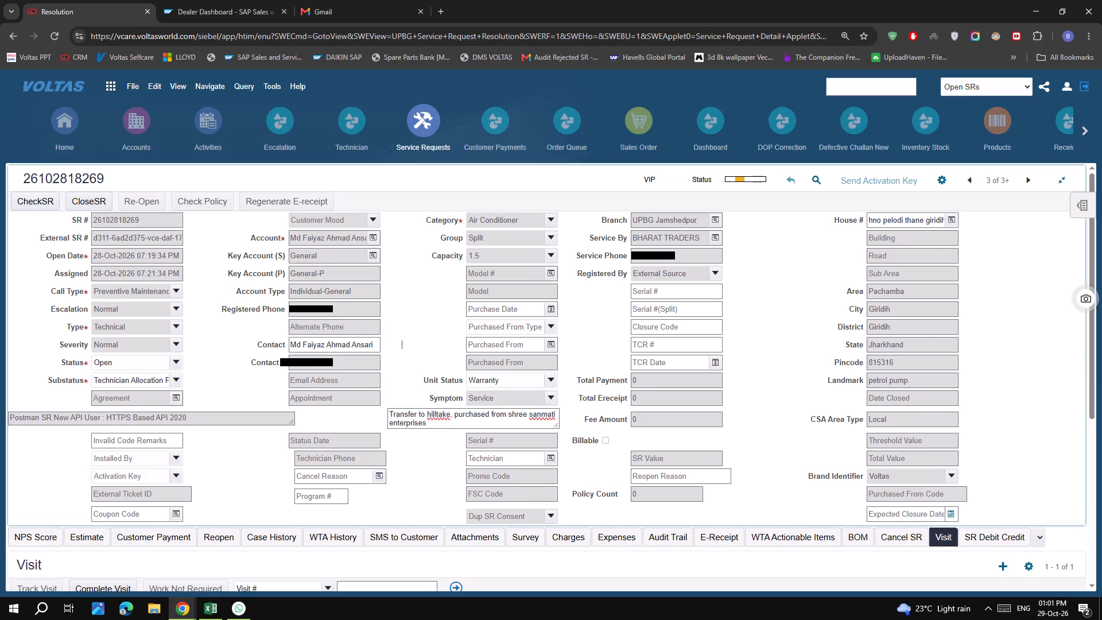
pyautogui.tripleClick(497, 425)
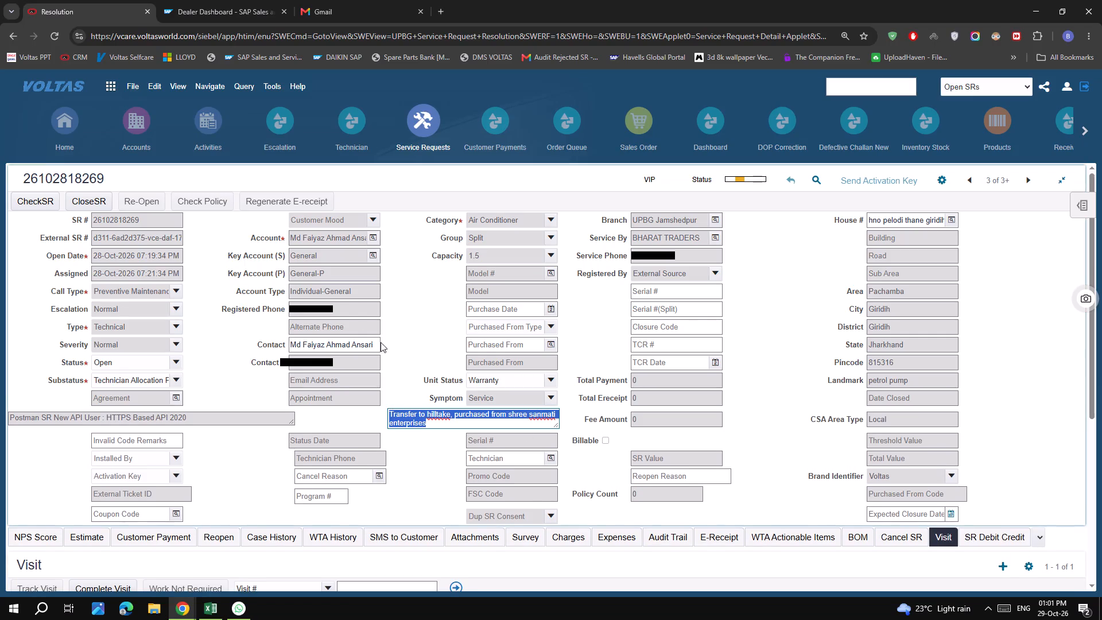
pyautogui.hotkey('ctrl', 'c')
pyautogui.hotkey('ctrl', 'c')
pyautogui.hotkey('ctrl', 'c')
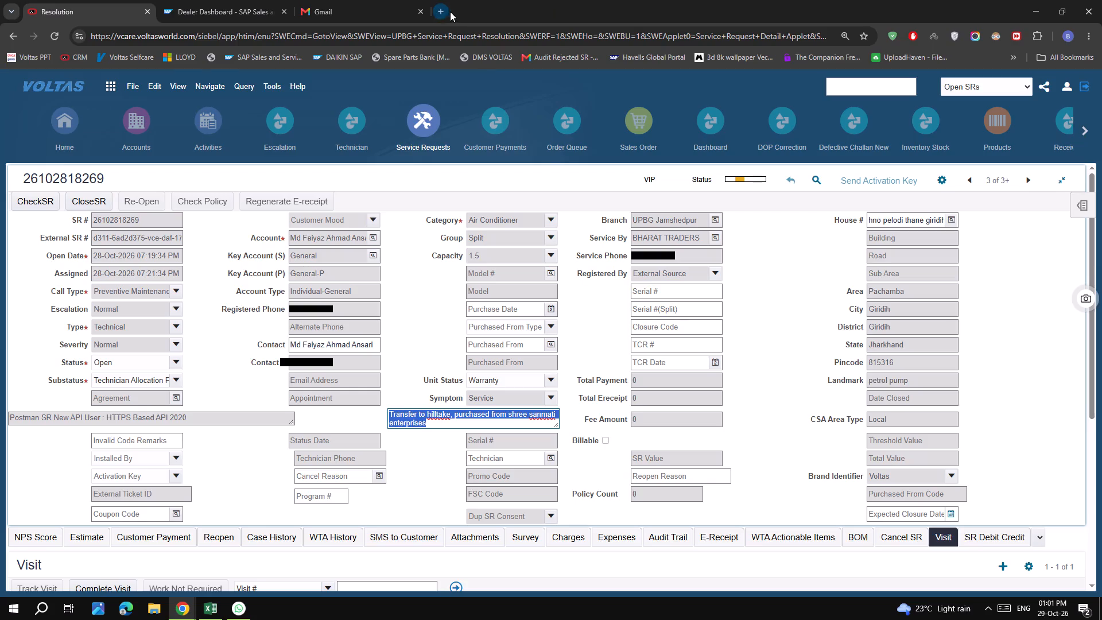
pyautogui.click(450, 11)
pyautogui.click(443, 10)
pyautogui.hotkey('ctrl', 'v')
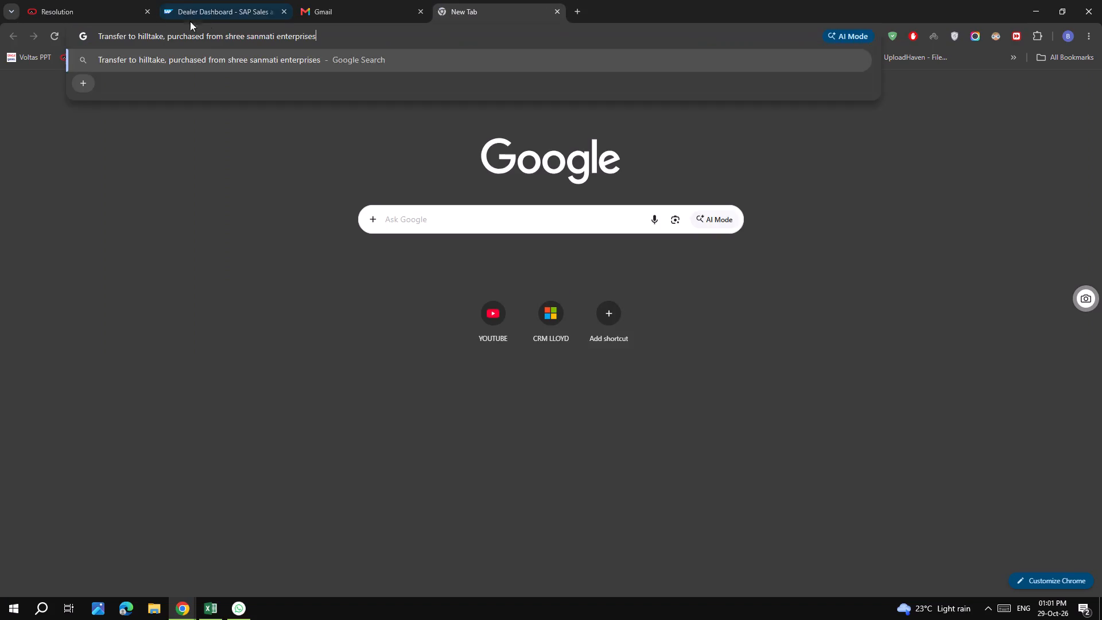
pyautogui.click(106, 14)
pyautogui.doubleClick(148, 224)
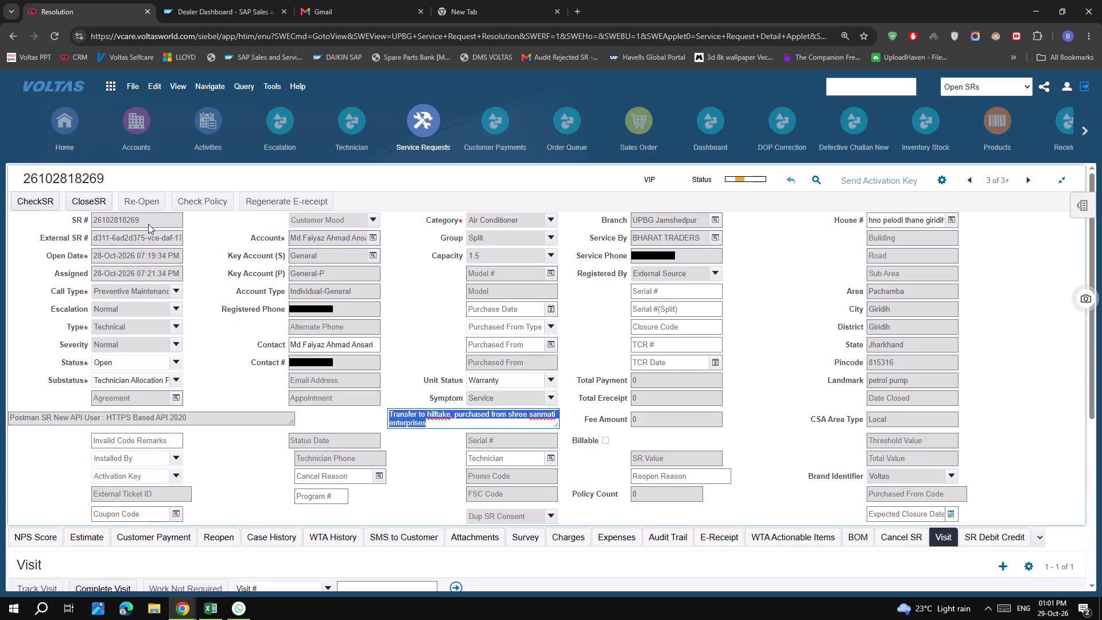
pyautogui.hotkey('ctrl', 'c')
pyautogui.hotkey('ctrl', 'c')
pyautogui.hotkey('ctrl', 'c')
pyautogui.hotkey('ctrl', 'c')
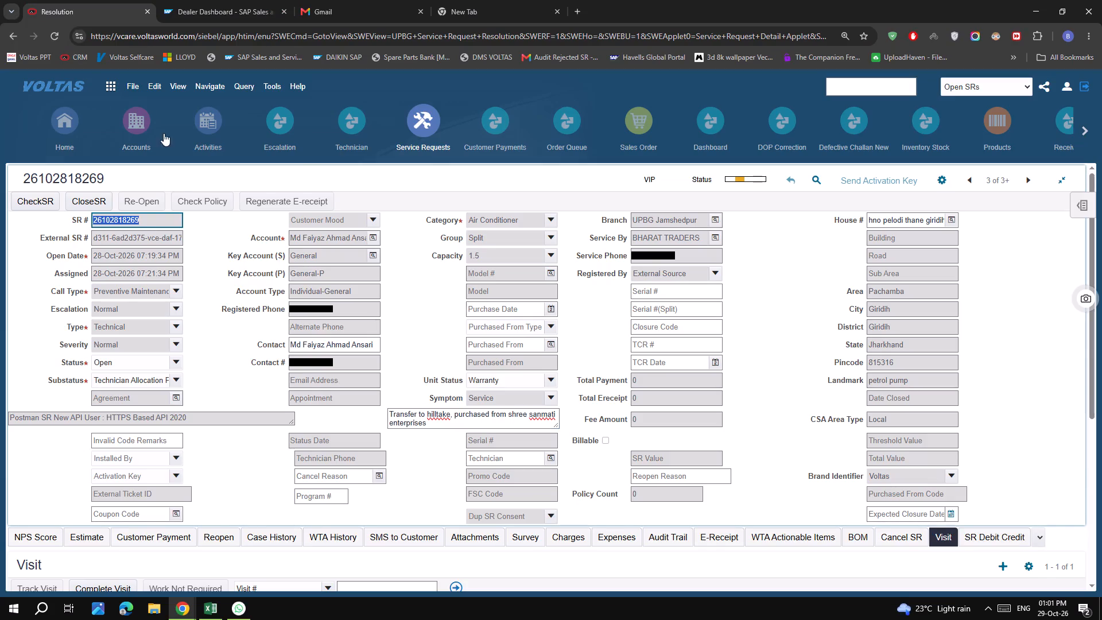
pyautogui.click(117, 88)
pyautogui.click(118, 116)
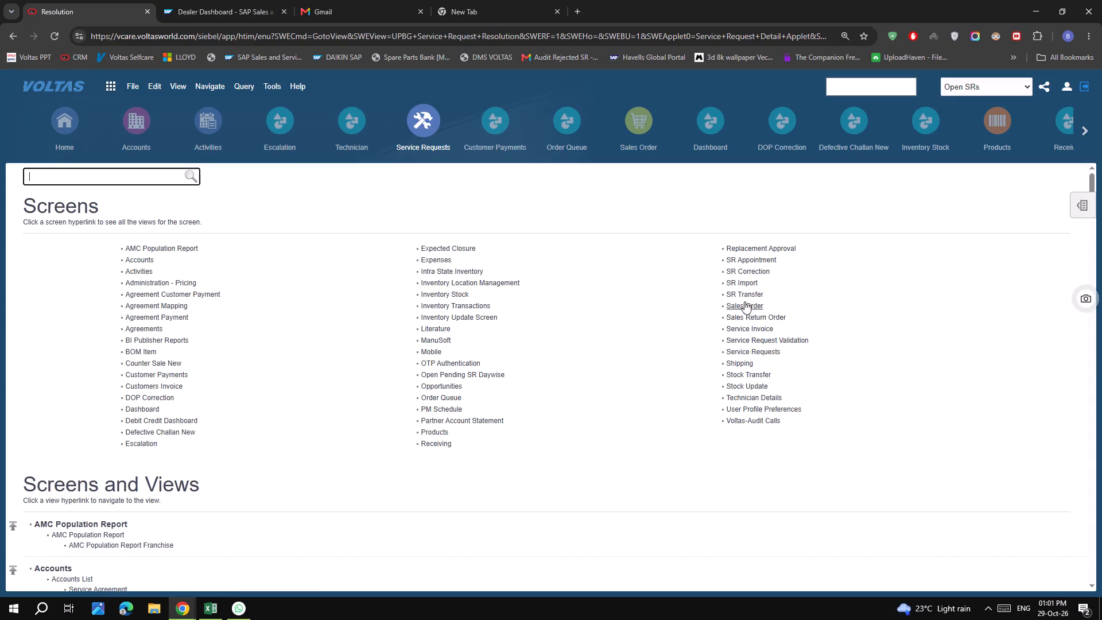
pyautogui.click(745, 292)
pyautogui.click(73, 181)
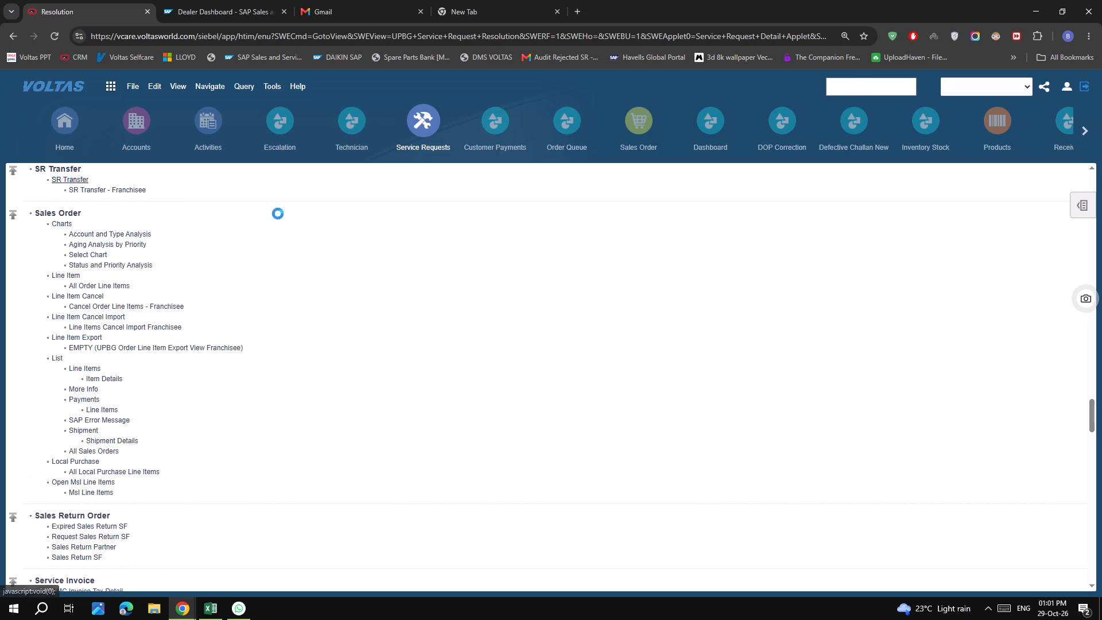
pyautogui.click(968, 178)
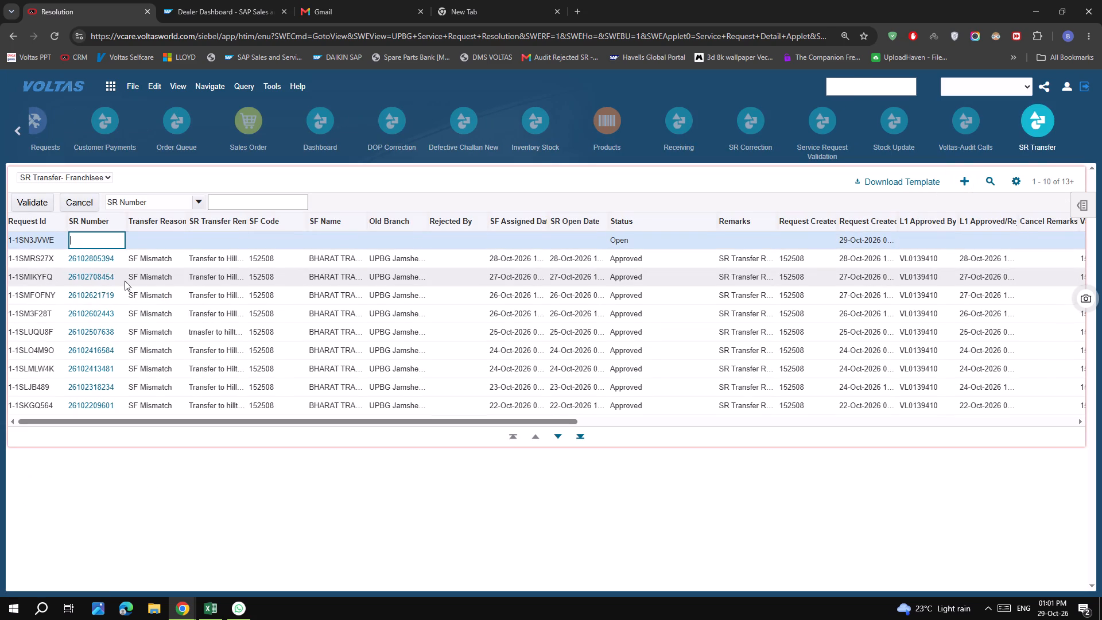
pyautogui.hotkey('ctrl', 'v')
# Set the transfer reason of the new SR Transfer record to SF Mismatch.
pyautogui.click(152, 237)
pyautogui.click(181, 241)
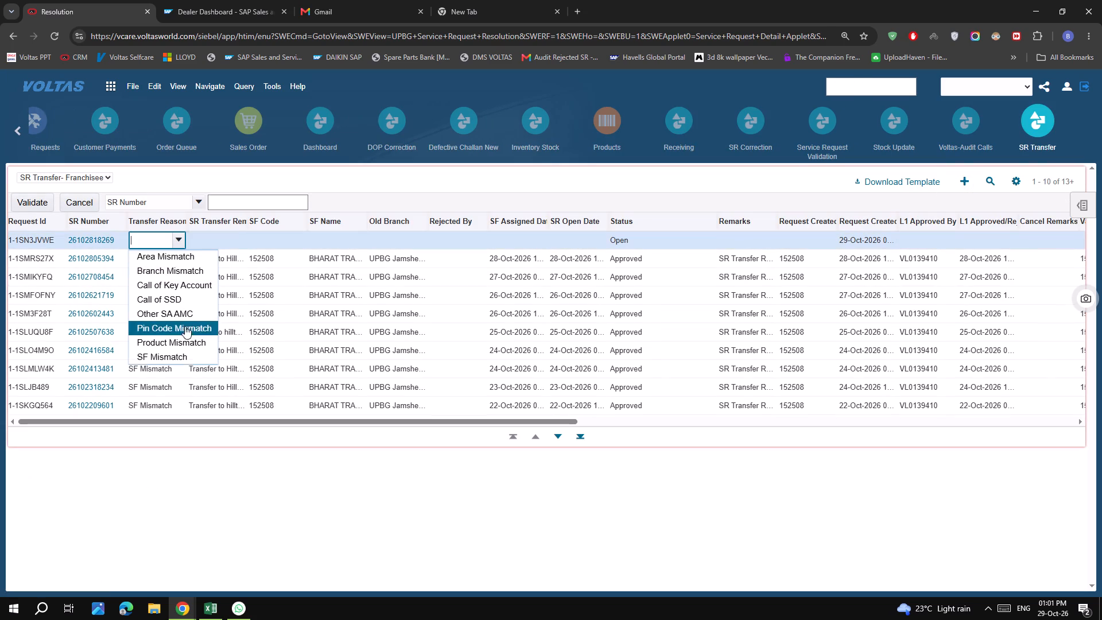
pyautogui.click(189, 352)
# Copy the parked text "Transfer to hilltake, purchased from shree sanmati enterprises" into the new record's SR transfer remarks.
pyautogui.click(482, 13)
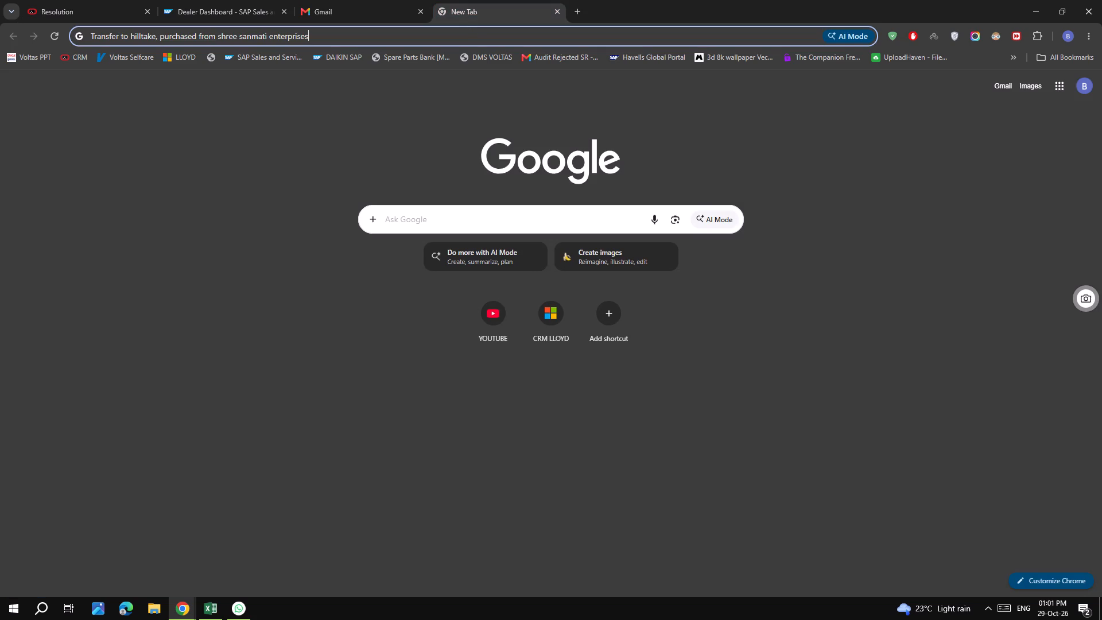
pyautogui.tripleClick(406, 32)
pyautogui.hotkey('ctrl', 'c')
pyautogui.hotkey('ctrl', 'c')
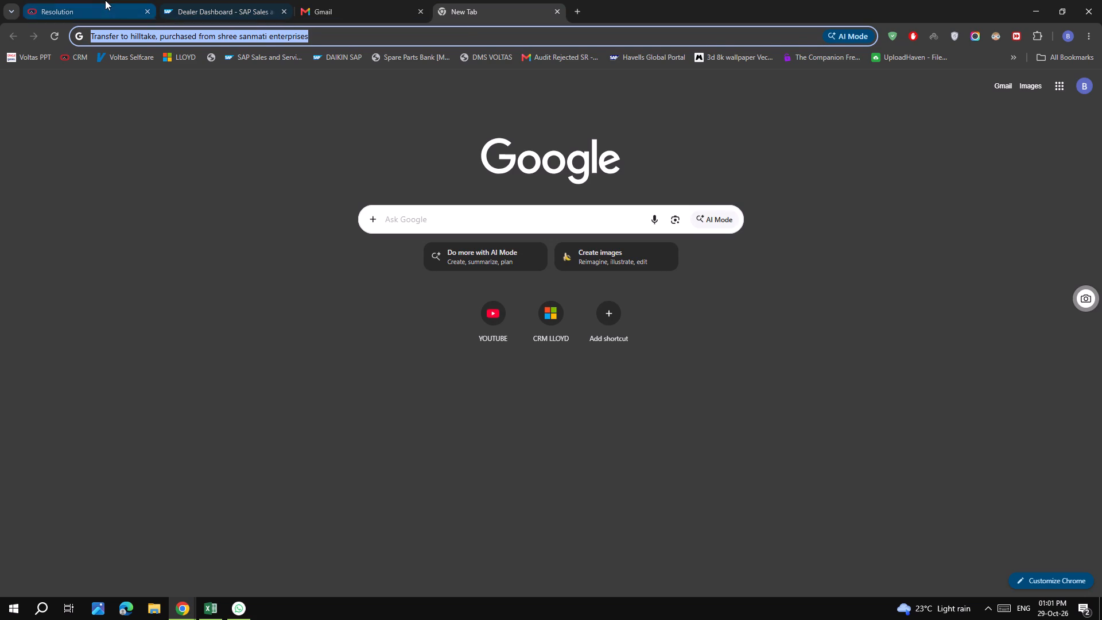
pyautogui.click(105, 0)
pyautogui.click(199, 243)
pyautogui.hotkey('ctrl', 'v')
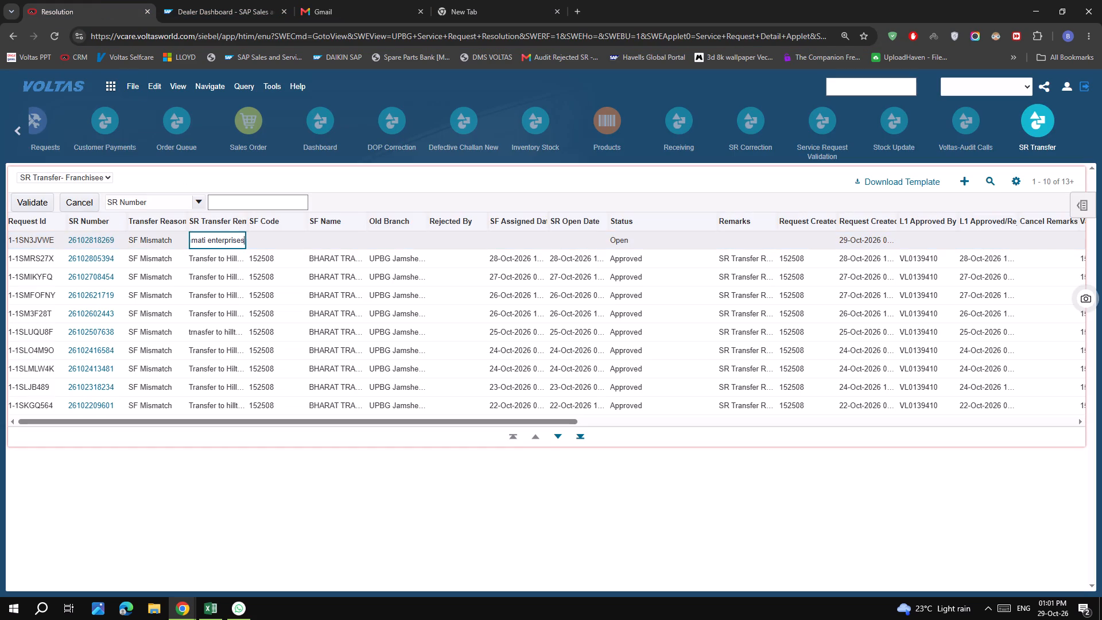
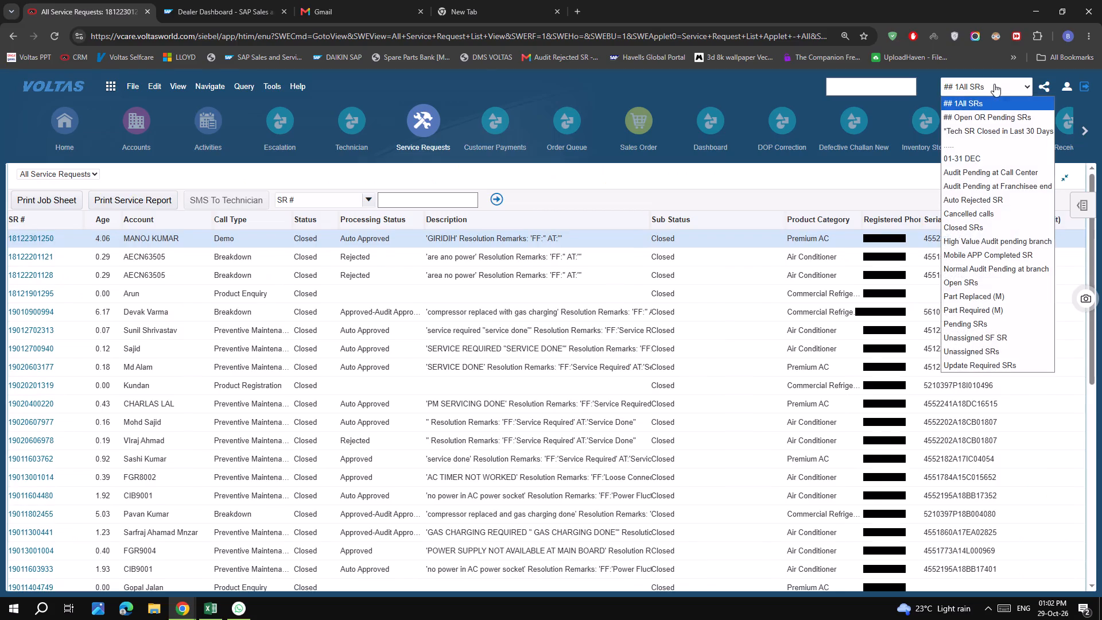
# List the service requests with the saved query Open SRs and sort them by SR number in descending order.
pyautogui.click(999, 282)
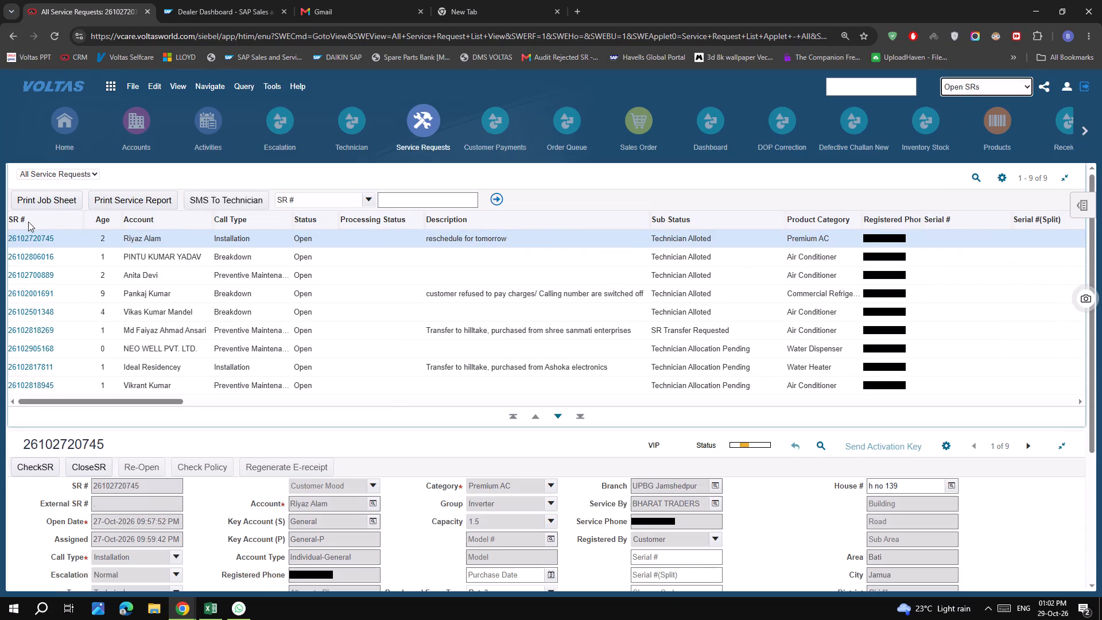
pyautogui.click(35, 216)
pyautogui.click(64, 226)
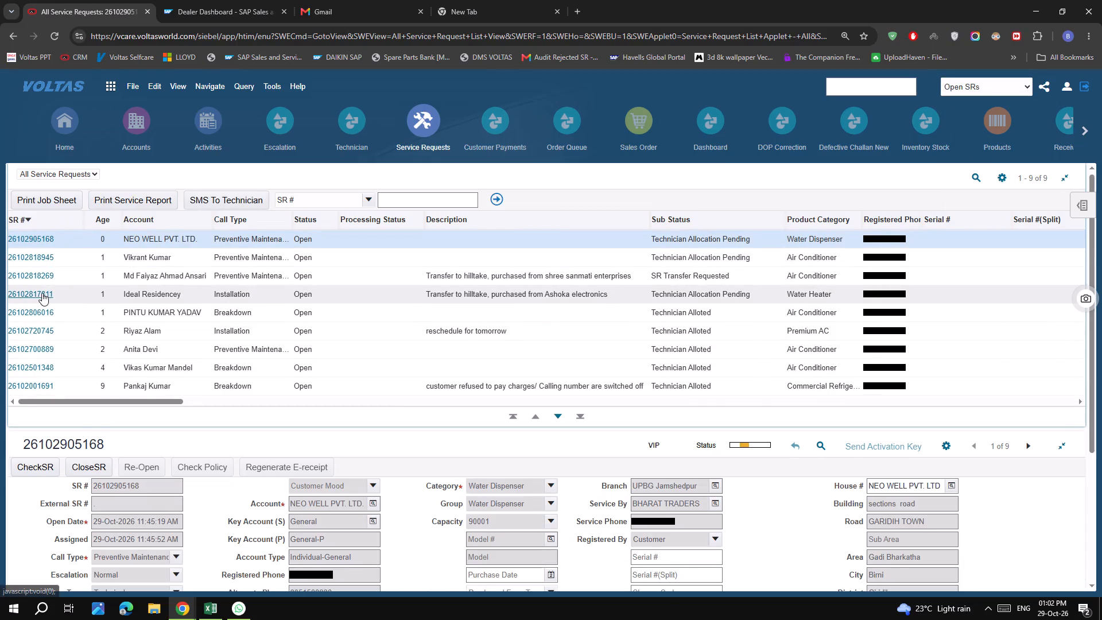
pyautogui.click(54, 292)
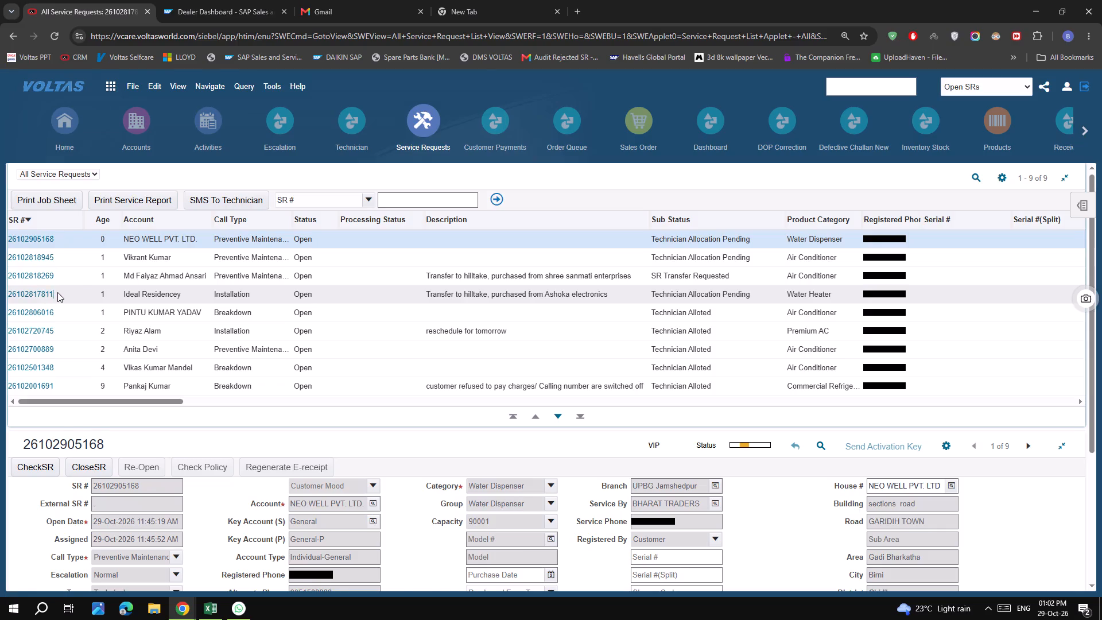
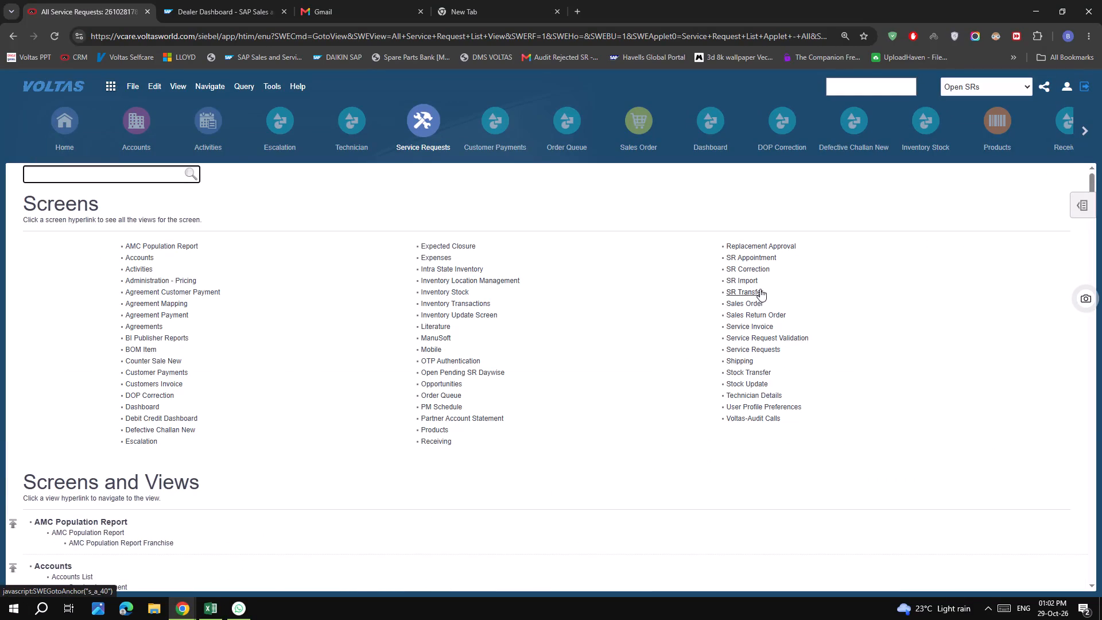
pyautogui.click(760, 290)
pyautogui.click(75, 179)
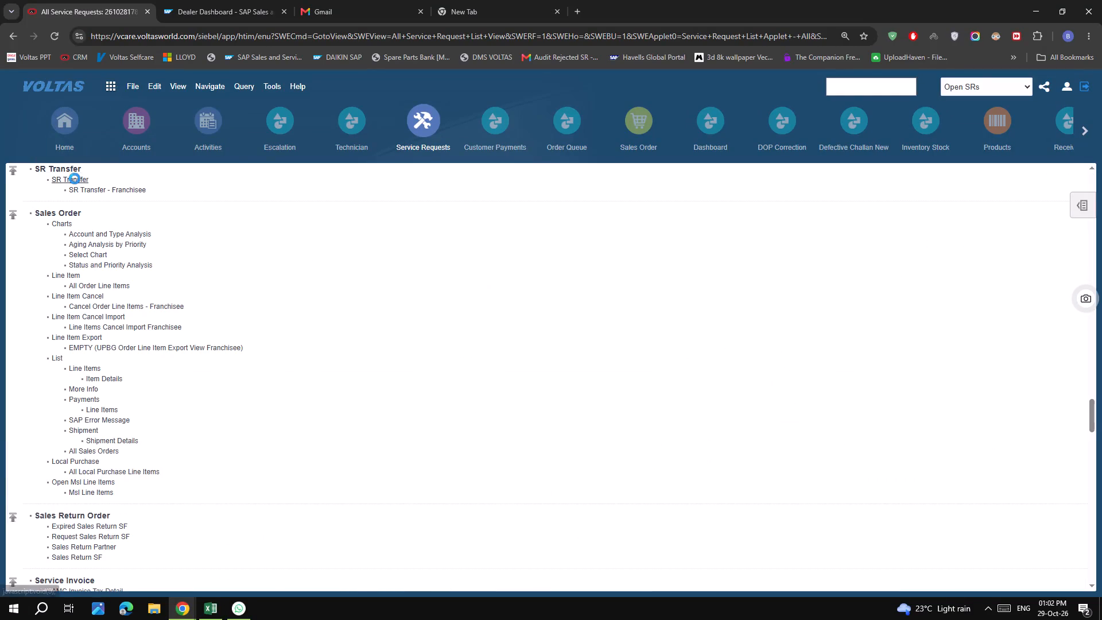
pyautogui.click(952, 179)
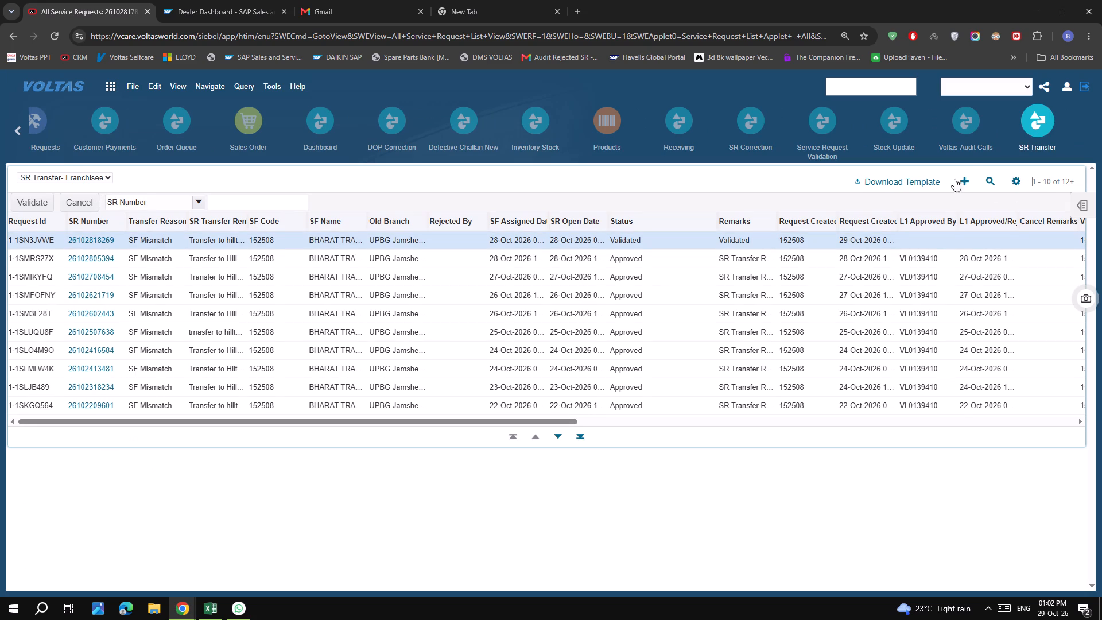
pyautogui.click(962, 179)
pyautogui.hotkey('ctrl', 'v')
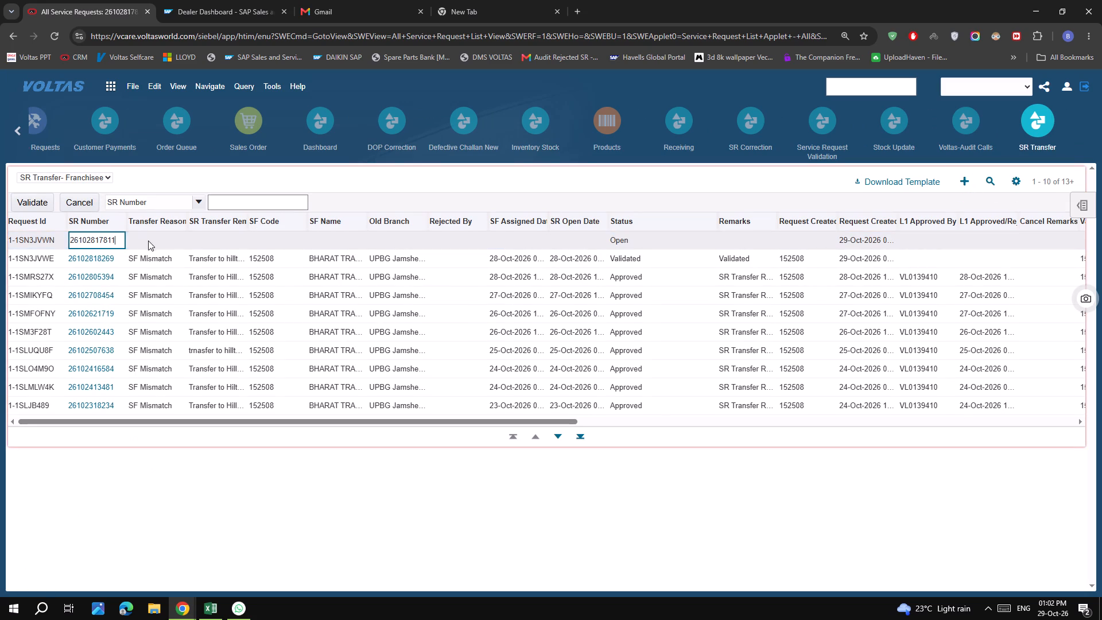
pyautogui.click(153, 239)
pyautogui.click(179, 238)
pyautogui.click(201, 358)
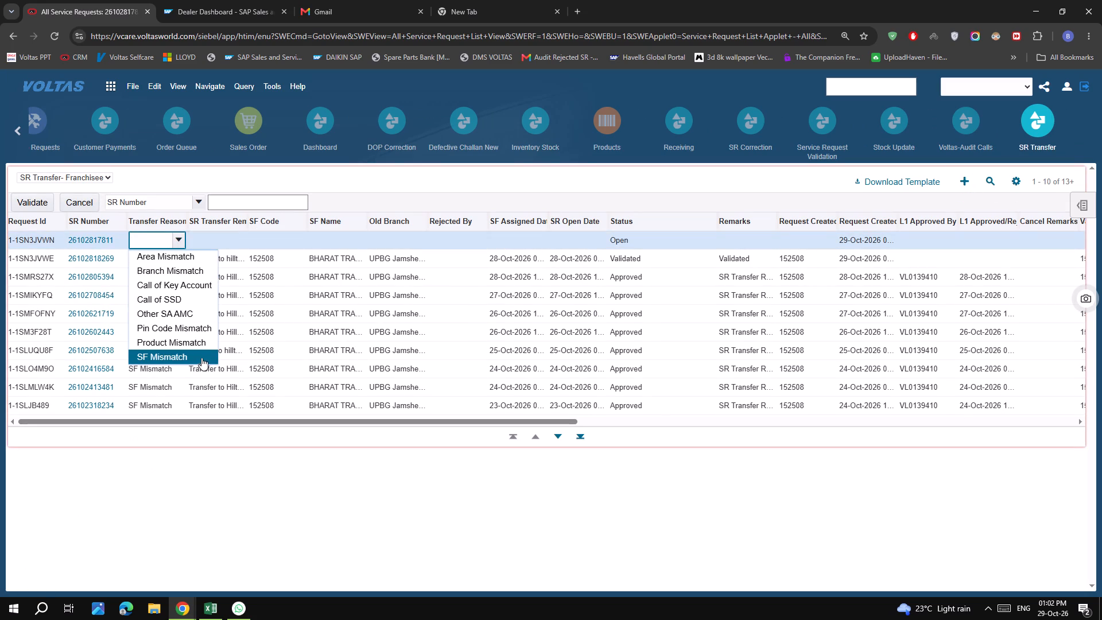
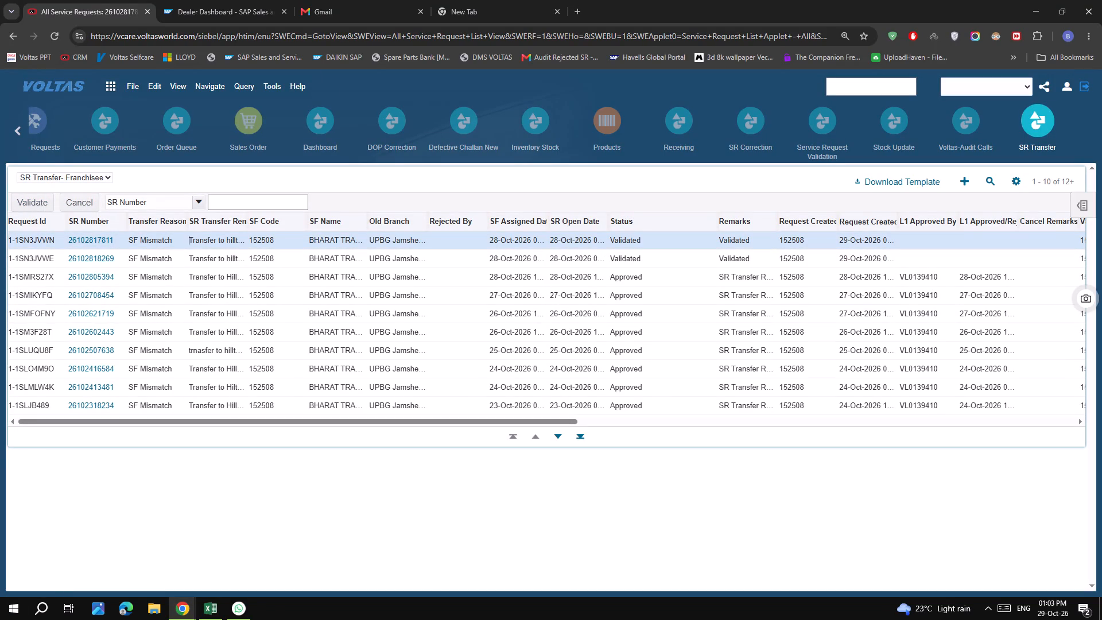
# Display the Open SRs in the Service Requests screen, sorted by SR # with the newest request first.
pyautogui.click(34, 119)
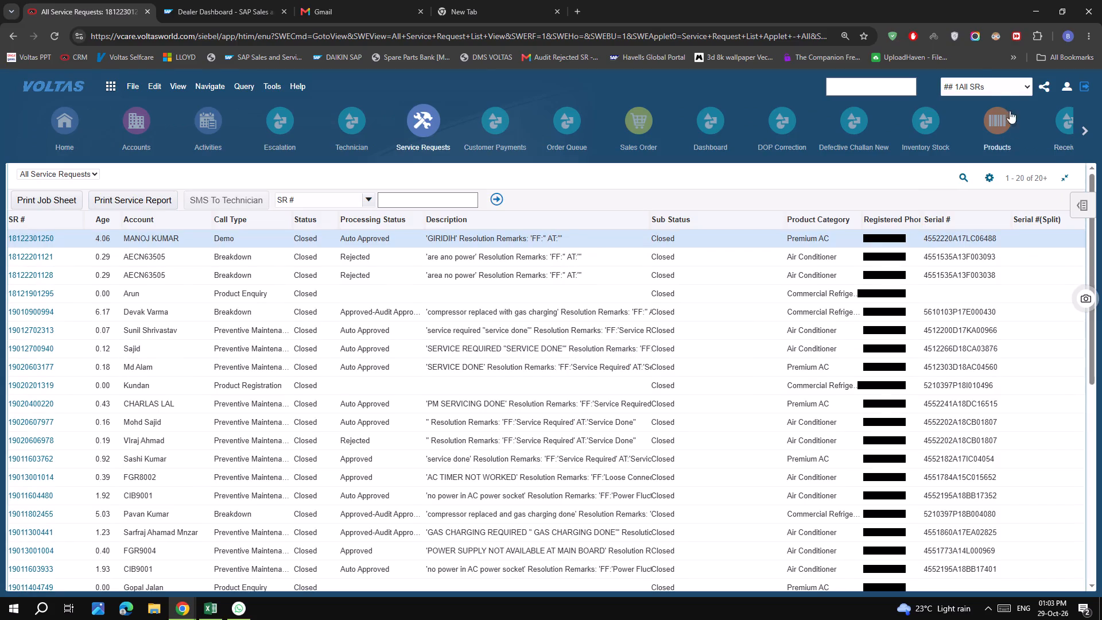
pyautogui.click(999, 92)
pyautogui.click(994, 285)
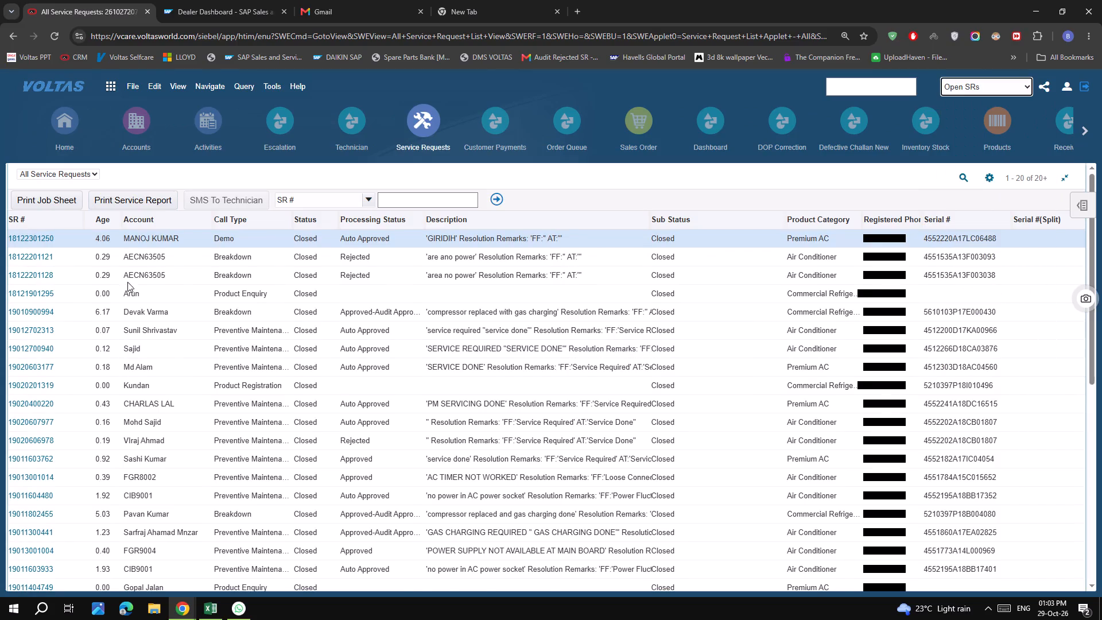
pyautogui.click(40, 216)
pyautogui.click(60, 220)
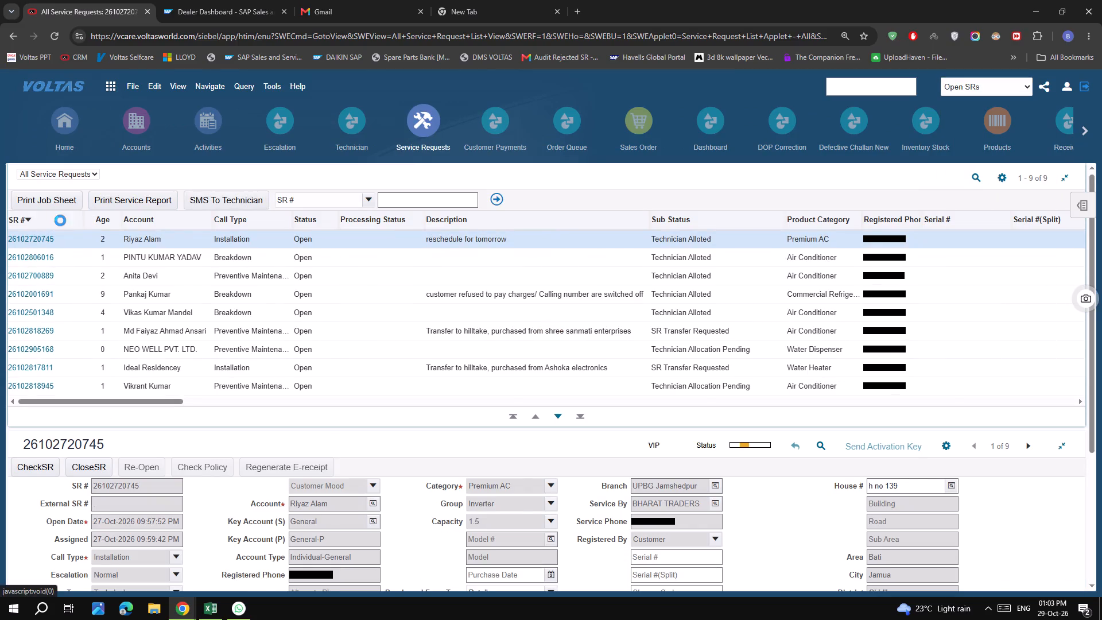
pyautogui.click(34, 239)
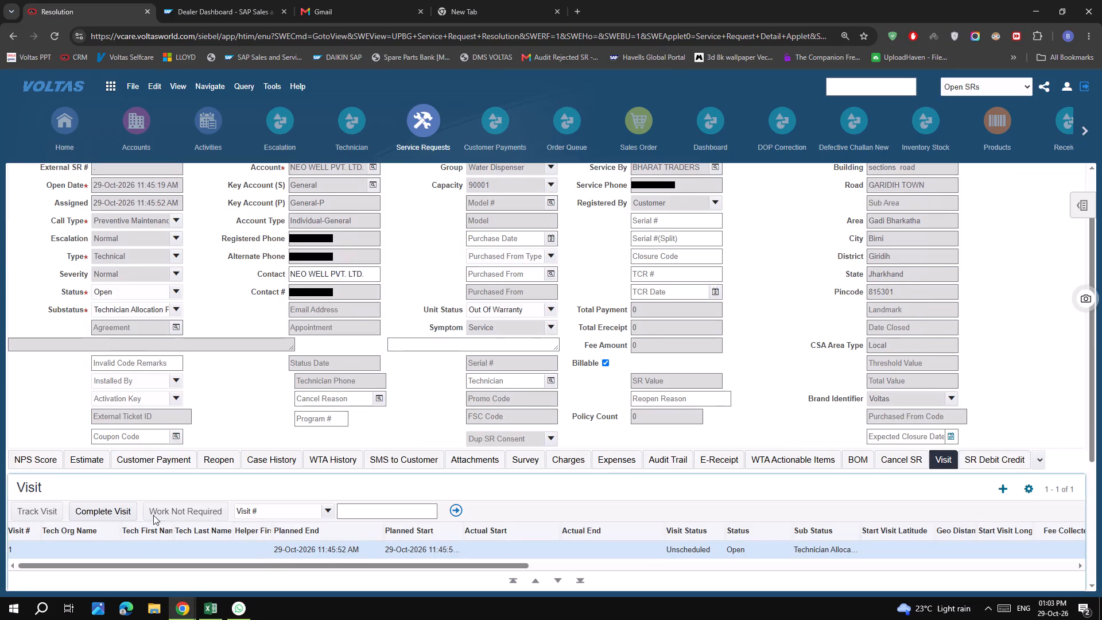
pyautogui.click(125, 509)
pyautogui.press('space')
pyautogui.click(166, 552)
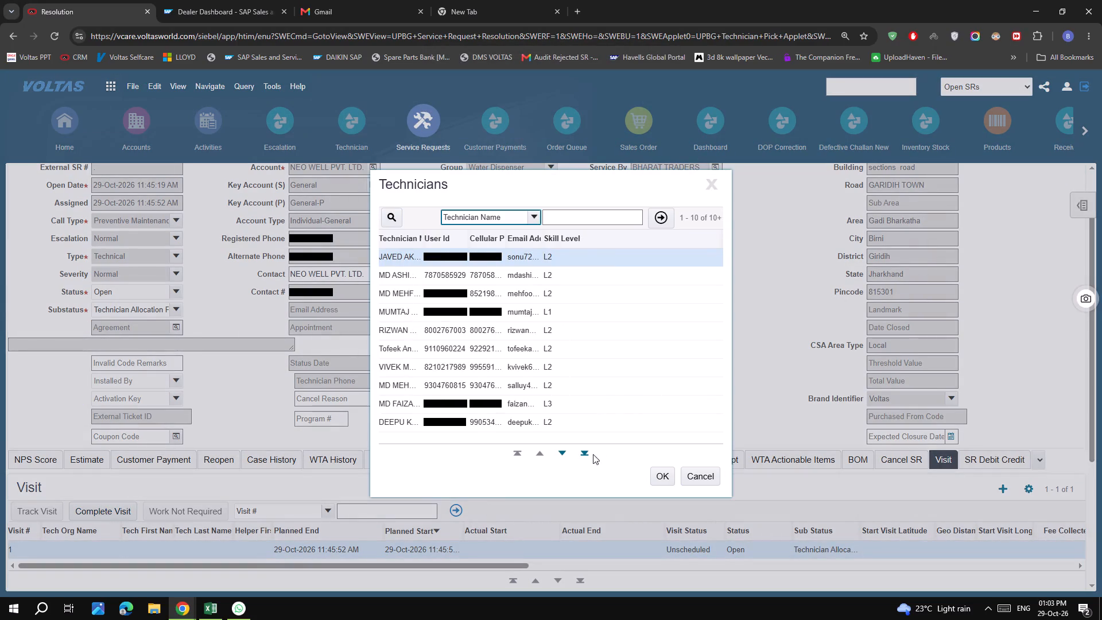
pyautogui.click(587, 454)
pyautogui.click(440, 382)
pyautogui.click(669, 479)
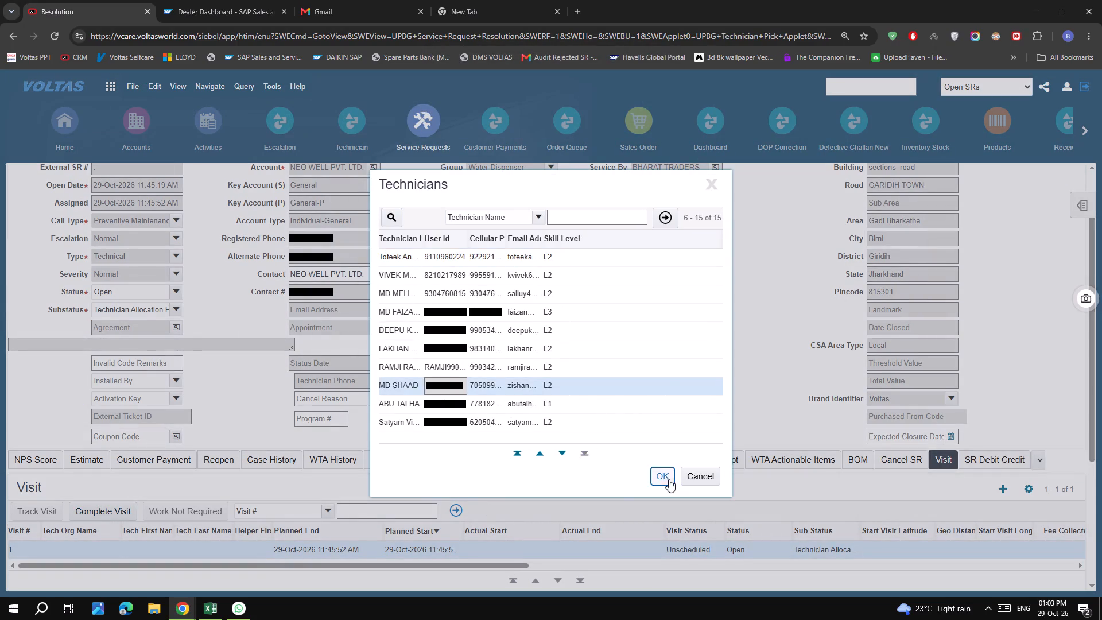
pyautogui.click(460, 509)
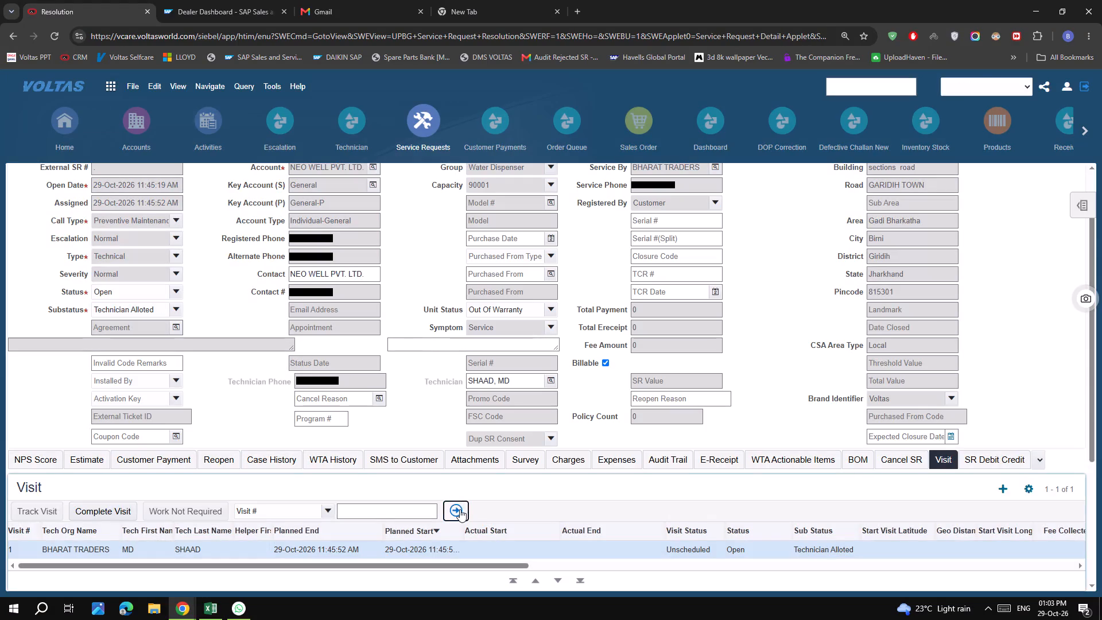
pyautogui.press('Return')
pyautogui.click(779, 305)
pyautogui.scroll(6, 779, 305)
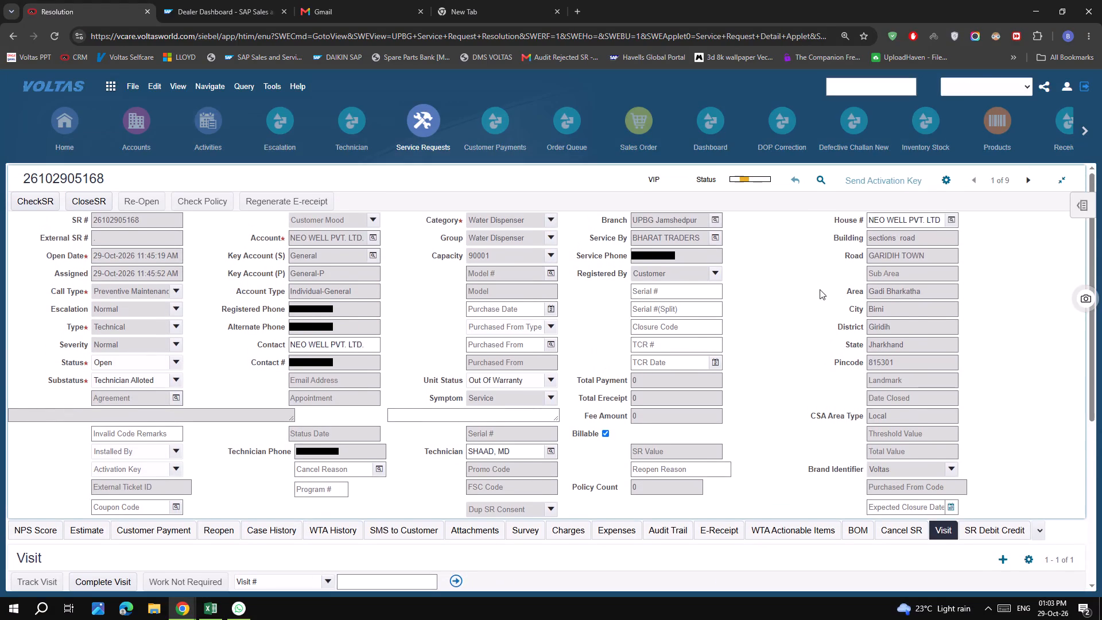
pyautogui.click(1029, 180)
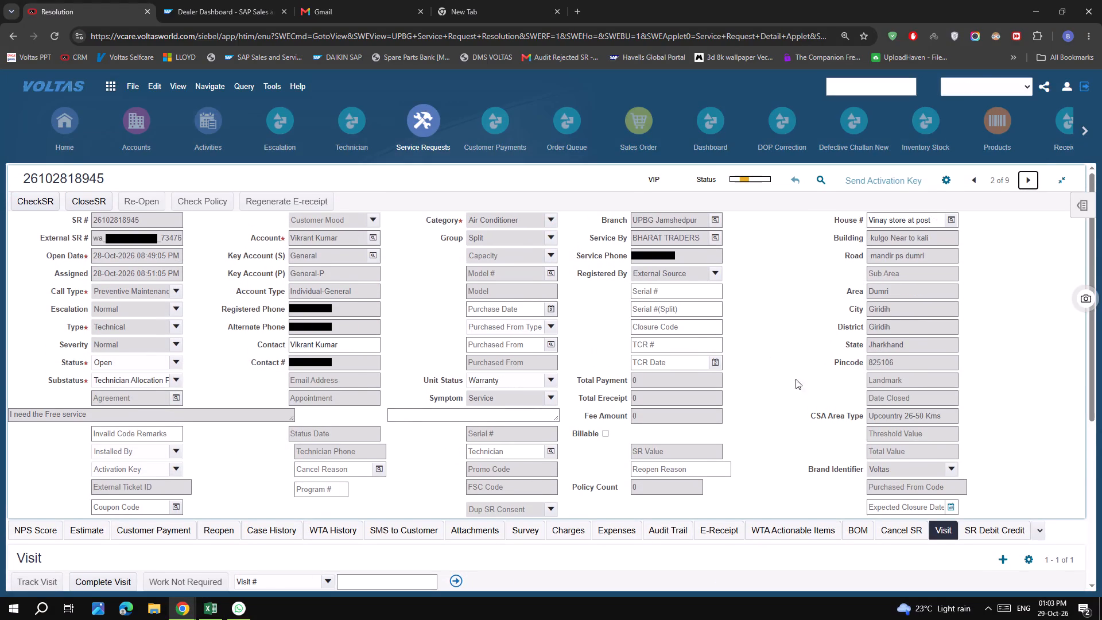
pyautogui.scroll(-4, 590, 326)
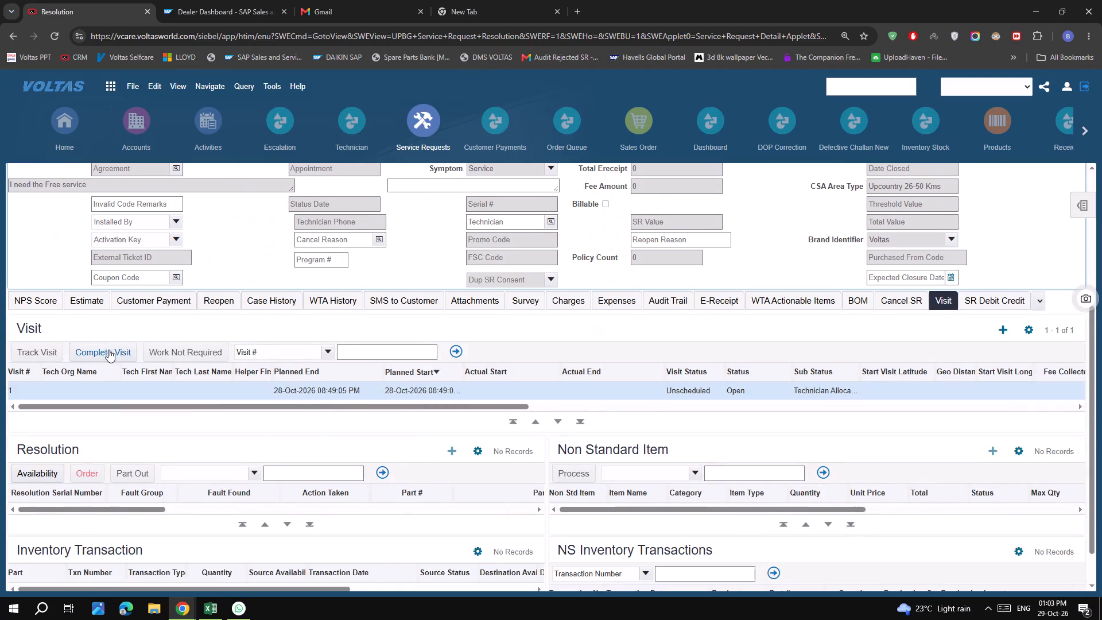
pyautogui.click(108, 350)
pyautogui.press('Return')
pyautogui.click(163, 391)
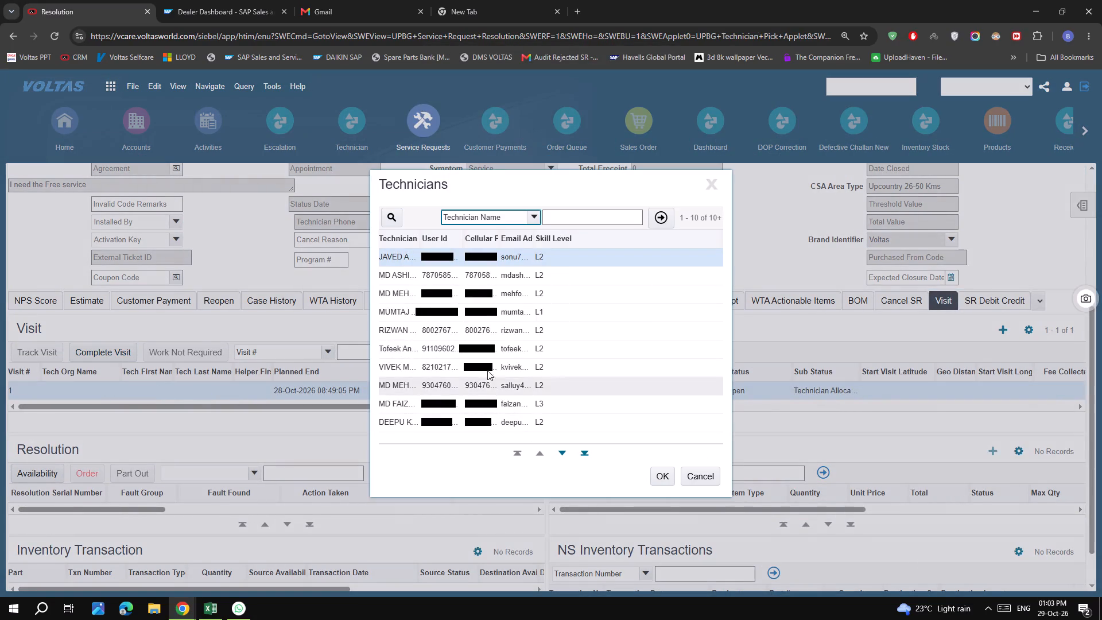
pyautogui.click(429, 335)
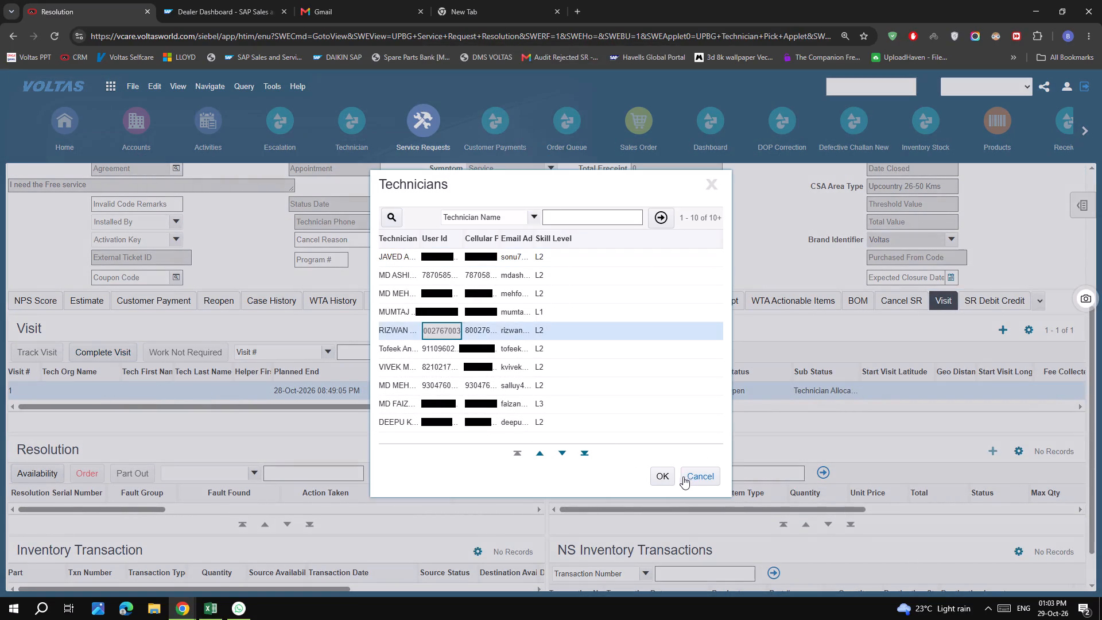
pyautogui.click(670, 476)
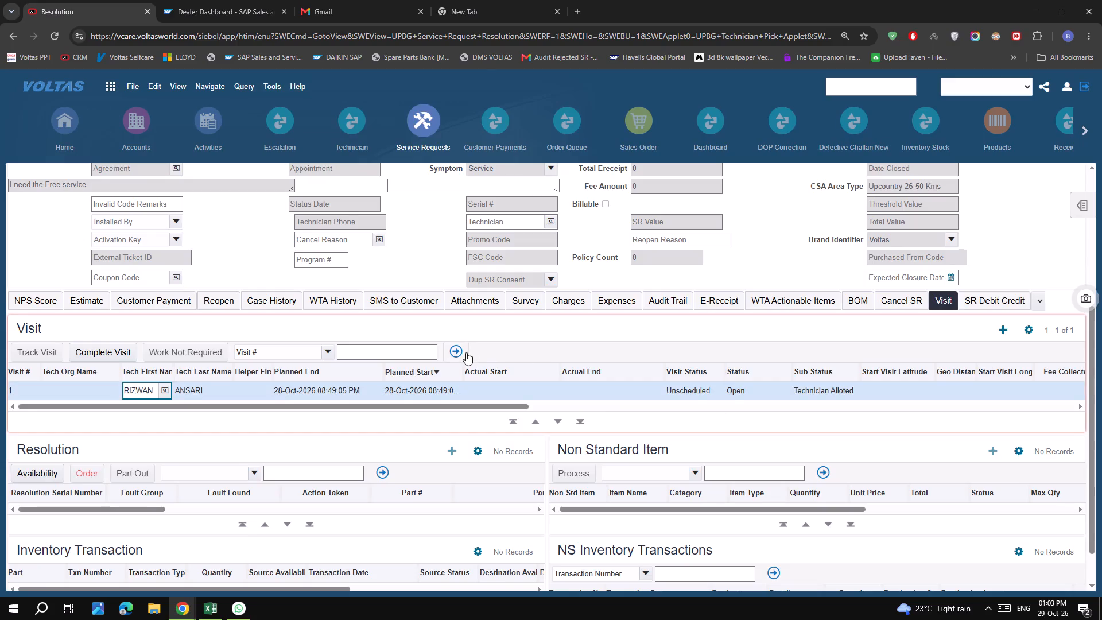
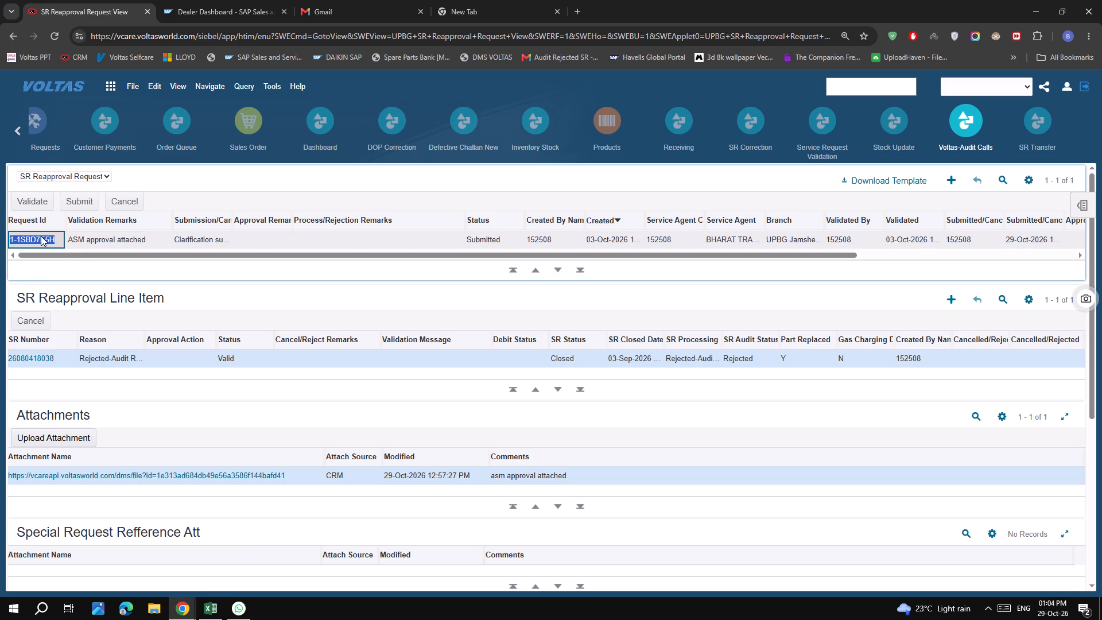
# In Excel's Sheet17, fill row 9 with SF Name Bharat Traders and the copied reapproval request ID 1-1SBD7E5H.
pyautogui.hotkey('ctrl', 'c')
pyautogui.click(210, 606)
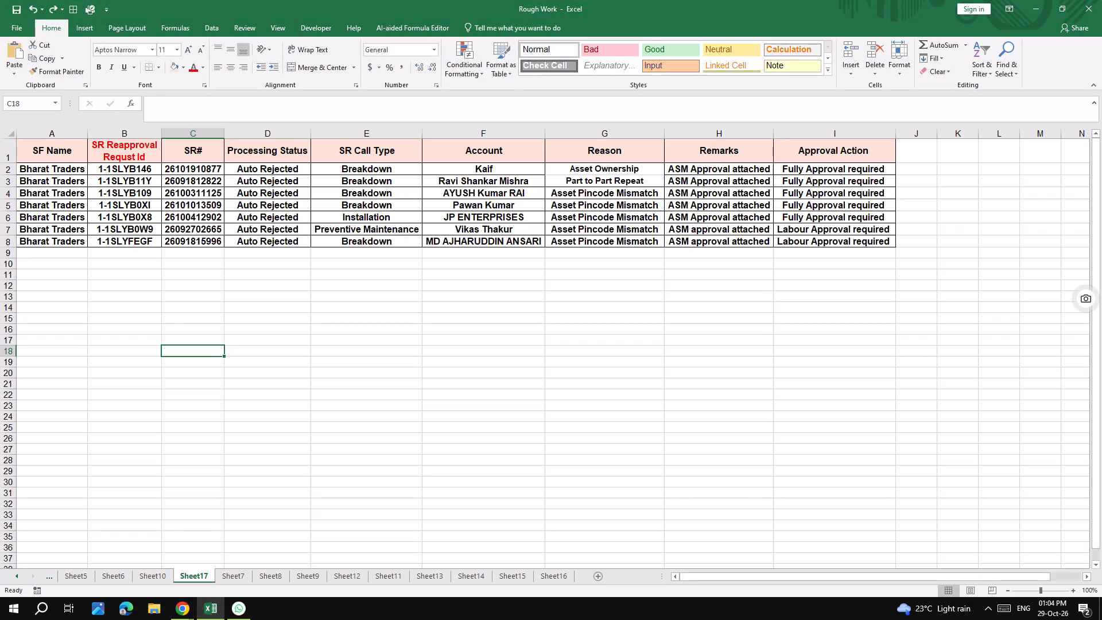
pyautogui.click(60, 245)
pyautogui.moveTo(86, 246); pyautogui.dragTo(88, 256)
pyautogui.click(108, 251)
pyautogui.hotkey('ctrl', 'v')
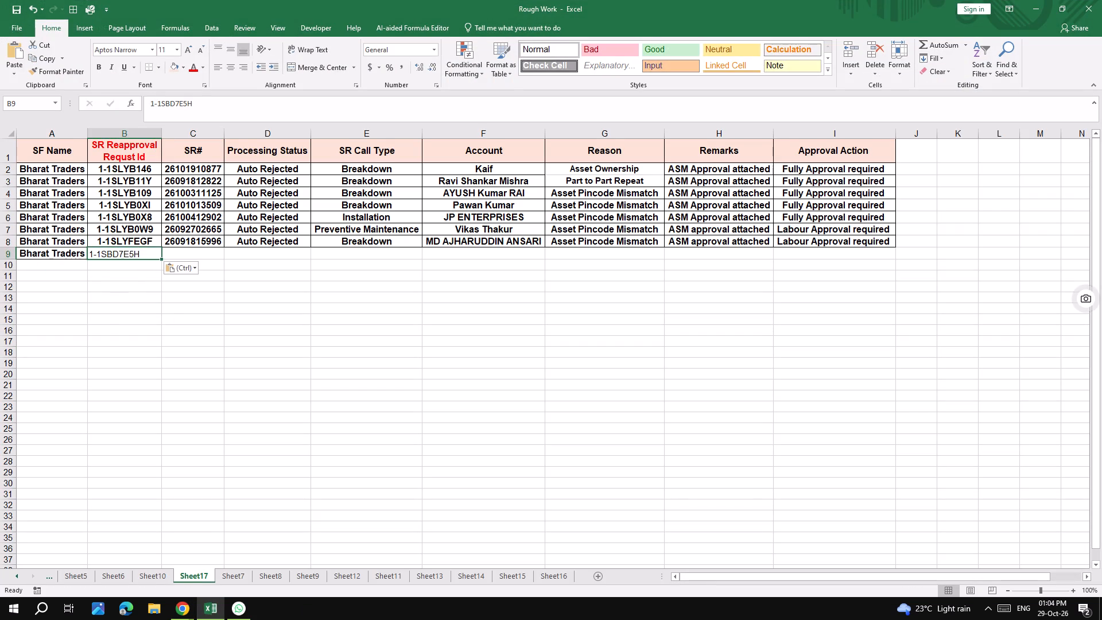
pyautogui.click(217, 286)
pyautogui.click(192, 253)
pyautogui.click(209, 615)
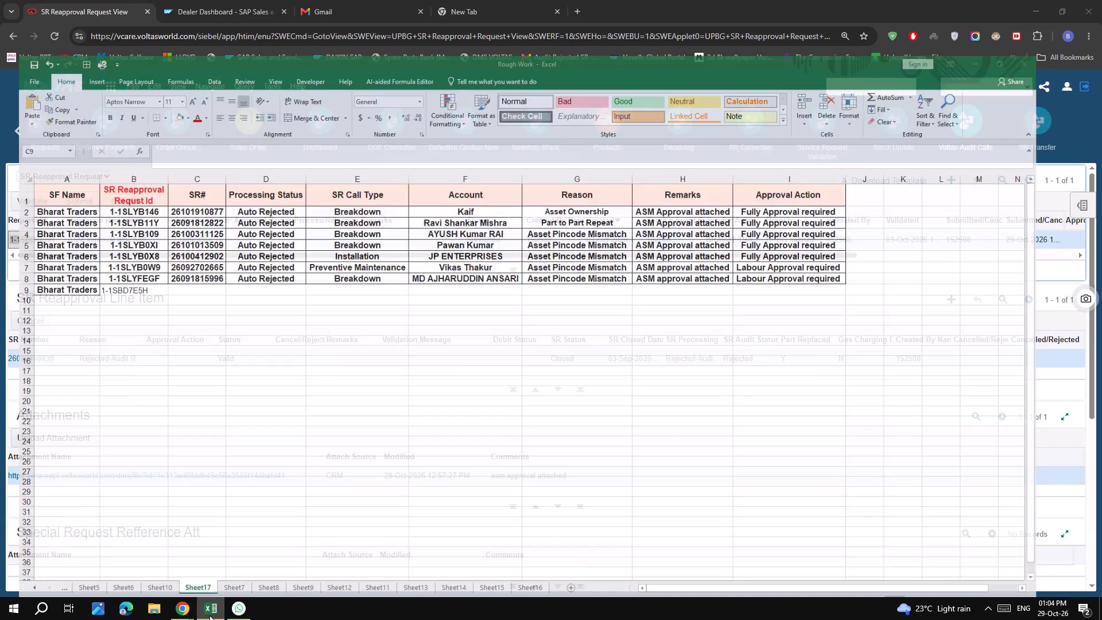
pyautogui.doubleClick(59, 358)
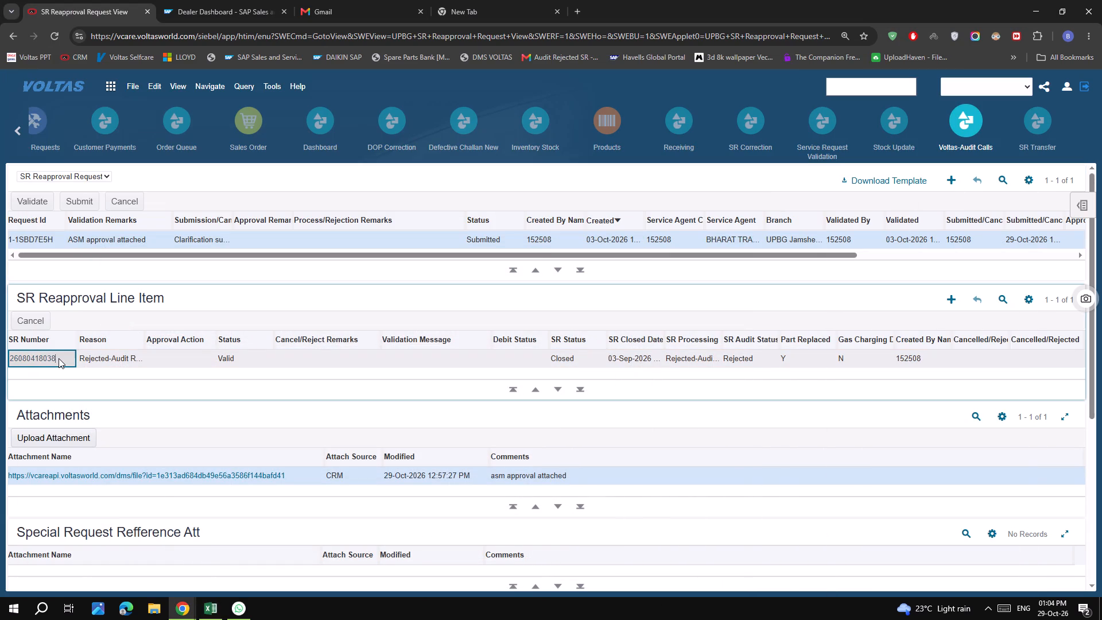
pyautogui.hotkey('ctrl', 'c')
pyautogui.hotkey('ctrl', 'c')
pyautogui.click(208, 614)
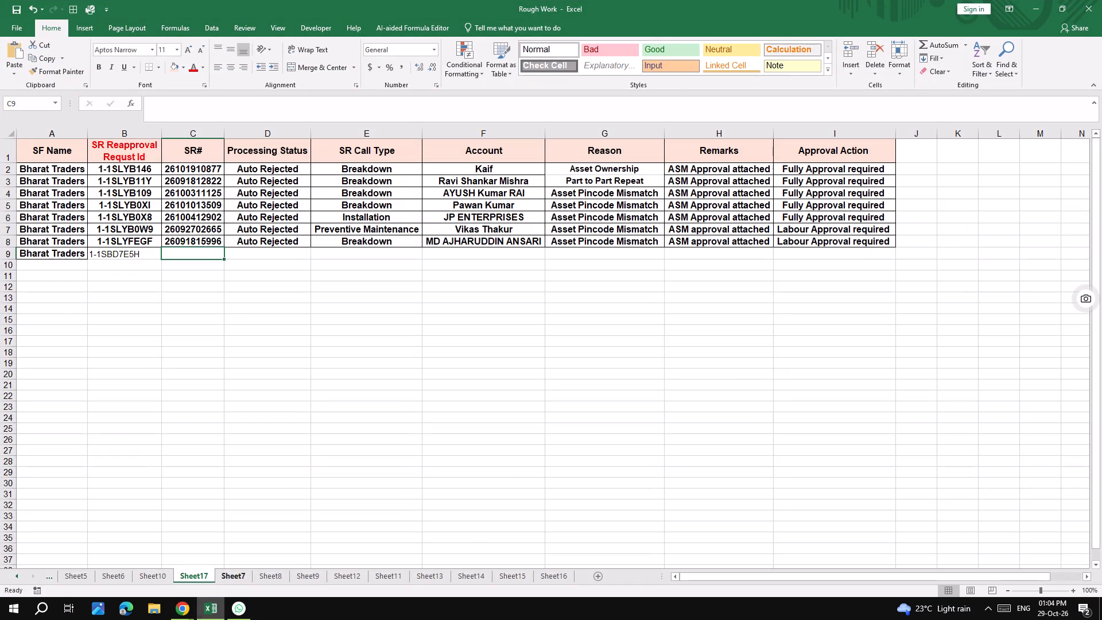
pyautogui.hotkey('ctrl', 'v')
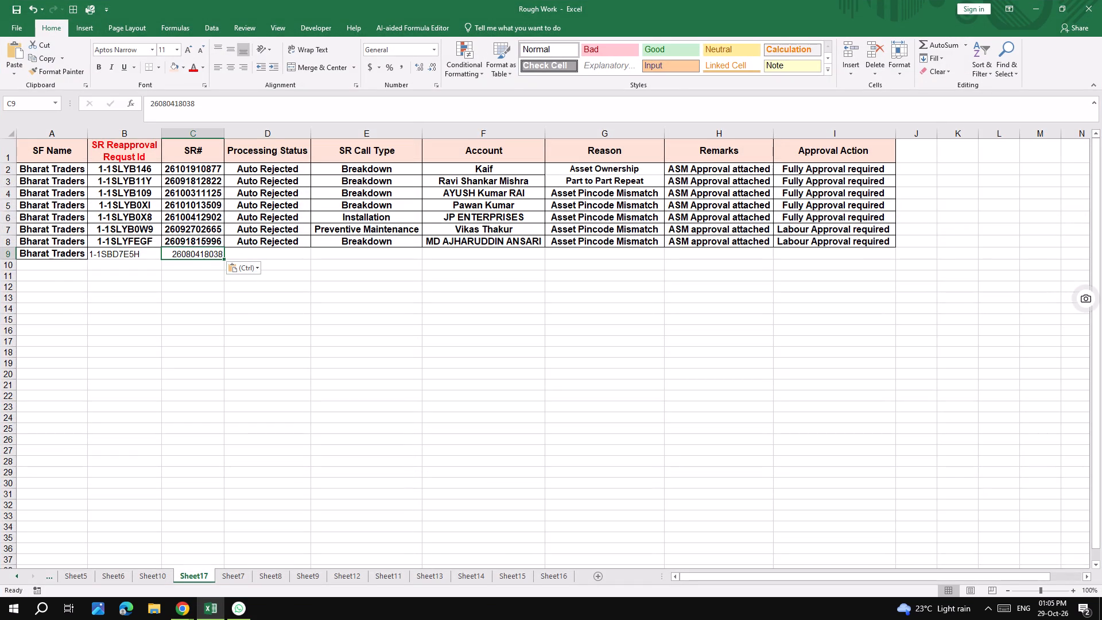
# Copy the line item's SR processing status, Rejected-Audit Rejected, from the CRM into the Processing Status cell of row 9.
pyautogui.click(203, 608)
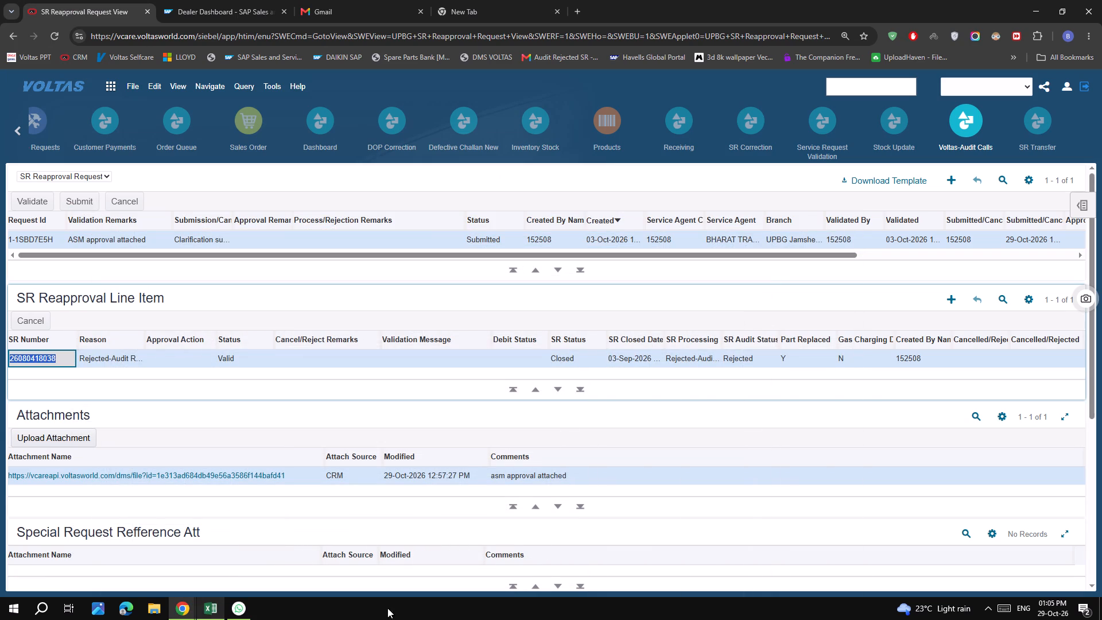
pyautogui.doubleClick(700, 359)
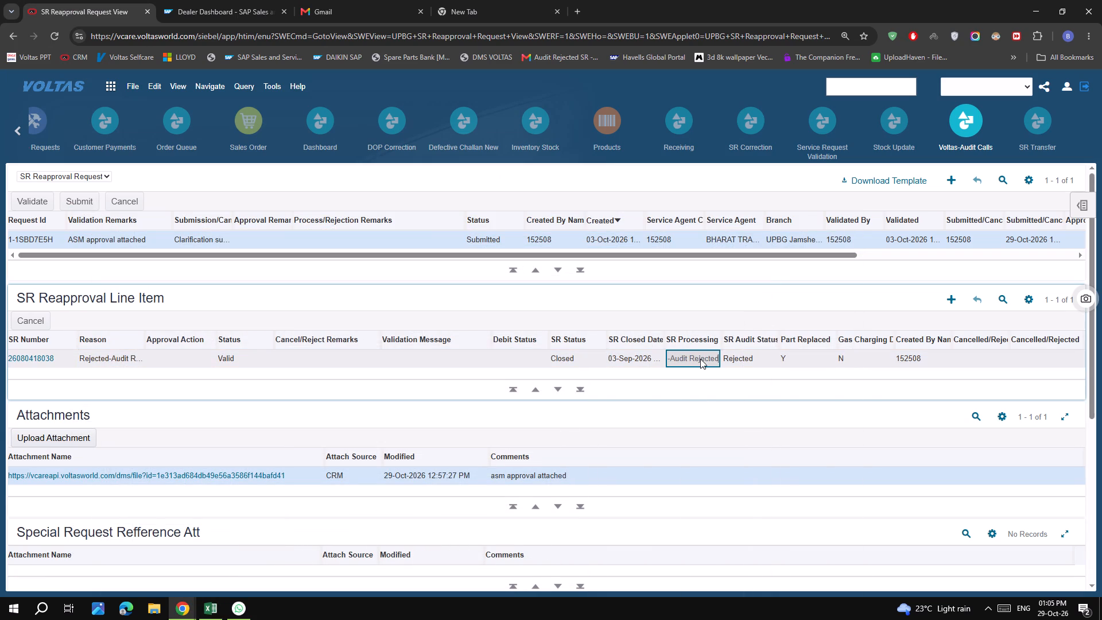
pyautogui.hotkey('ctrl', 'c')
pyautogui.hotkey('ctrl', 'c')
pyautogui.click(214, 606)
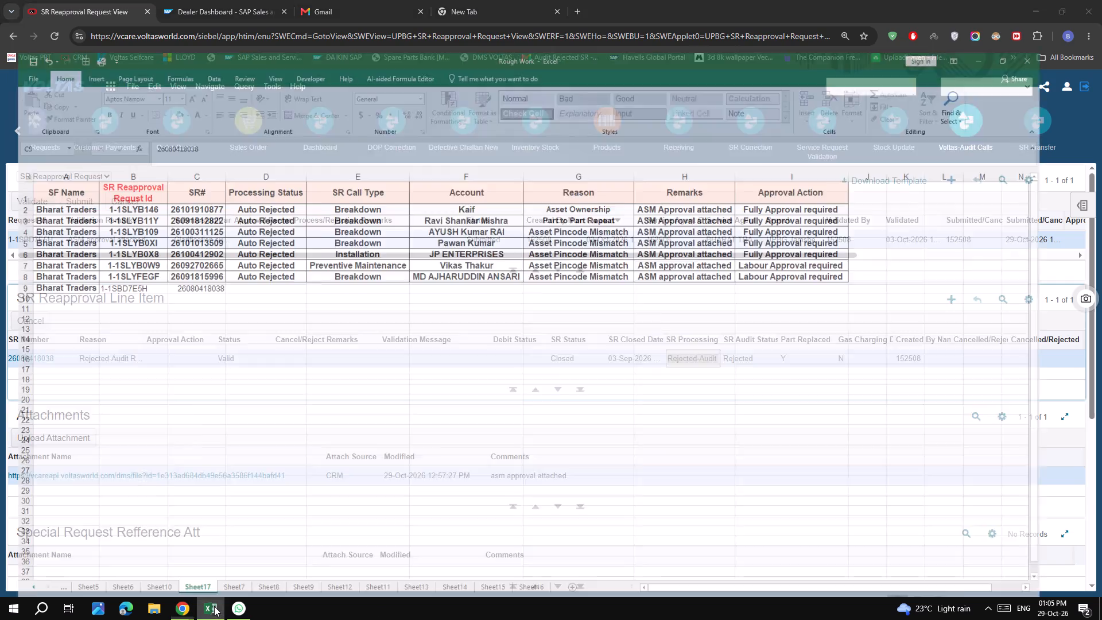
pyautogui.click(278, 255)
pyautogui.hotkey('ctrl', 'v')
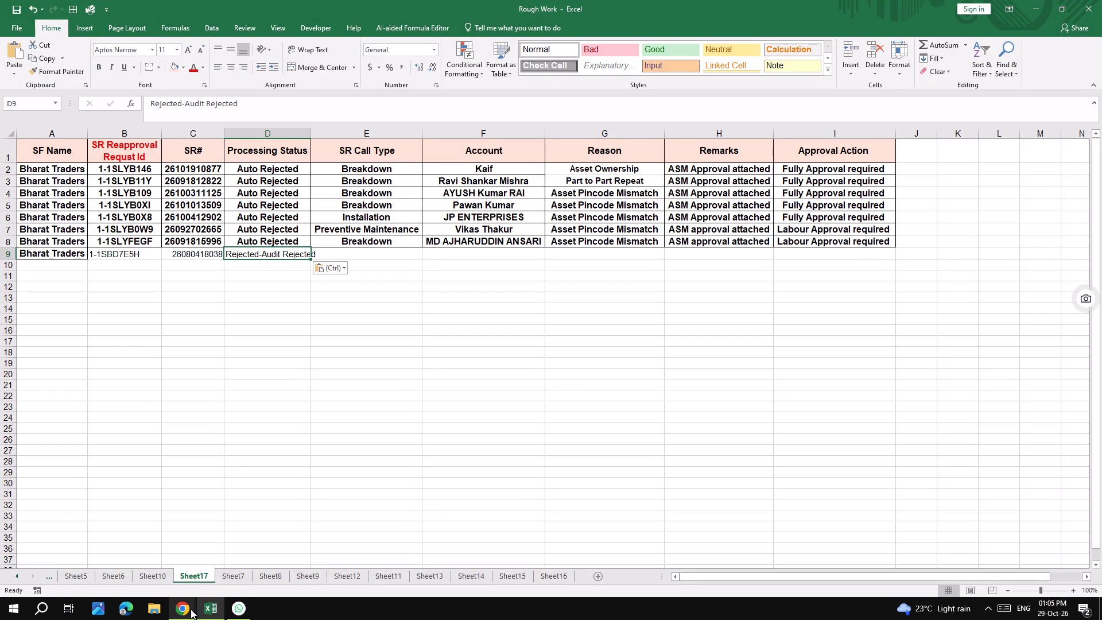
# Start a blank service request query in the incognito CRM window and try to paste row 9's SR number into it.
pyautogui.click(200, 253)
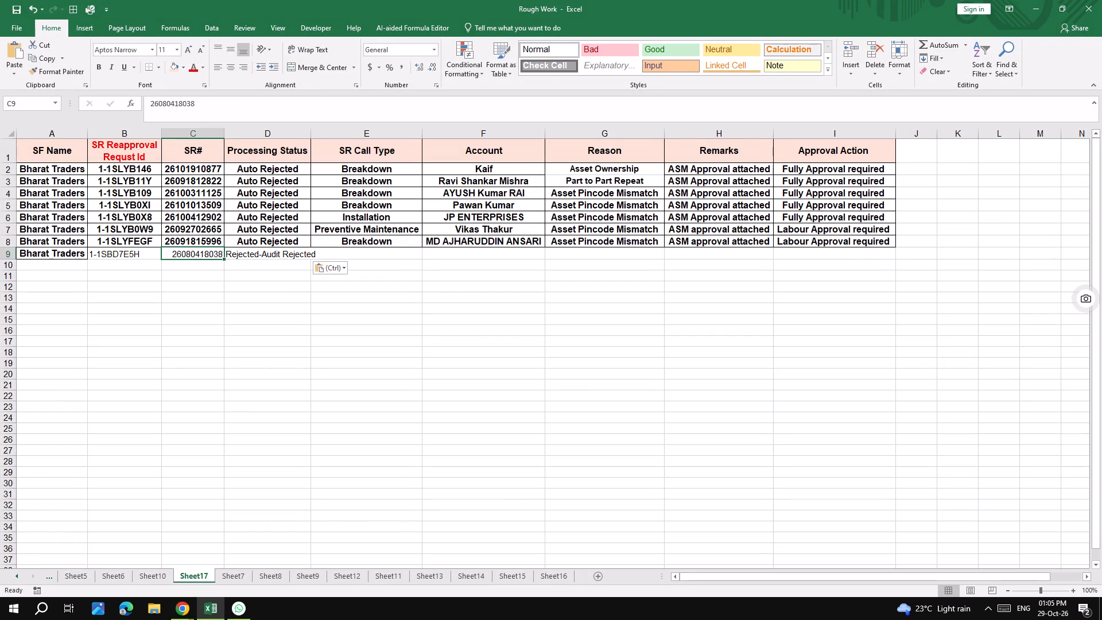
pyautogui.hotkey('ctrl', 'c')
pyautogui.press('Return')
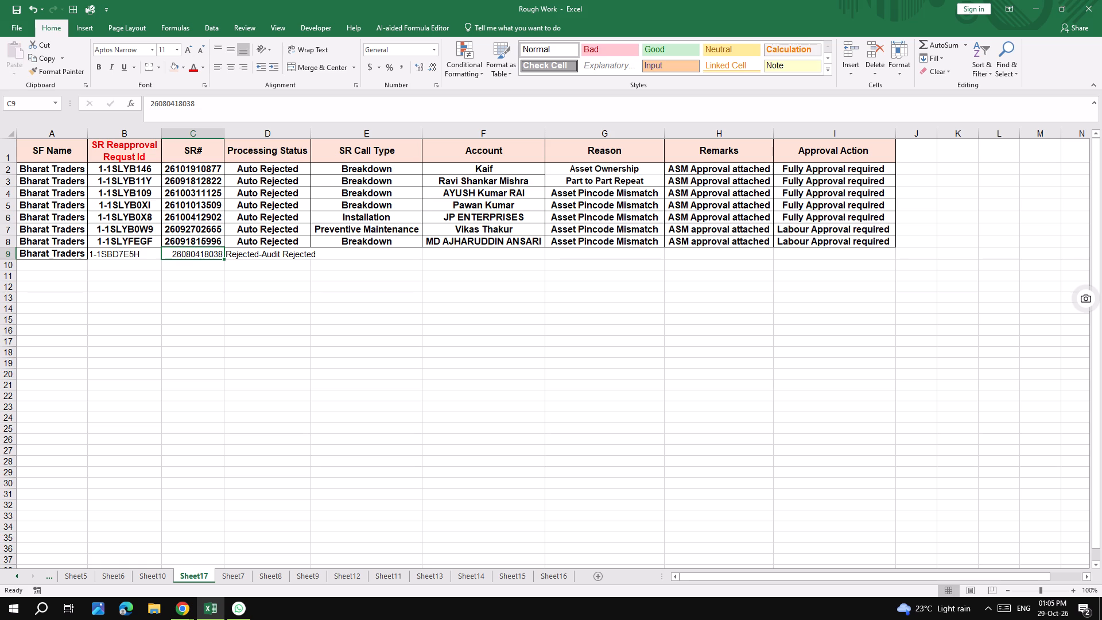
pyautogui.click(185, 609)
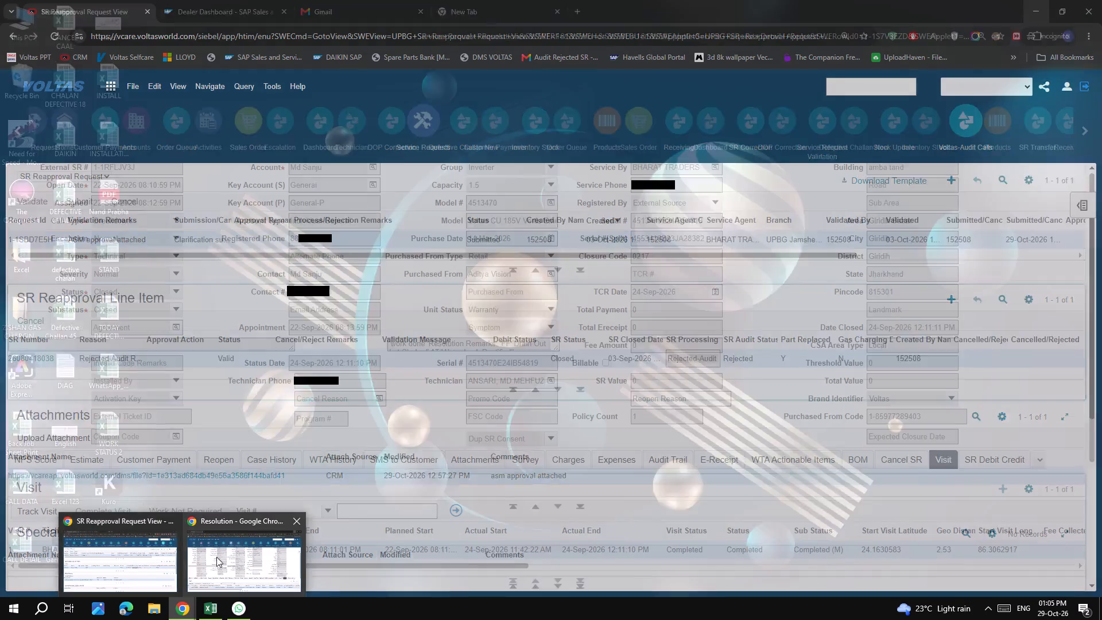
pyautogui.click(217, 556)
pyautogui.scroll(7, 596, 340)
pyautogui.click(827, 174)
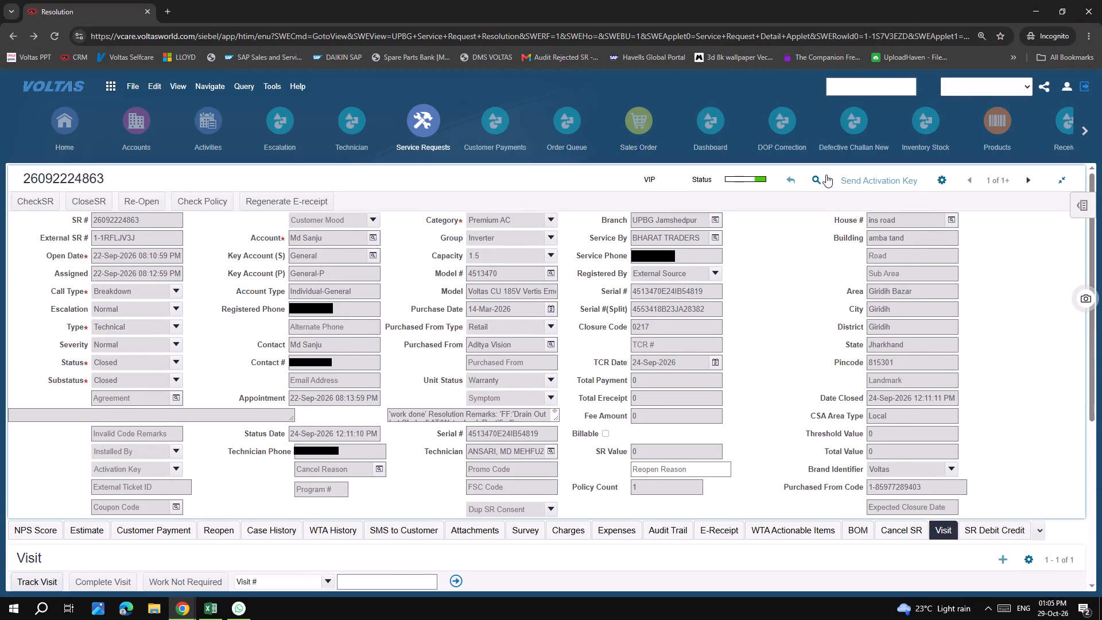
pyautogui.click(821, 176)
pyautogui.hotkey('ctrl', 'v')
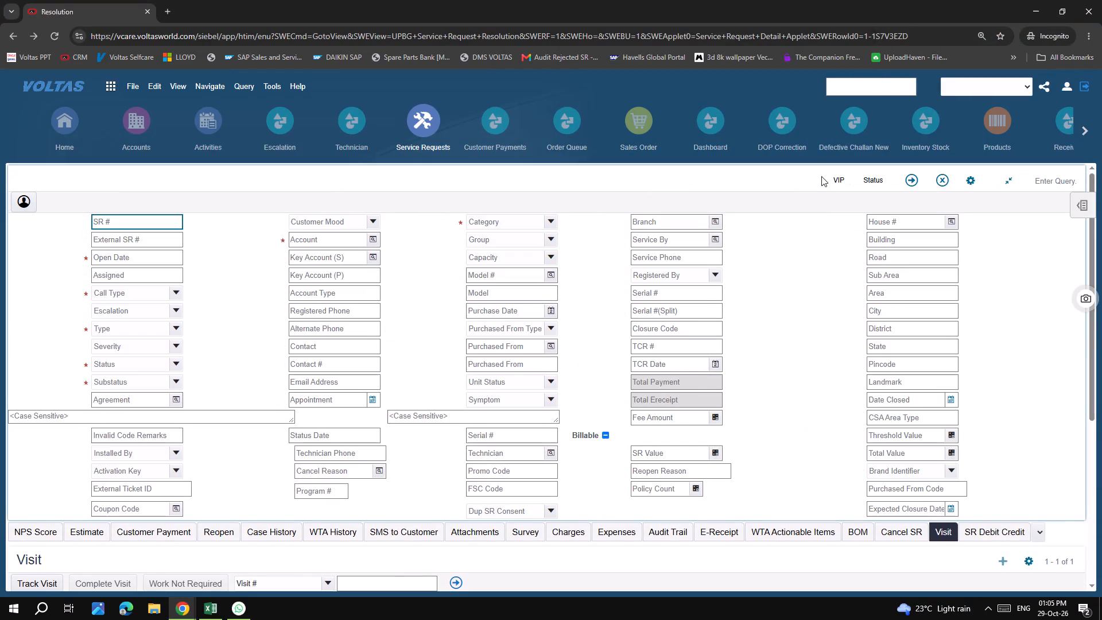
pyautogui.hotkey('ctrl', 'v')
pyautogui.hotkey('ctrl', 'v')
pyautogui.hotkey('ctrl', 'v')
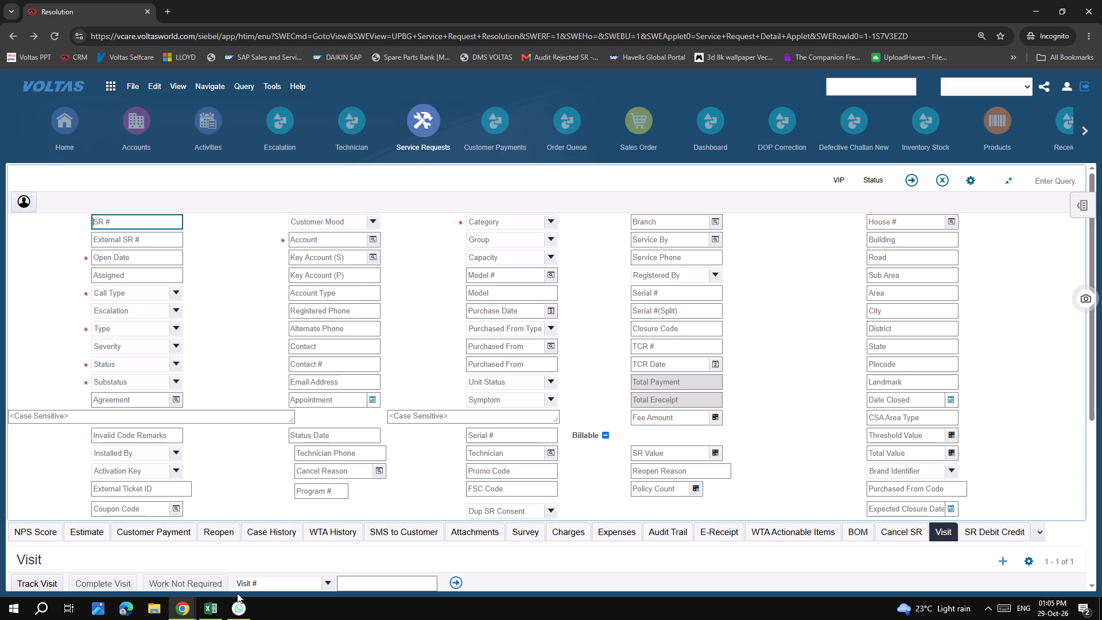
pyautogui.click(211, 608)
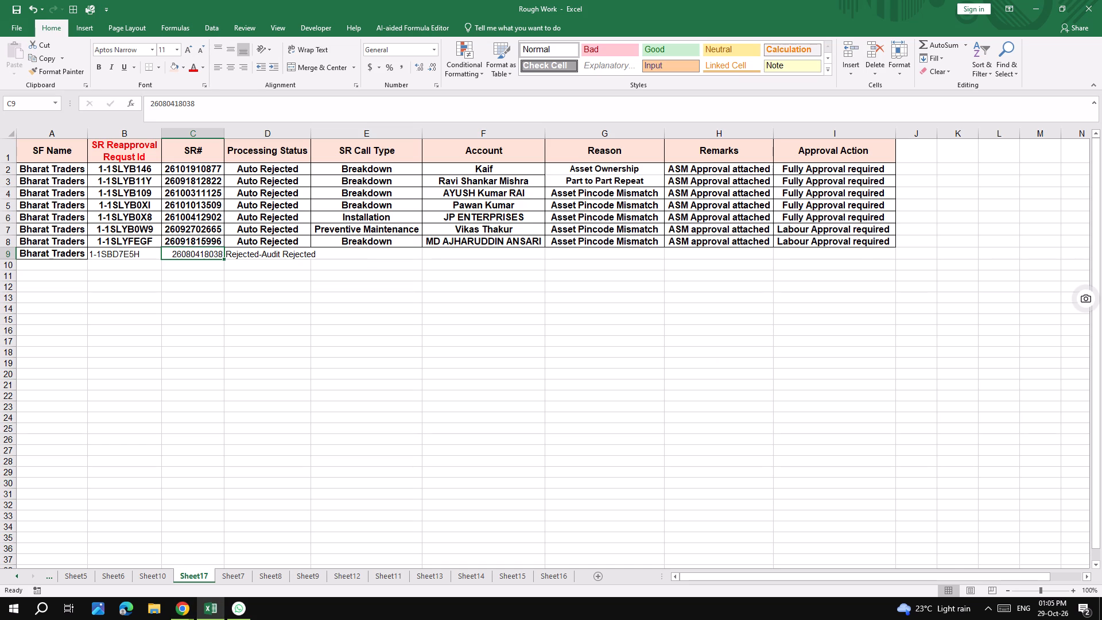
pyautogui.tripleClick(197, 107)
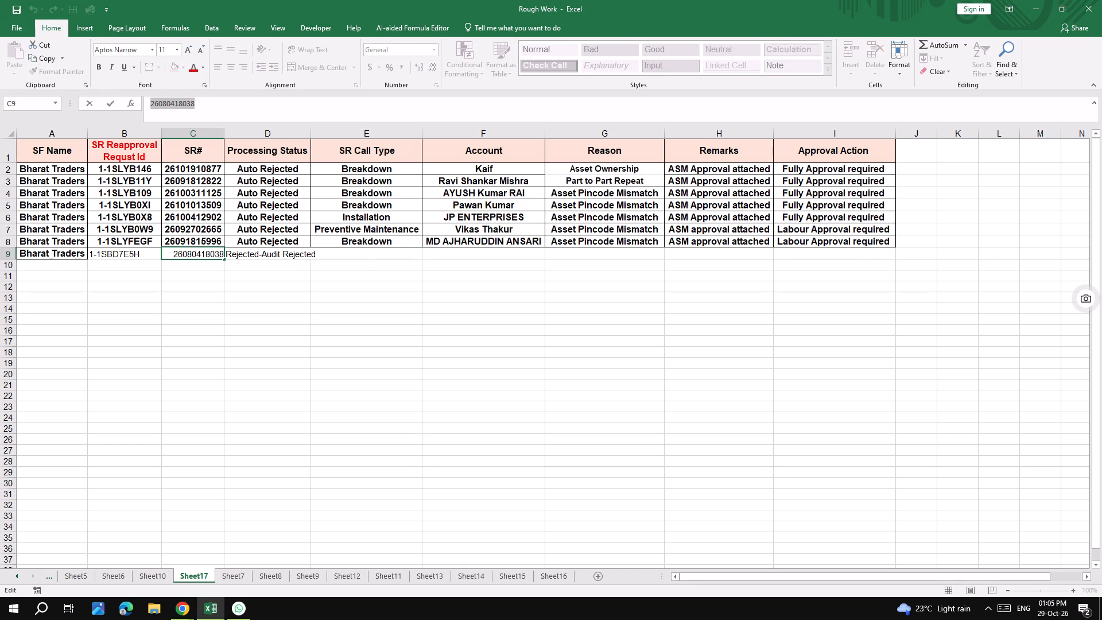
pyautogui.hotkey('ctrl', 'c')
pyautogui.hotkey('ctrl', 'c')
pyautogui.click(251, 350)
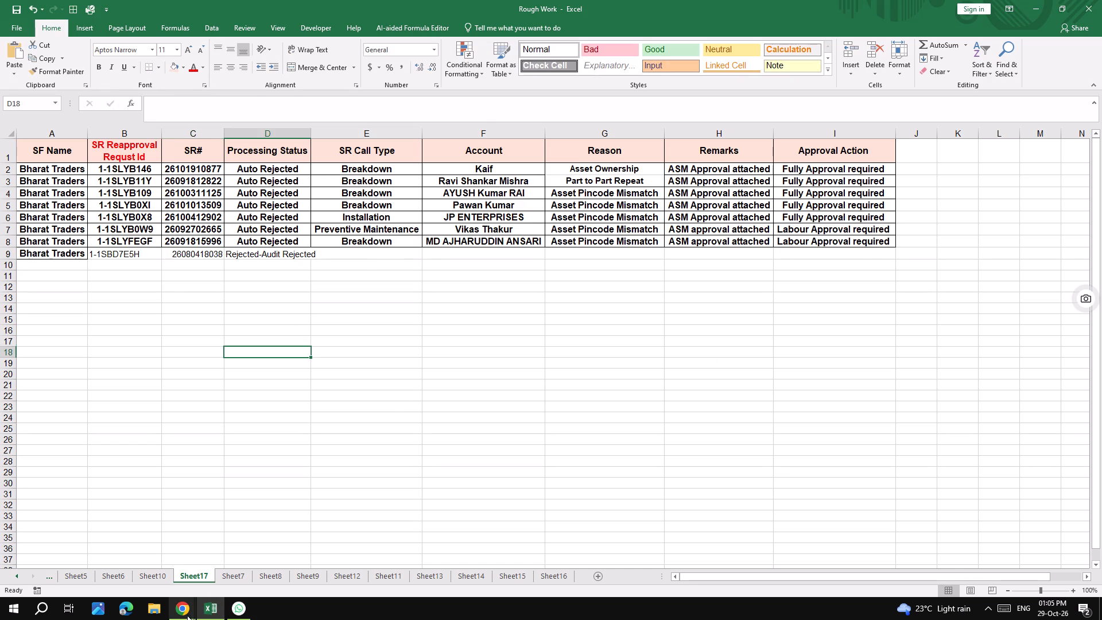
pyautogui.click(182, 617)
pyautogui.click(204, 554)
pyautogui.hotkey('ctrl', 'v')
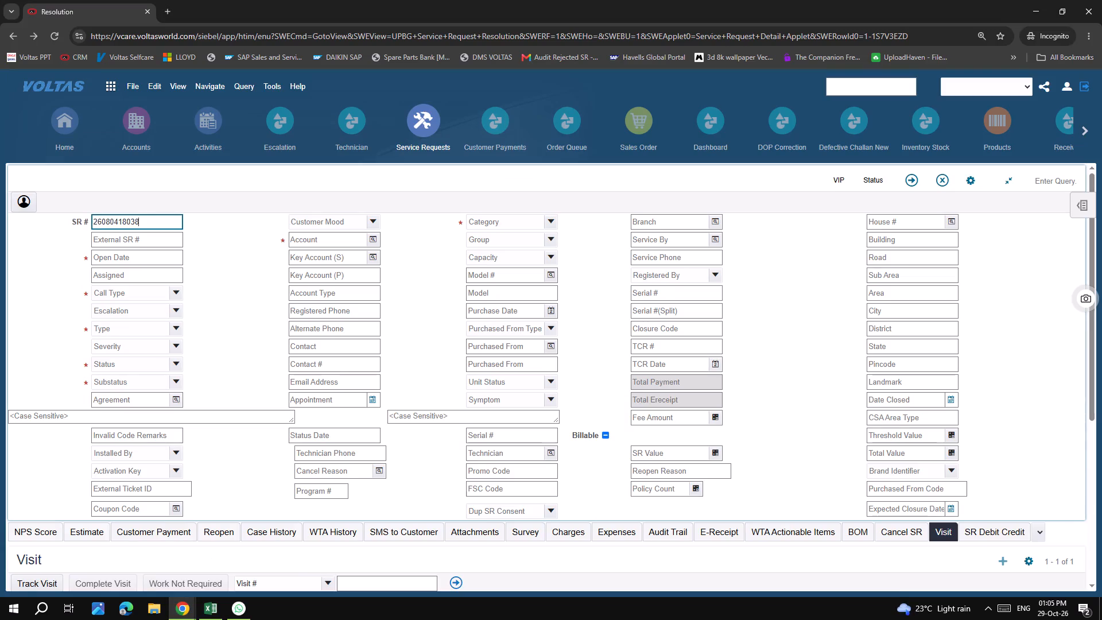
pyautogui.press('Return')
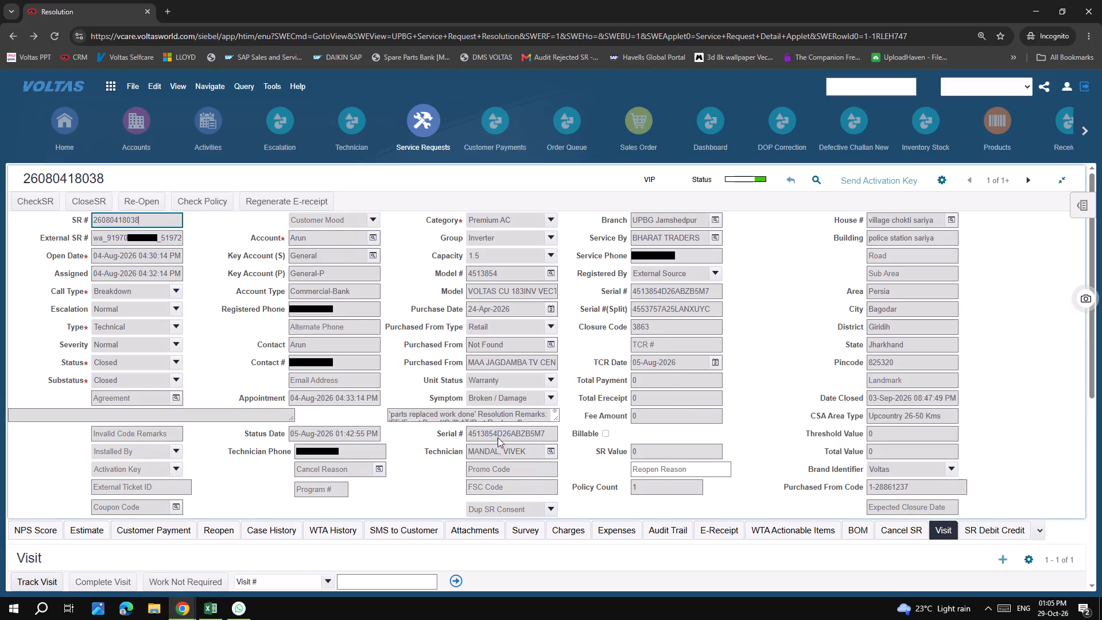
pyautogui.moveTo(558, 420); pyautogui.dragTo(559, 437)
pyautogui.click(408, 482)
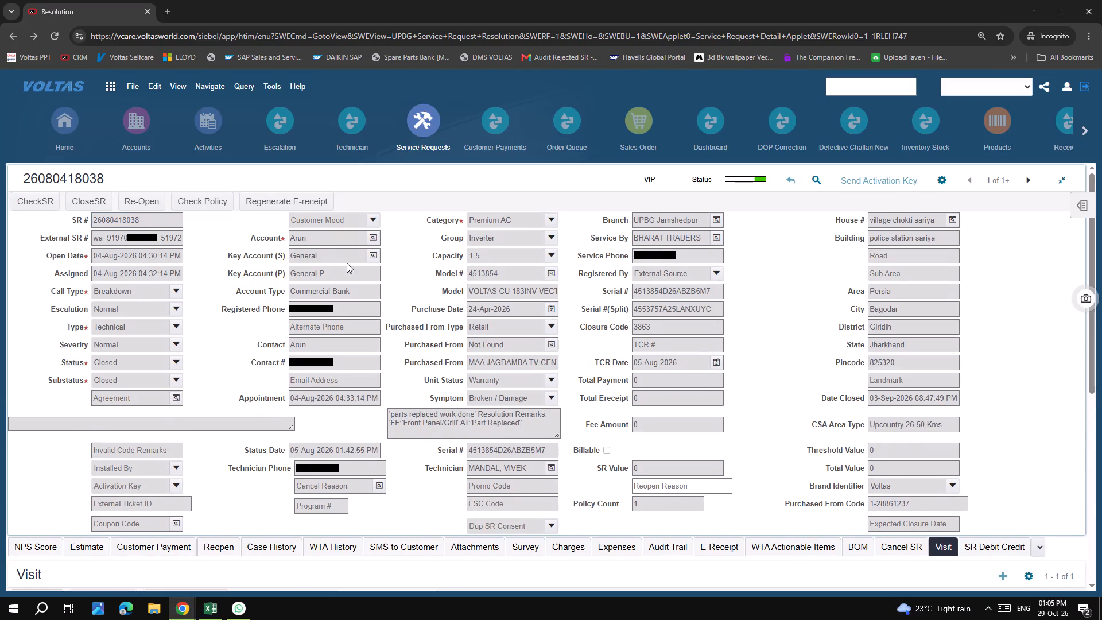
# Copy the SR's account name, Arun, from the CRM into the Account cell of Excel row 9.
pyautogui.doubleClick(313, 240)
pyautogui.hotkey('ctrl', 'c')
pyautogui.hotkey('ctrl', 'c')
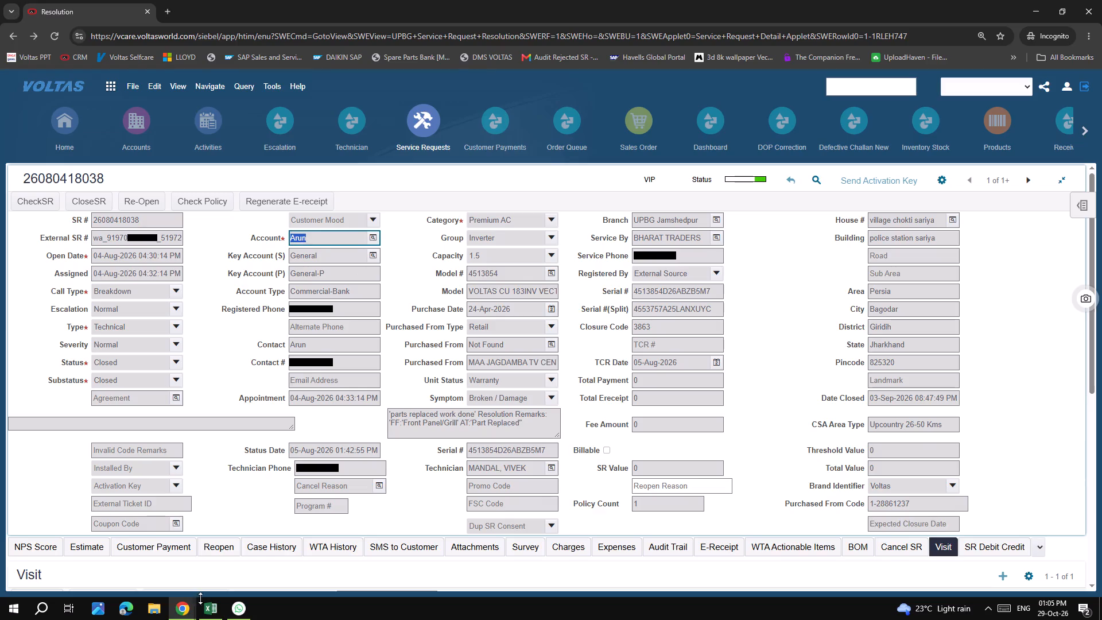
pyautogui.click(208, 609)
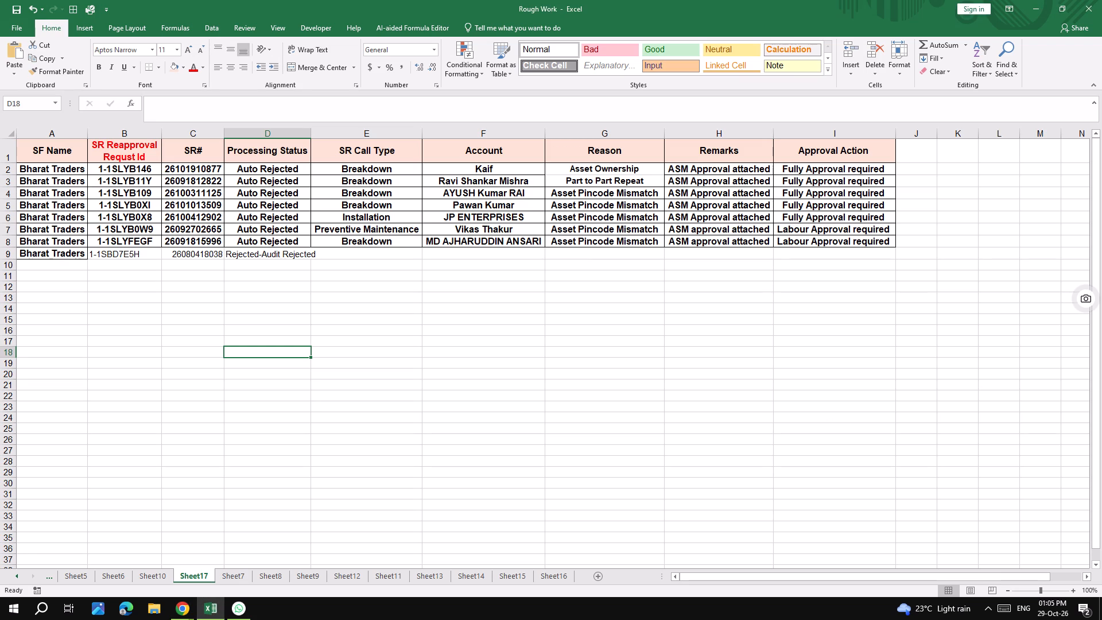
pyautogui.click(462, 254)
pyautogui.hotkey('ctrl', 'v')
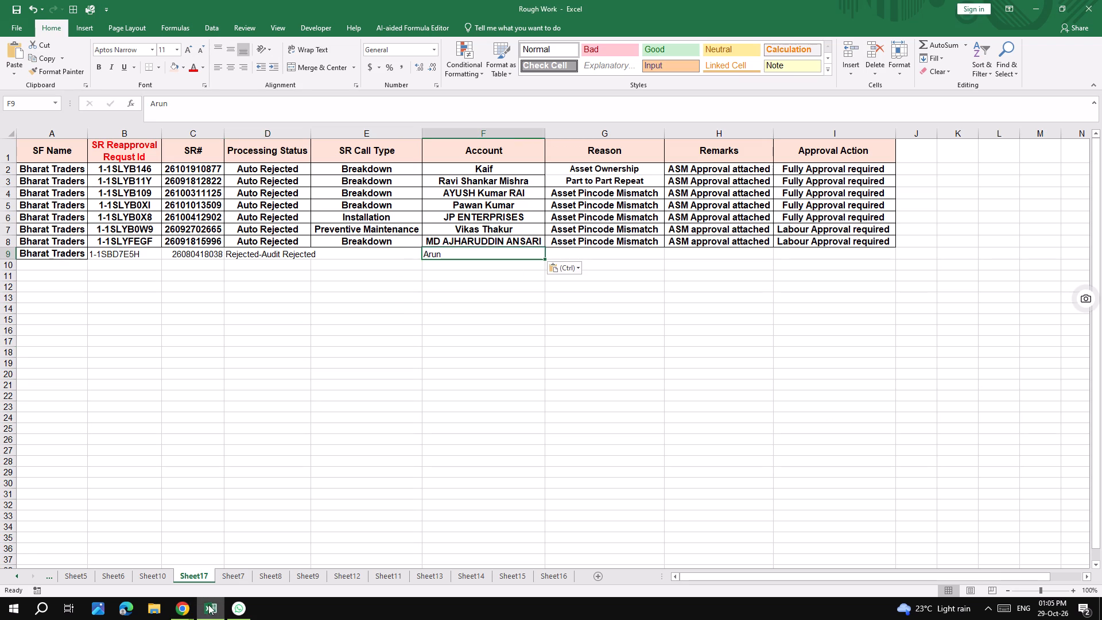
# Copy the SR's call type, Breakdown, from the CRM into the SR Call Type cell of Excel row 9.
pyautogui.click(210, 604)
pyautogui.doubleClick(142, 293)
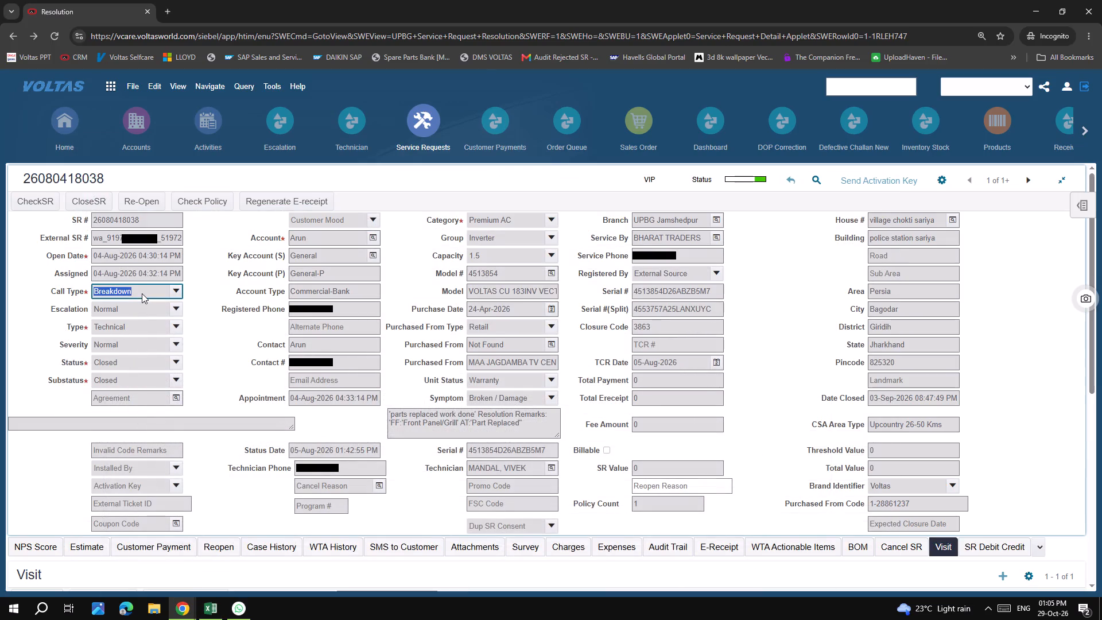
pyautogui.hotkey('ctrl', 'c')
pyautogui.click(206, 616)
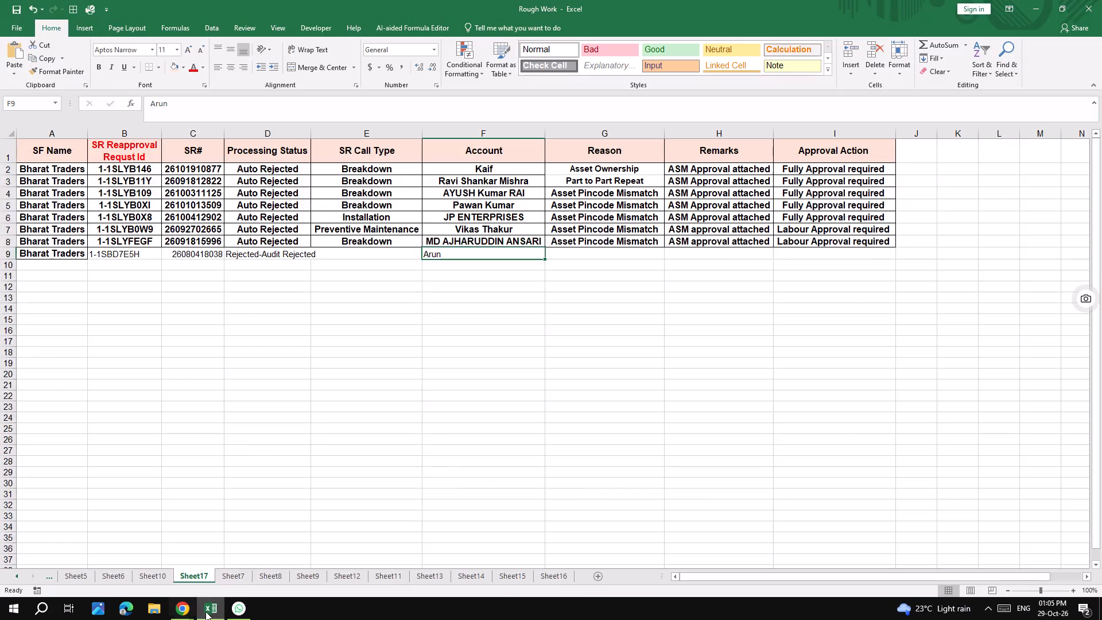
pyautogui.click(205, 611)
pyautogui.click(181, 611)
pyautogui.click(220, 560)
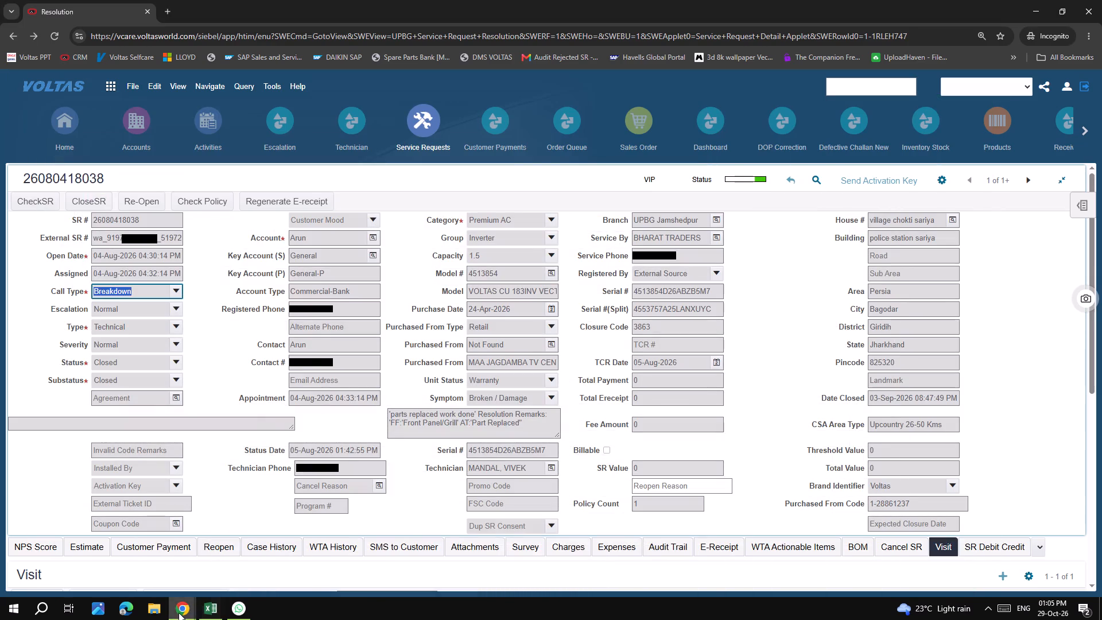
pyautogui.click(179, 613)
pyautogui.click(211, 606)
pyautogui.click(400, 258)
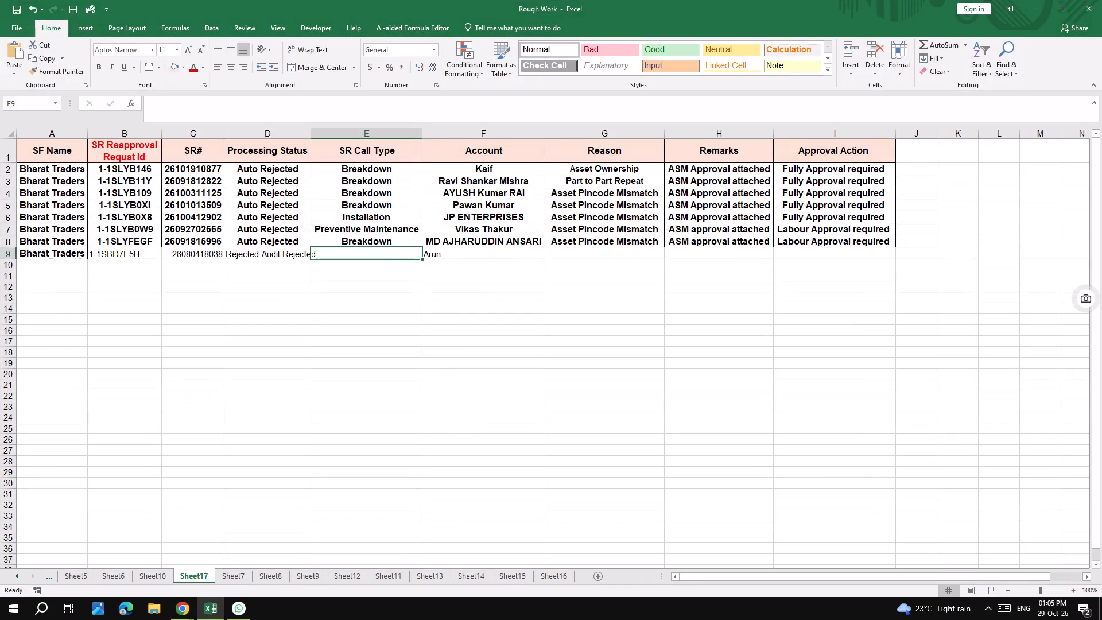
pyautogui.hotkey('ctrl', 'v')
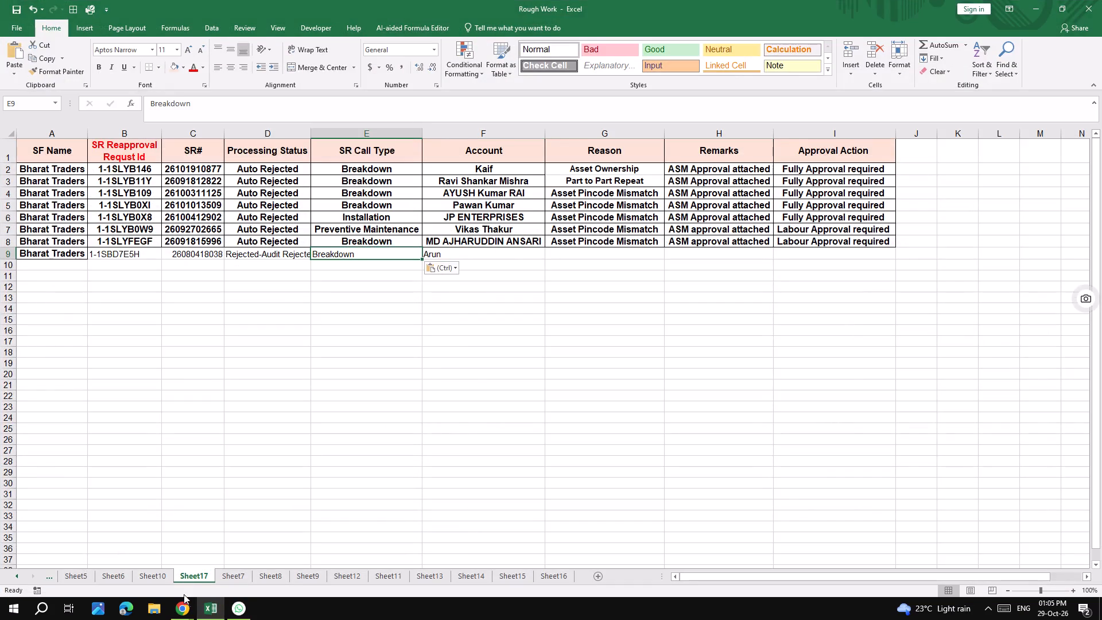
# Copy the reason, Rejected-Audit Rejected, from the CRM's SR Reapproval Line Item into the Reason cell of Excel row 9.
pyautogui.click(176, 611)
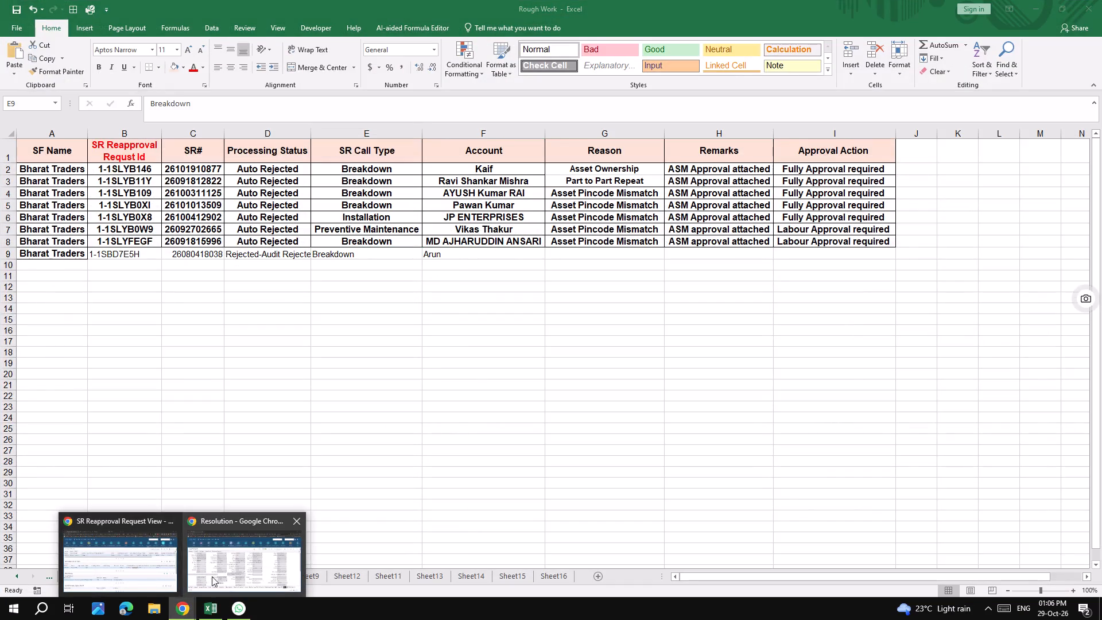
pyautogui.click(111, 563)
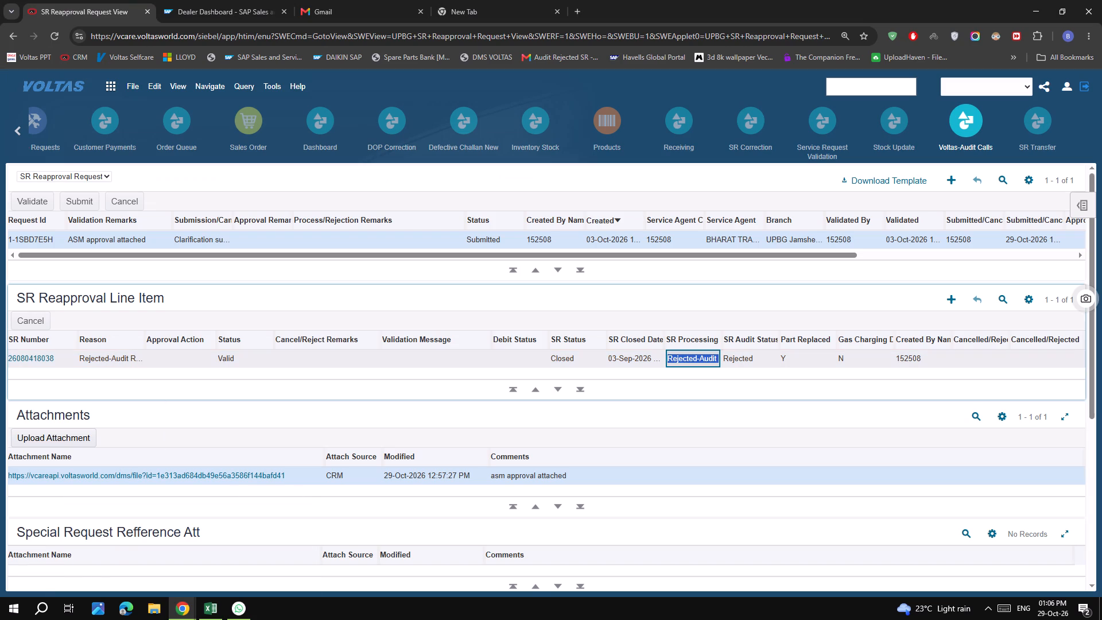
pyautogui.doubleClick(115, 356)
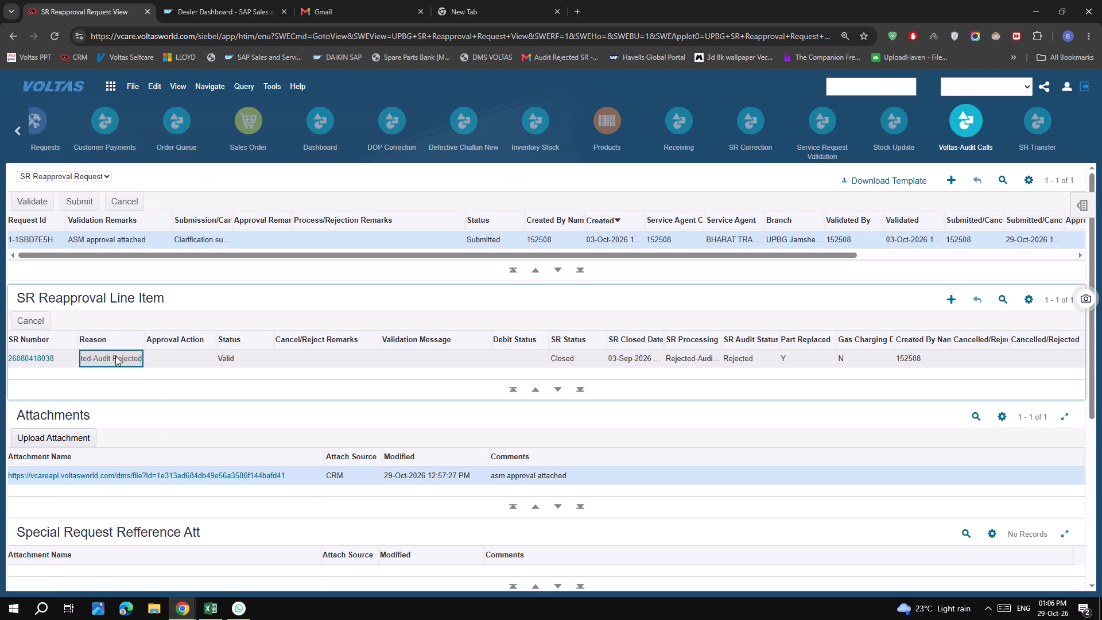
pyautogui.hotkey('ctrl', 'c')
pyautogui.hotkey('ctrl', 'c')
pyautogui.click(216, 607)
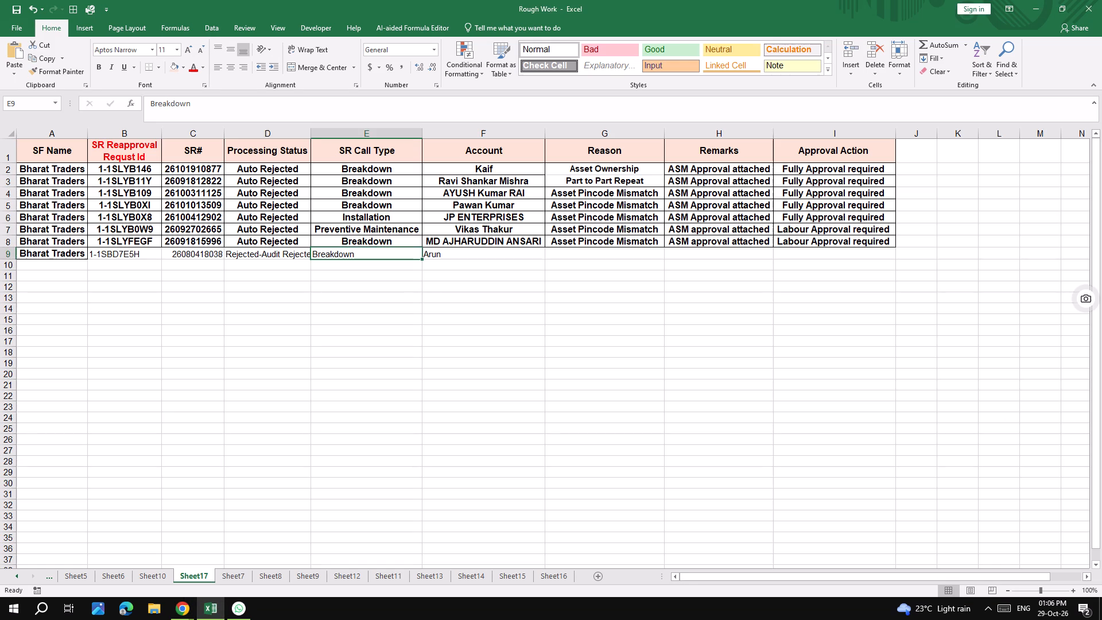
pyautogui.click(594, 257)
pyautogui.hotkey('ctrl', 'v')
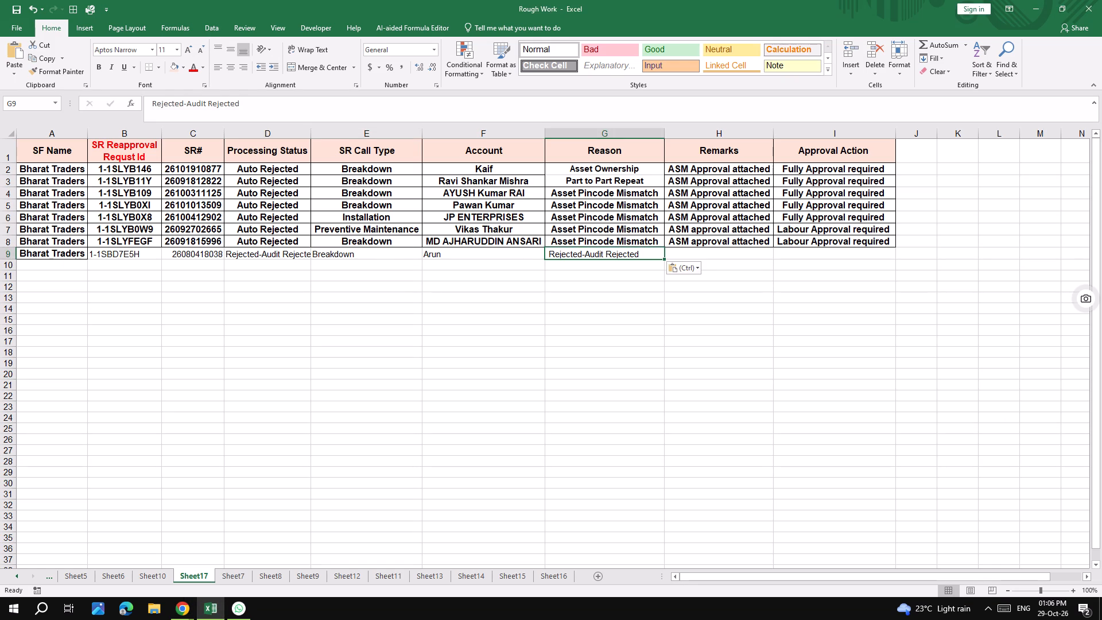
# Fill the row 8 remark, ASM approval attached, down into the Remarks cell of row 9.
pyautogui.click(729, 246)
pyautogui.moveTo(772, 247); pyautogui.dragTo(772, 255)
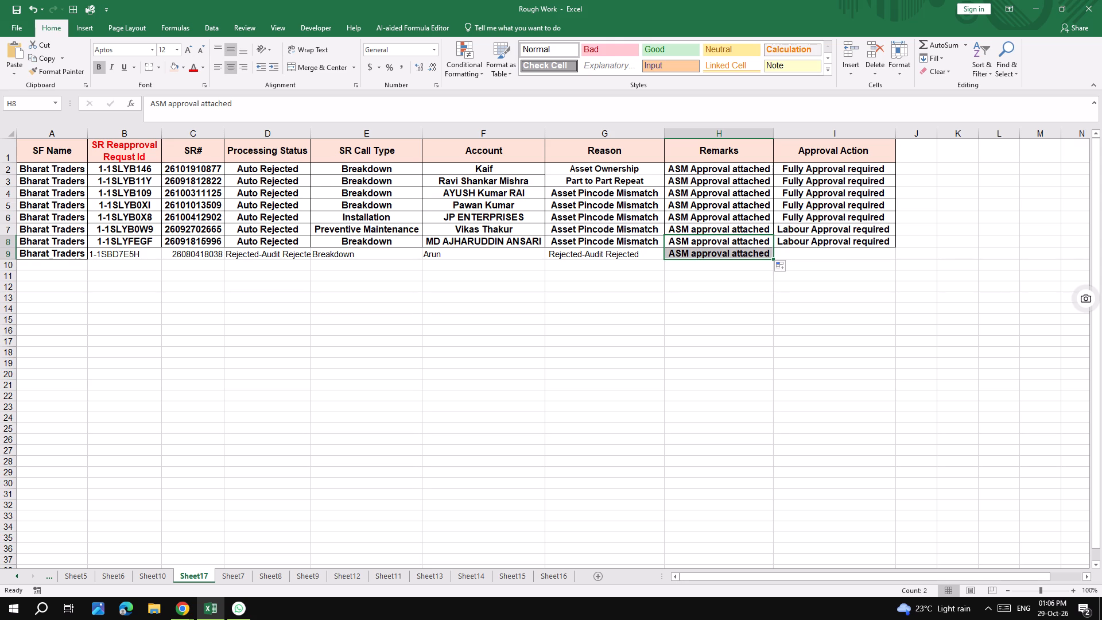
# Copy "Fully Approval required" from row 6 into the Approval Action cells of rows 8 and 9.
pyautogui.click(825, 220)
pyautogui.hotkey('ctrl', 'c')
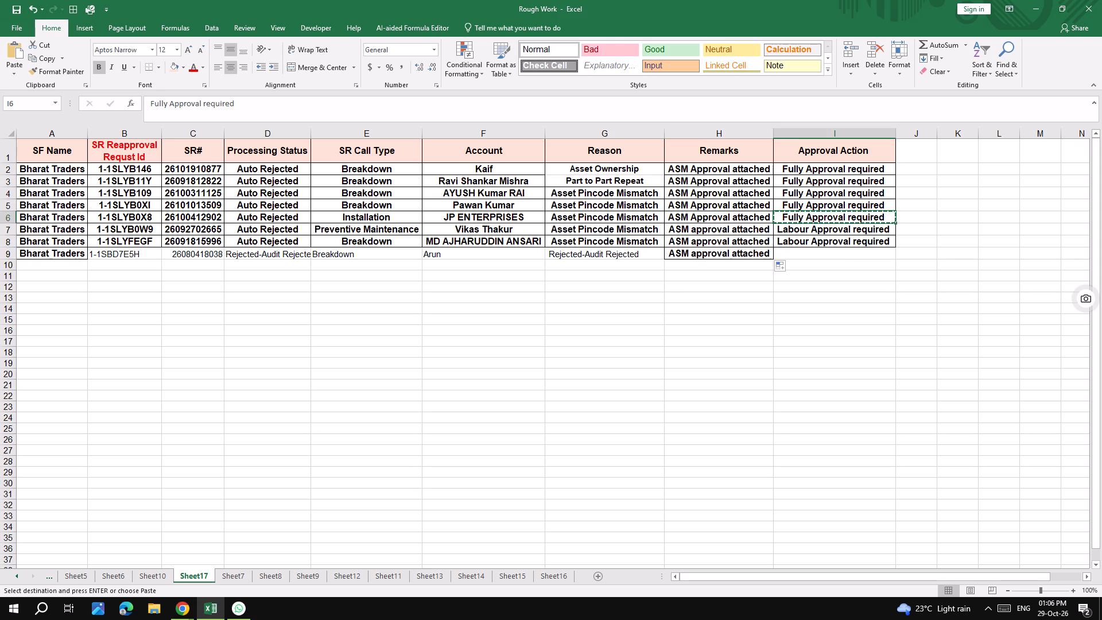
pyautogui.click(836, 243)
pyautogui.hotkey('ctrl', 'v')
pyautogui.click(826, 259)
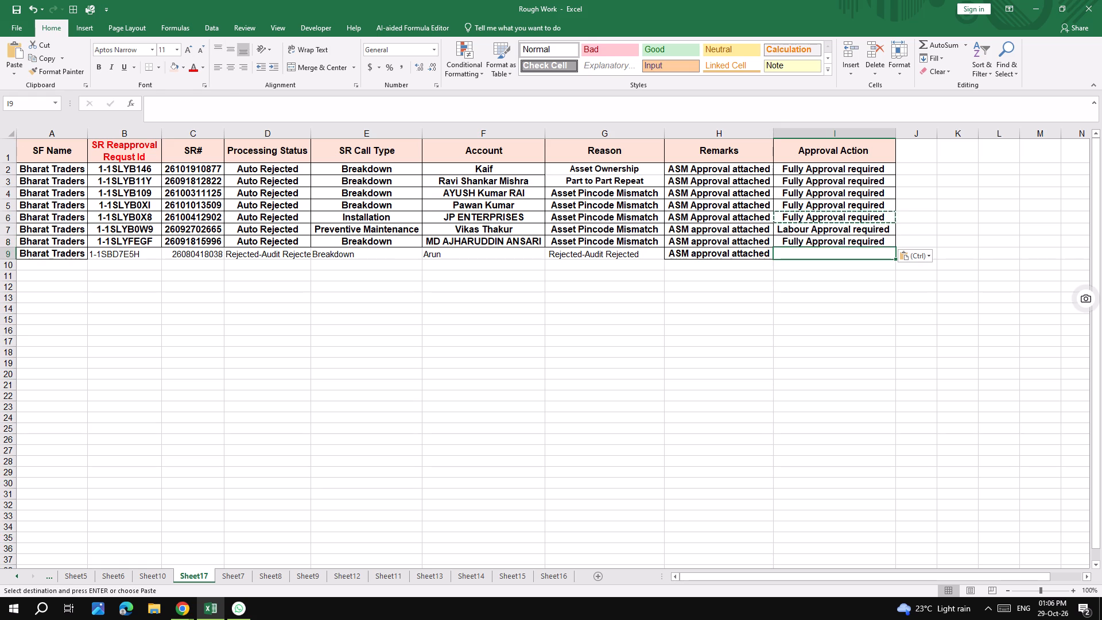
pyautogui.hotkey('ctrl', 'v')
pyautogui.click(747, 323)
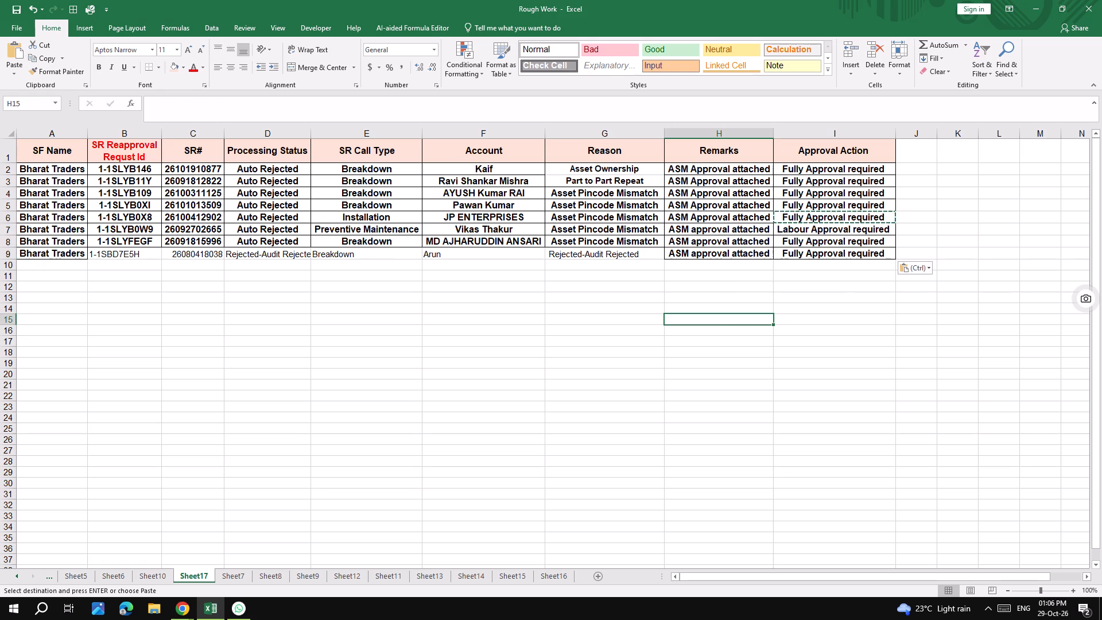
# Apply cell A9's formatting to B9 through G9 and fit the Processing Status column's width to its contents.
pyautogui.click(71, 256)
pyautogui.click(51, 71)
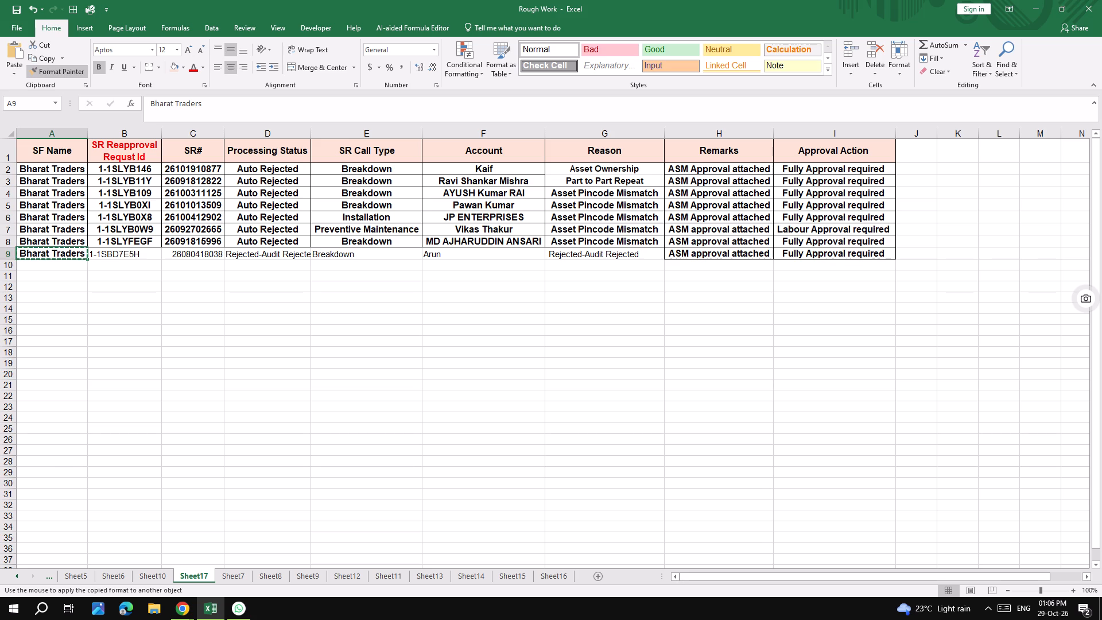
pyautogui.moveTo(143, 254); pyautogui.dragTo(575, 255)
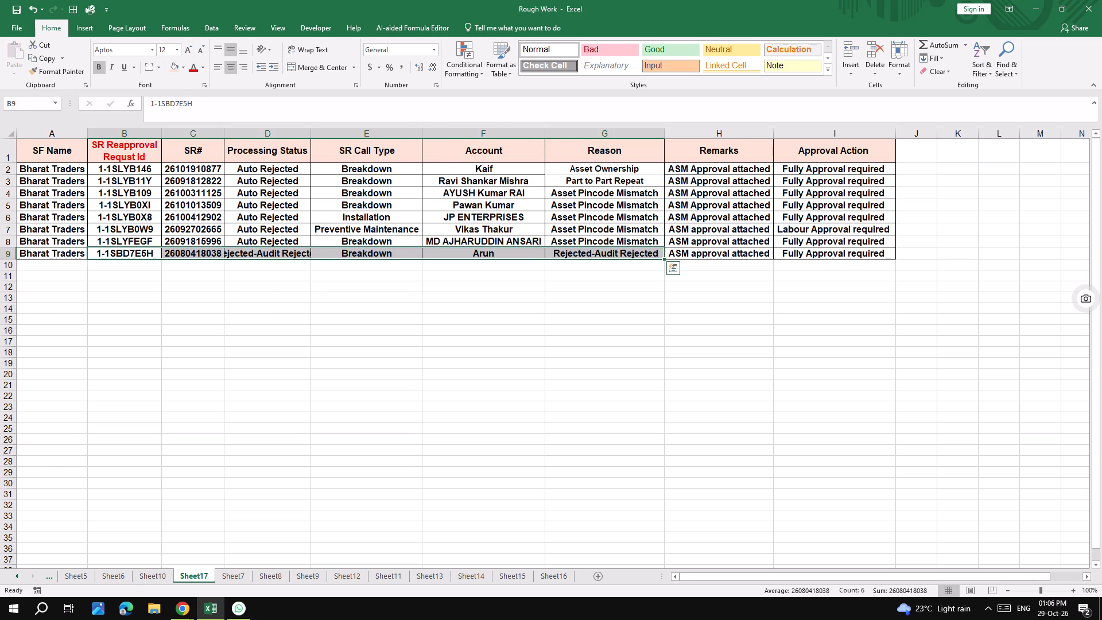
pyautogui.click(497, 356)
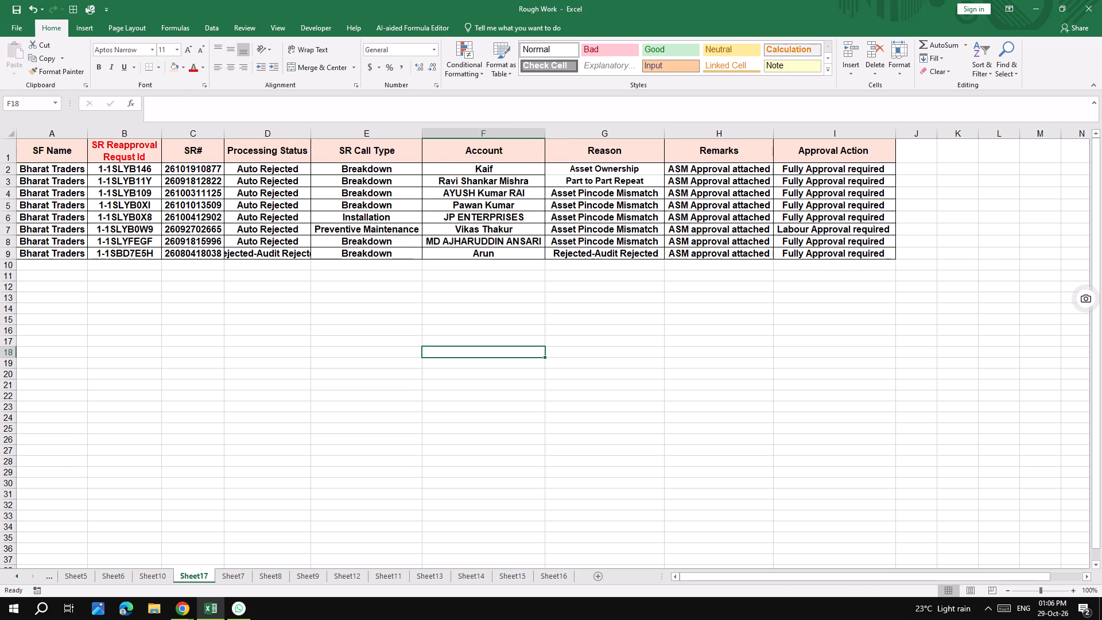
pyautogui.doubleClick(311, 134)
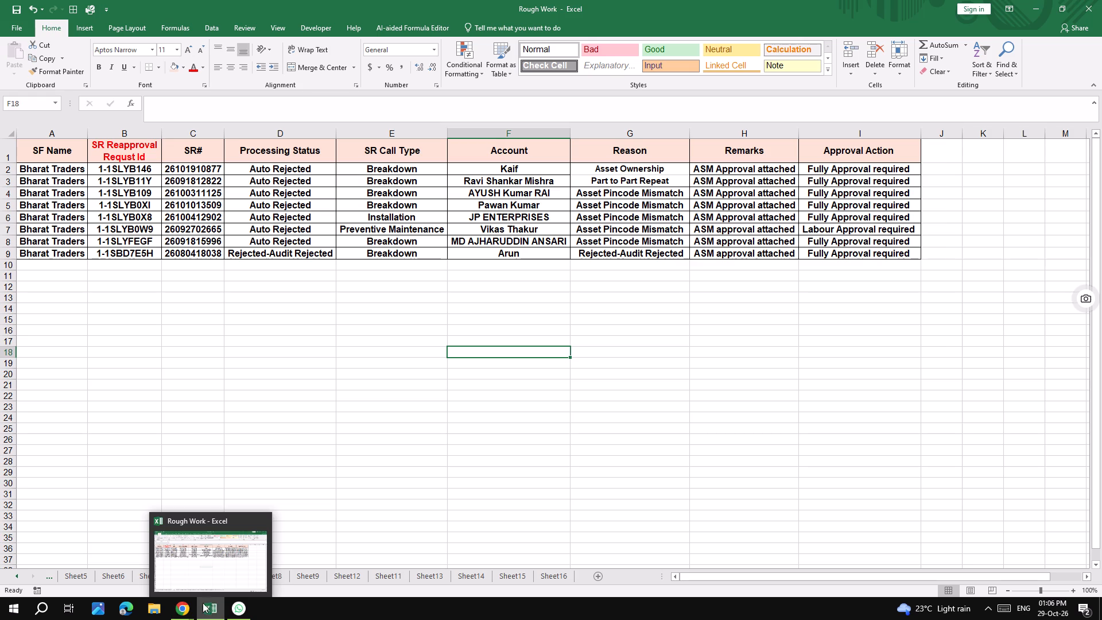
# Switch to the main CRM window and reopen the unfiltered SR Reapproval Request list by way of Voltas-Audit Calls.
pyautogui.click(182, 609)
pyautogui.click(228, 560)
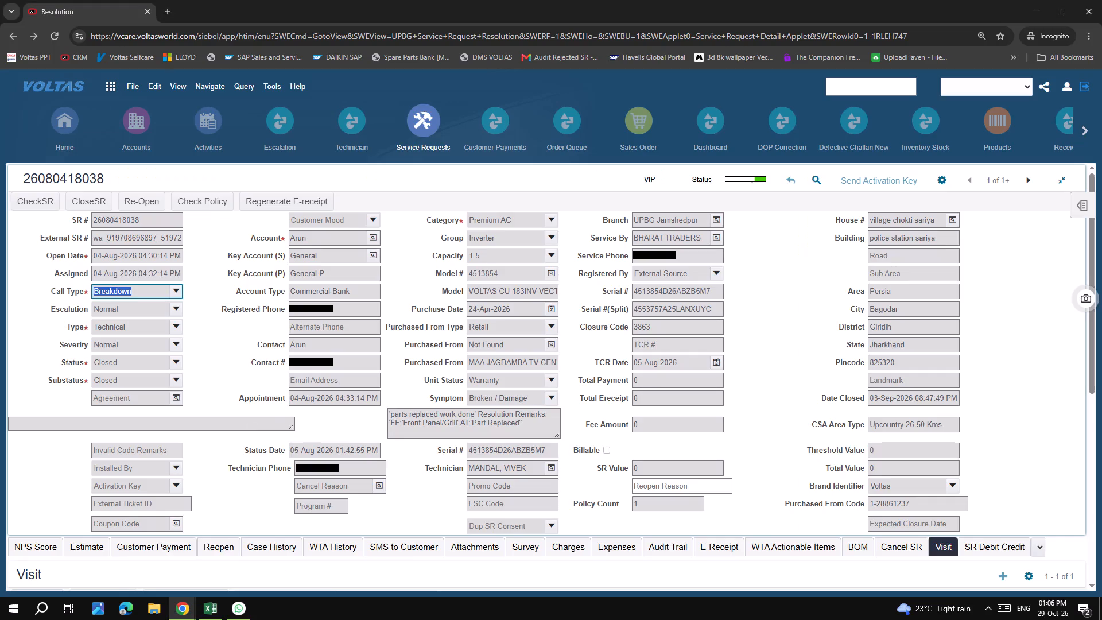
pyautogui.click(177, 611)
pyautogui.click(127, 570)
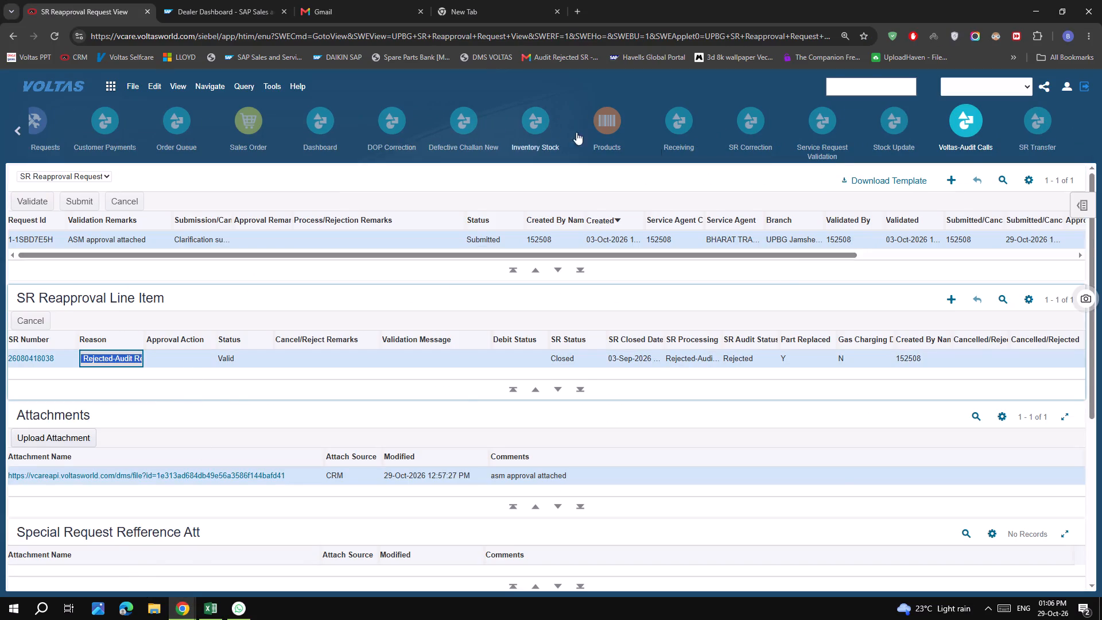
pyautogui.click(1085, 204)
pyautogui.click(1031, 177)
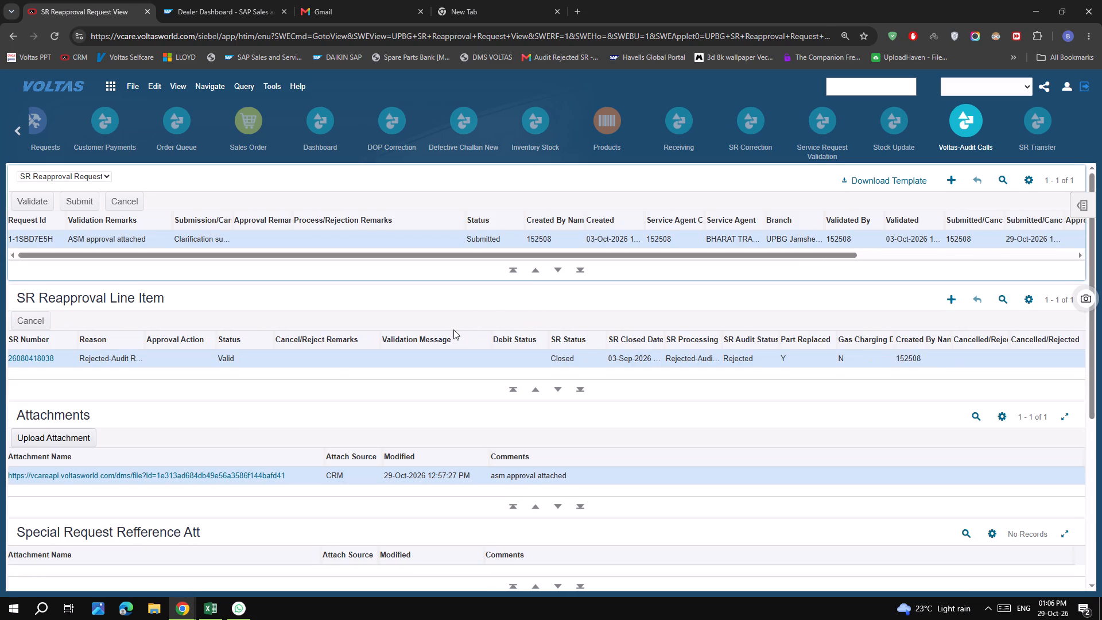
pyautogui.scroll(4, 775, 267)
pyautogui.click(971, 125)
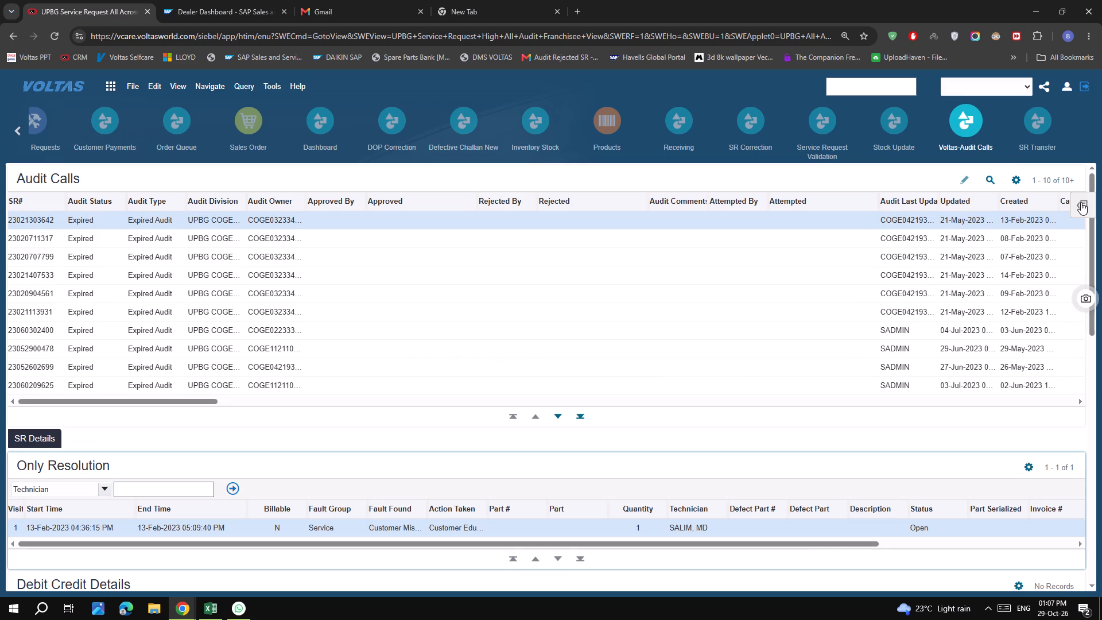
pyautogui.click(1081, 202)
pyautogui.click(1010, 179)
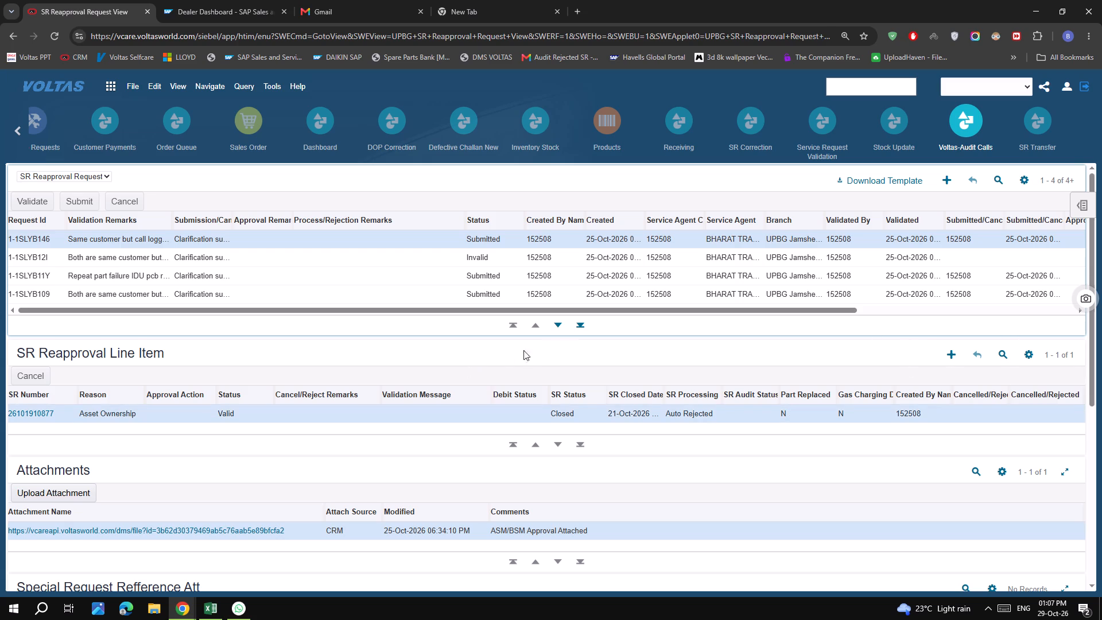
pyautogui.click(577, 324)
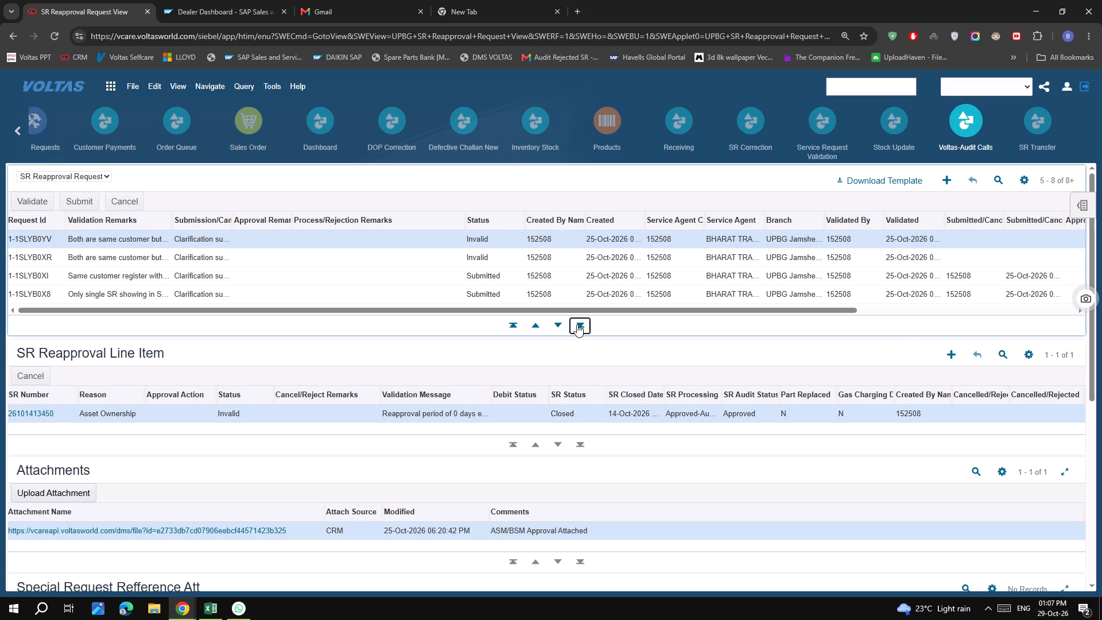
pyautogui.click(577, 324)
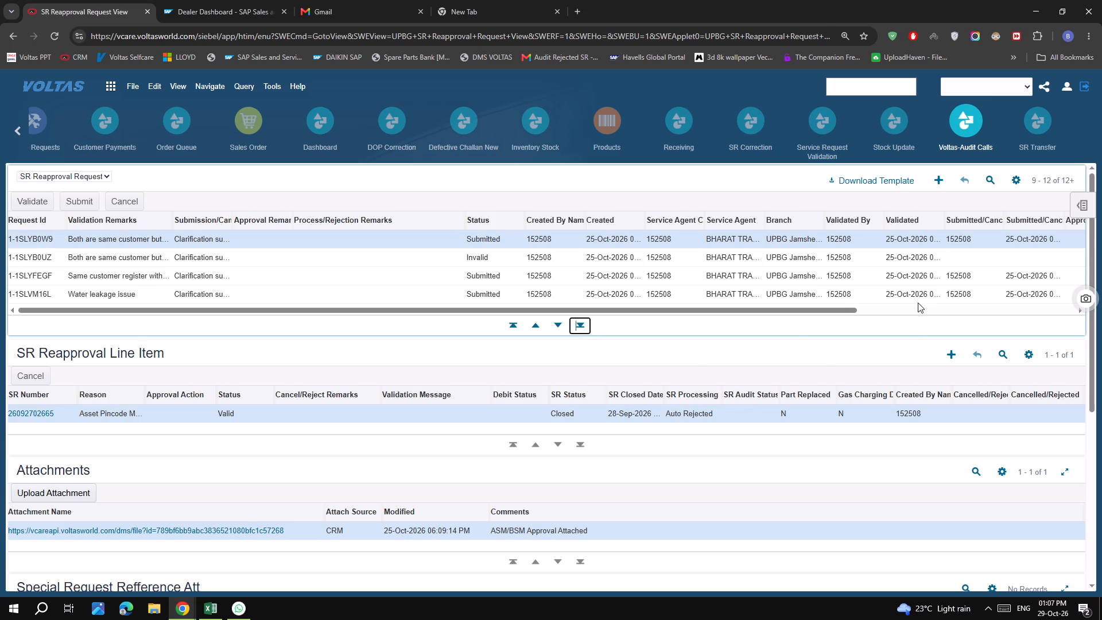
pyautogui.click(583, 327)
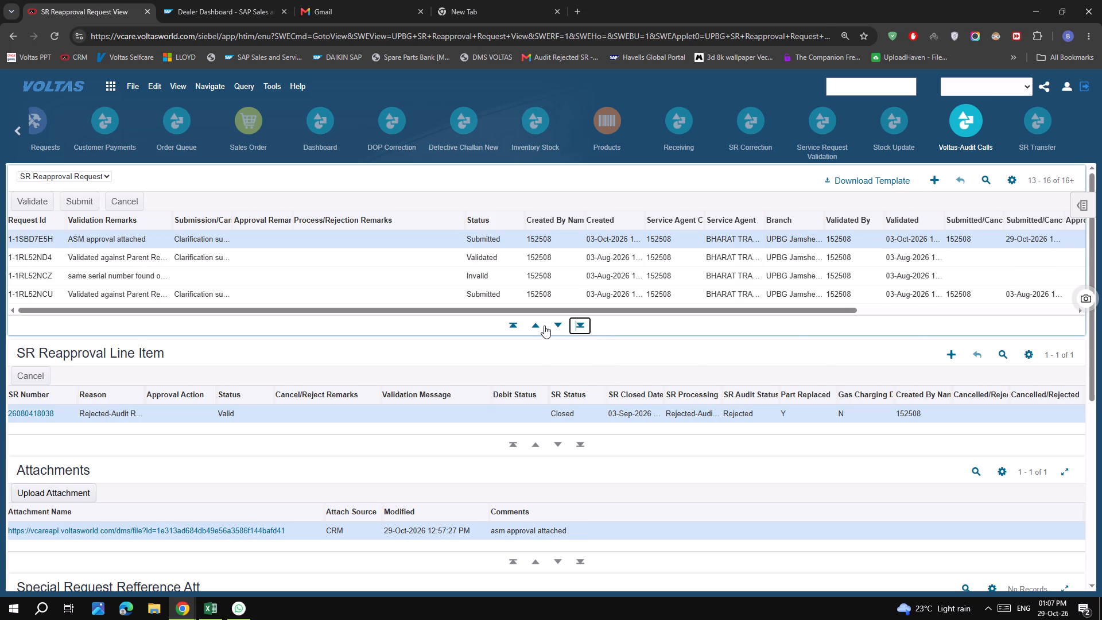
pyautogui.click(207, 609)
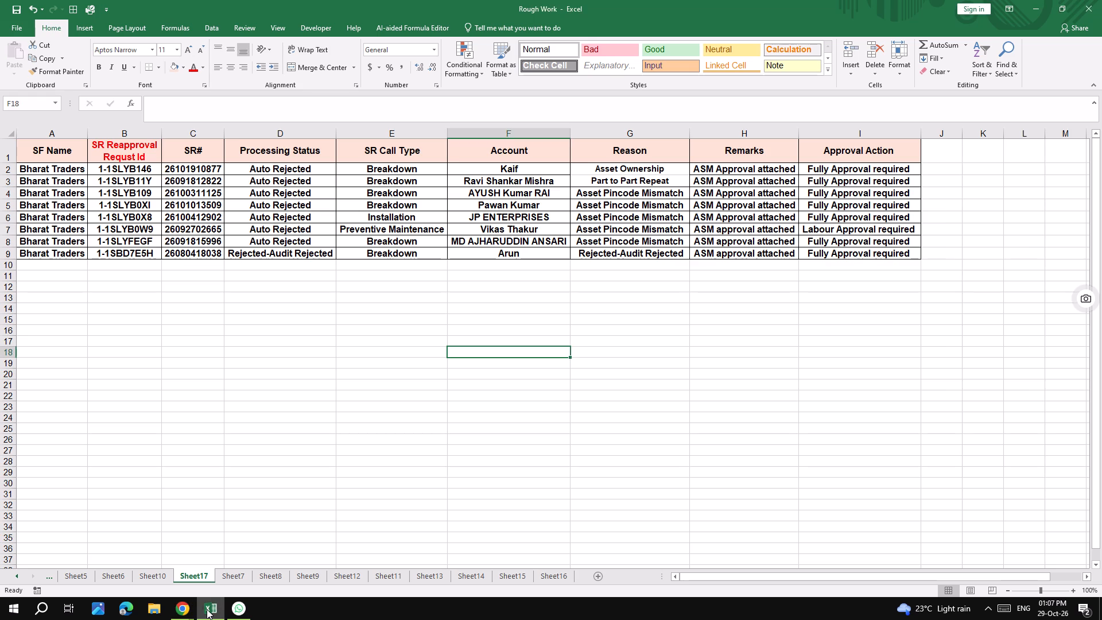
pyautogui.click(187, 608)
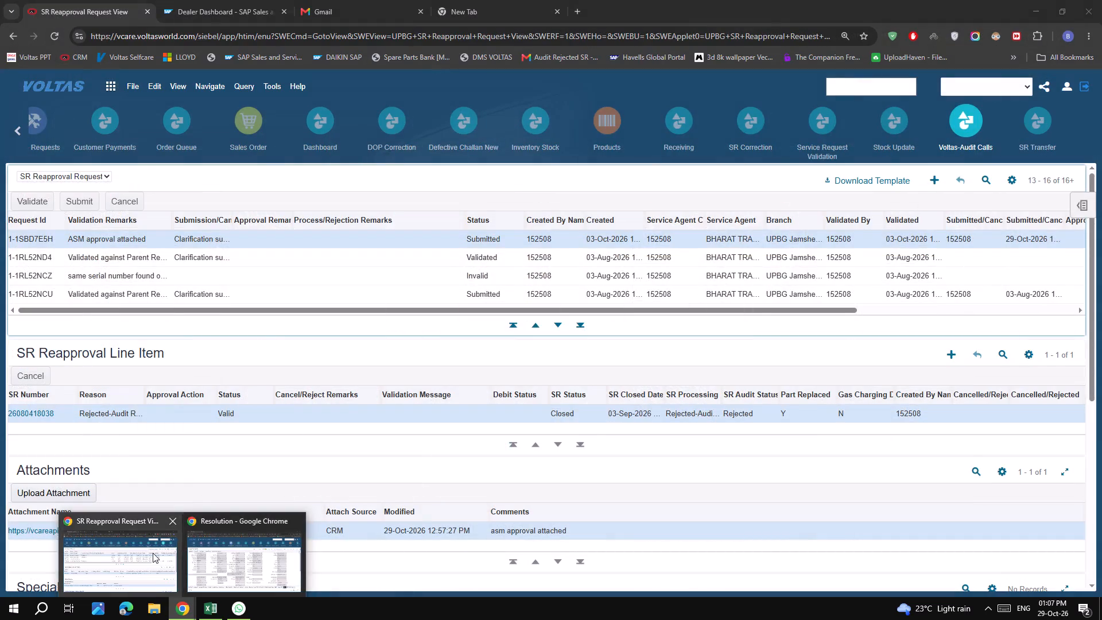
pyautogui.click(153, 553)
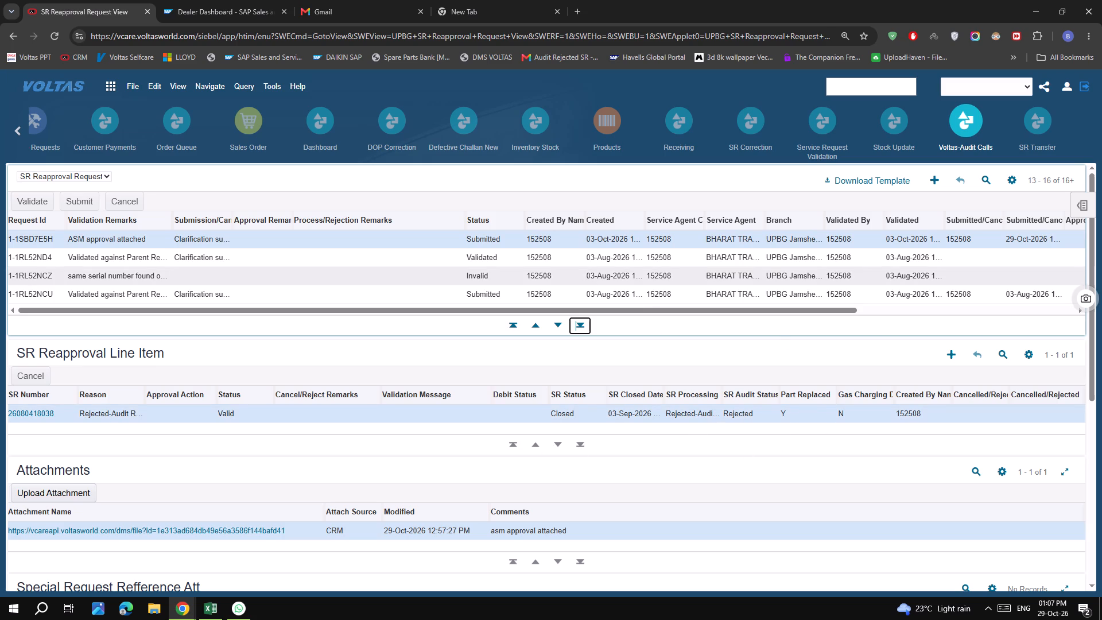
pyautogui.scroll(1, 598, 284)
pyautogui.click(533, 321)
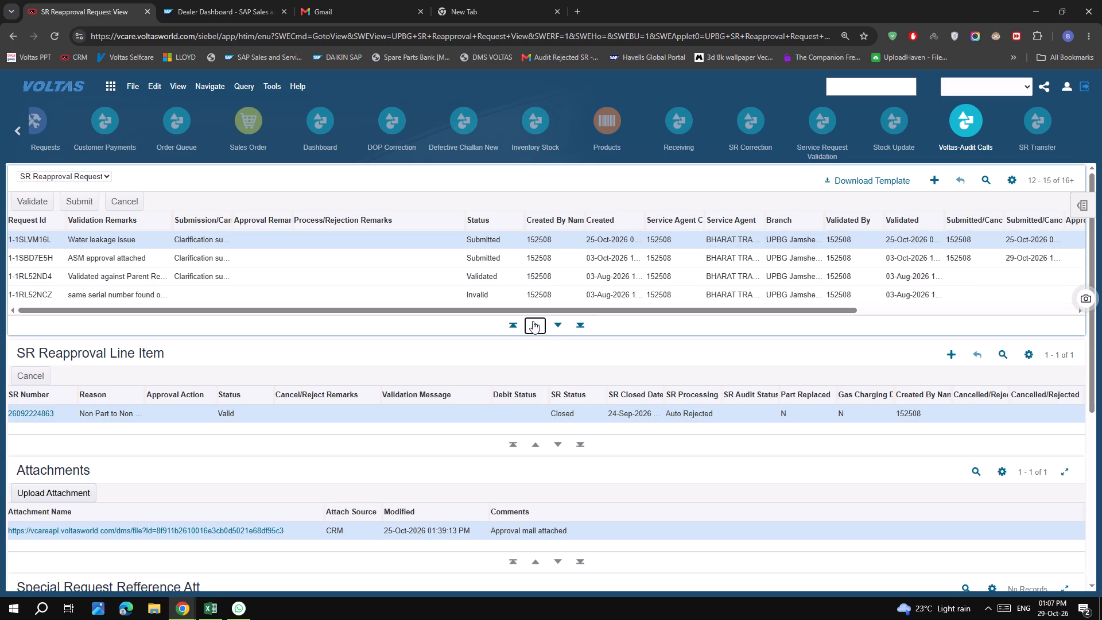
pyautogui.click(562, 326)
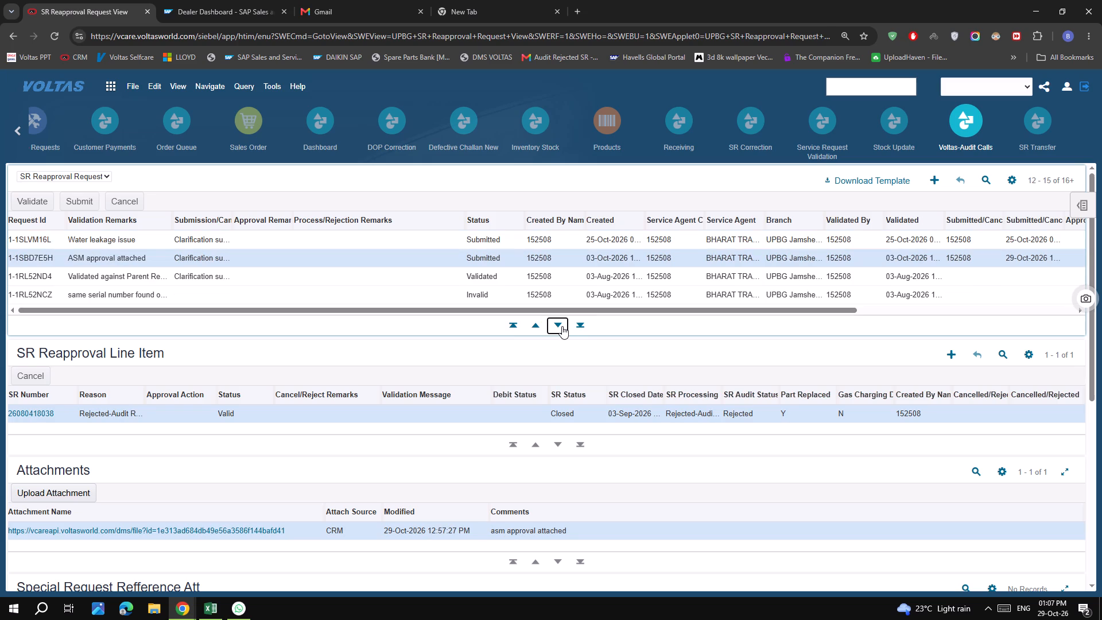
pyautogui.click(537, 328)
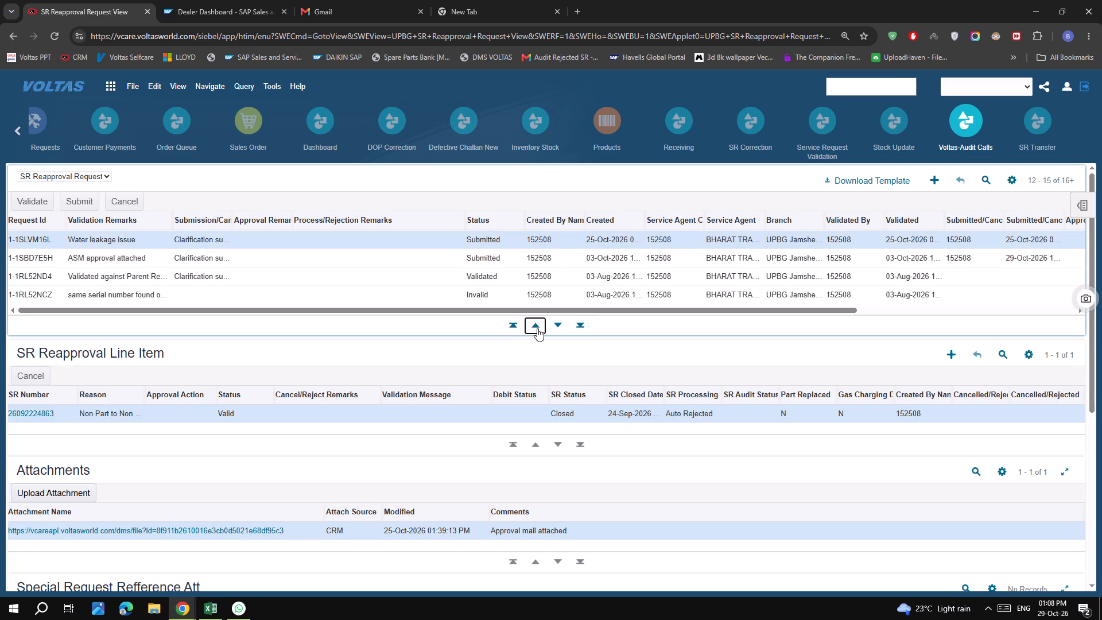
pyautogui.click(537, 328)
pyautogui.click(537, 328)
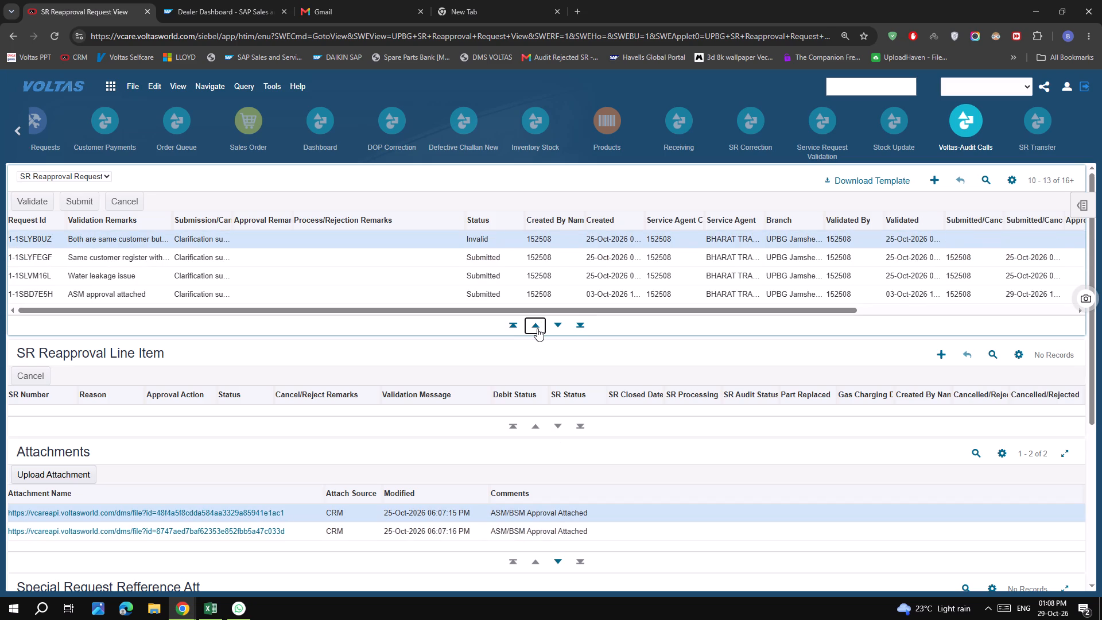
pyautogui.click(537, 328)
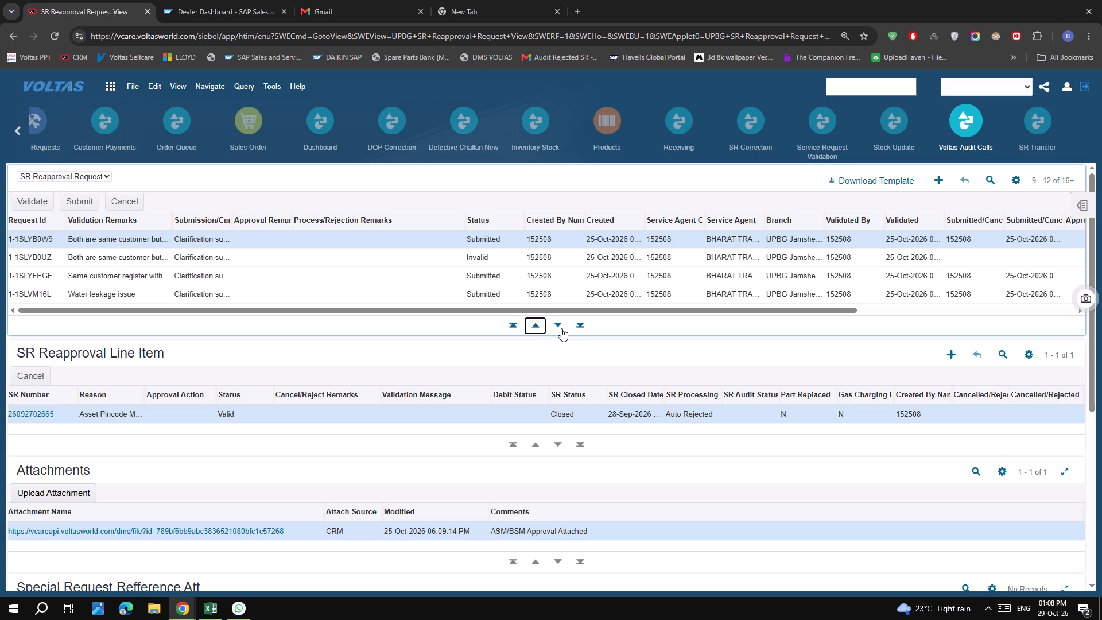
pyautogui.click(561, 328)
pyautogui.click(561, 328)
pyautogui.click(561, 328)
pyautogui.click(561, 328)
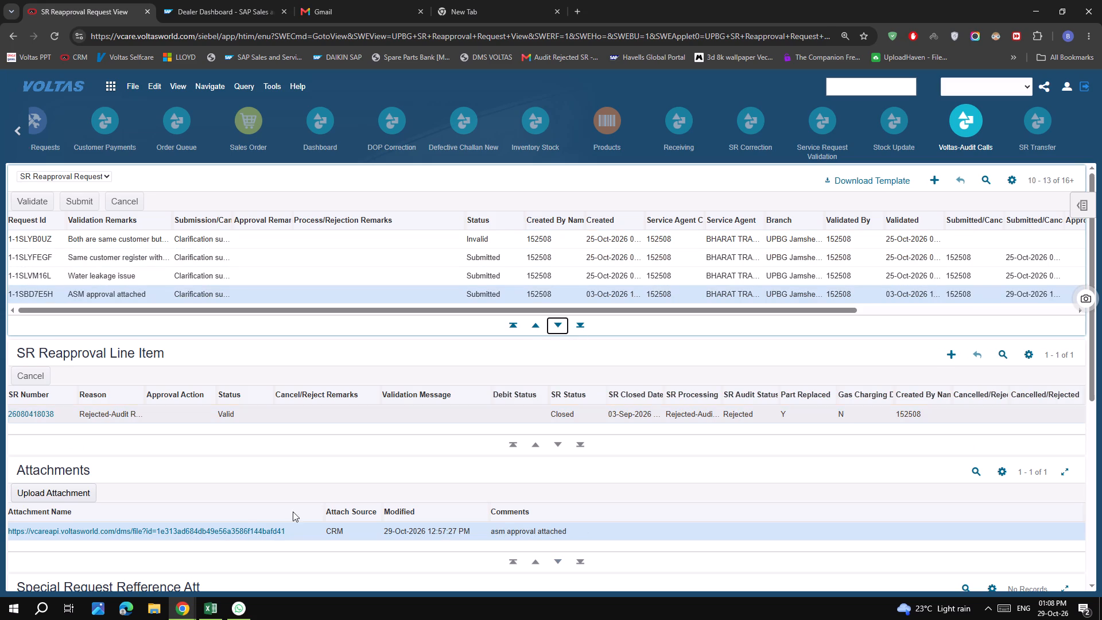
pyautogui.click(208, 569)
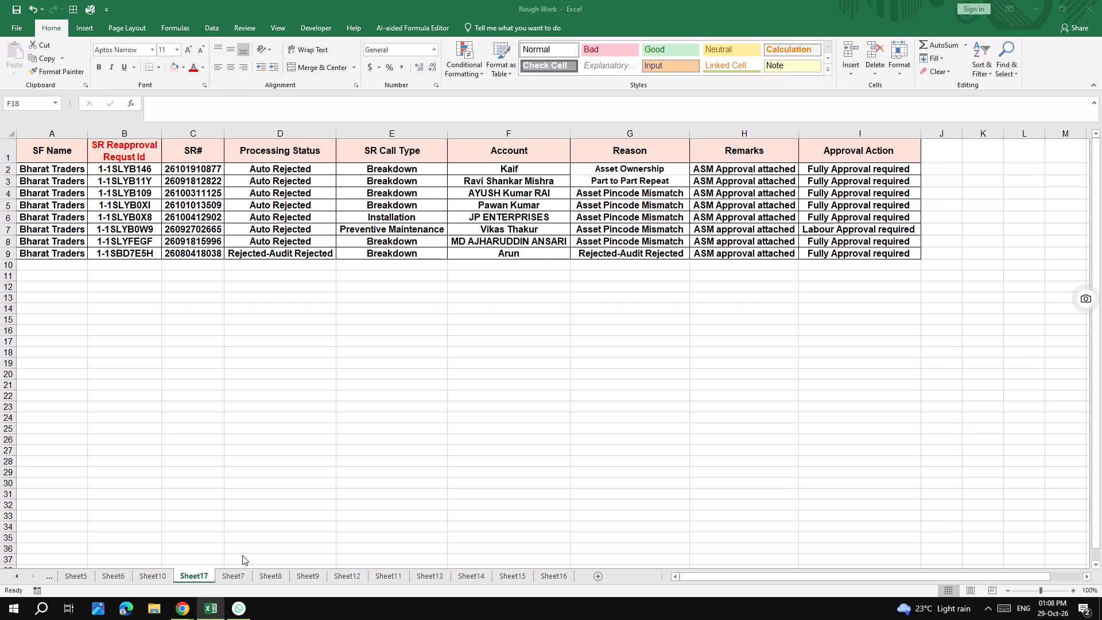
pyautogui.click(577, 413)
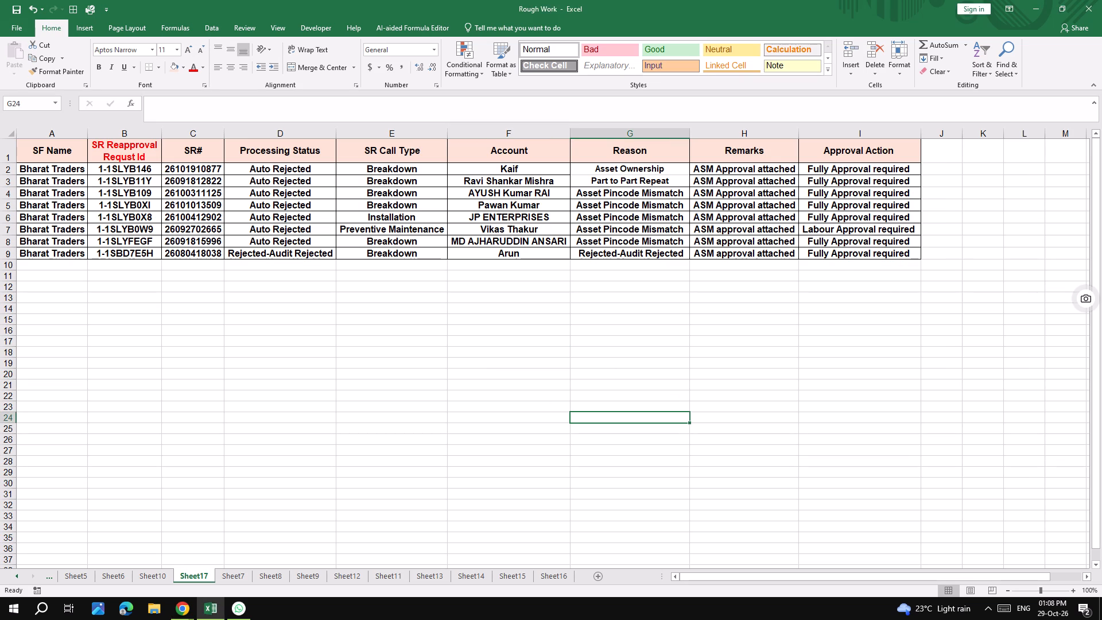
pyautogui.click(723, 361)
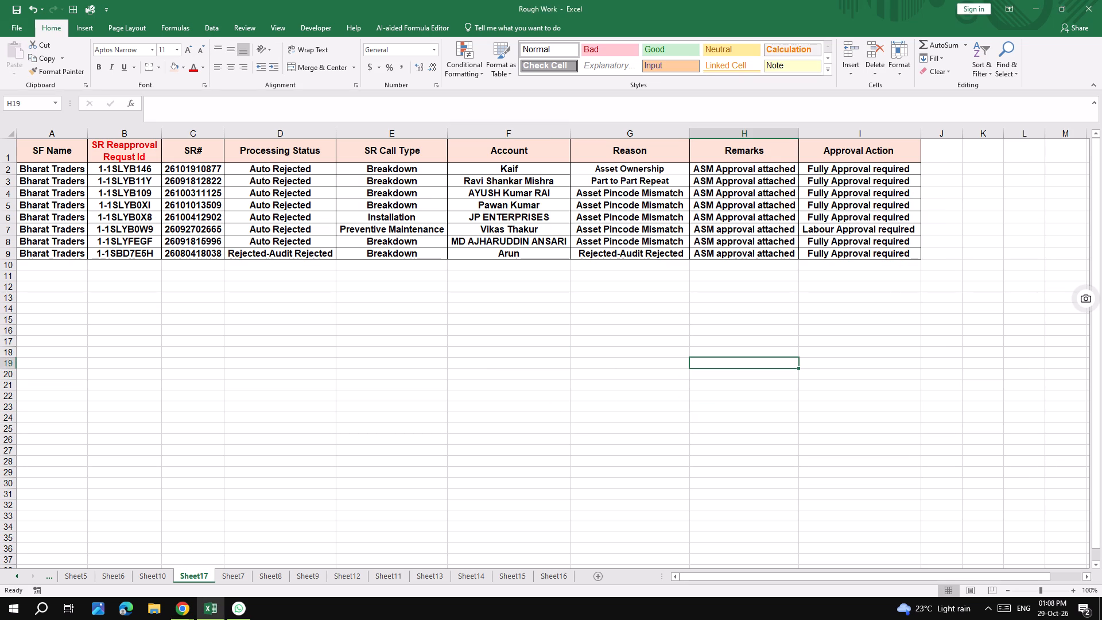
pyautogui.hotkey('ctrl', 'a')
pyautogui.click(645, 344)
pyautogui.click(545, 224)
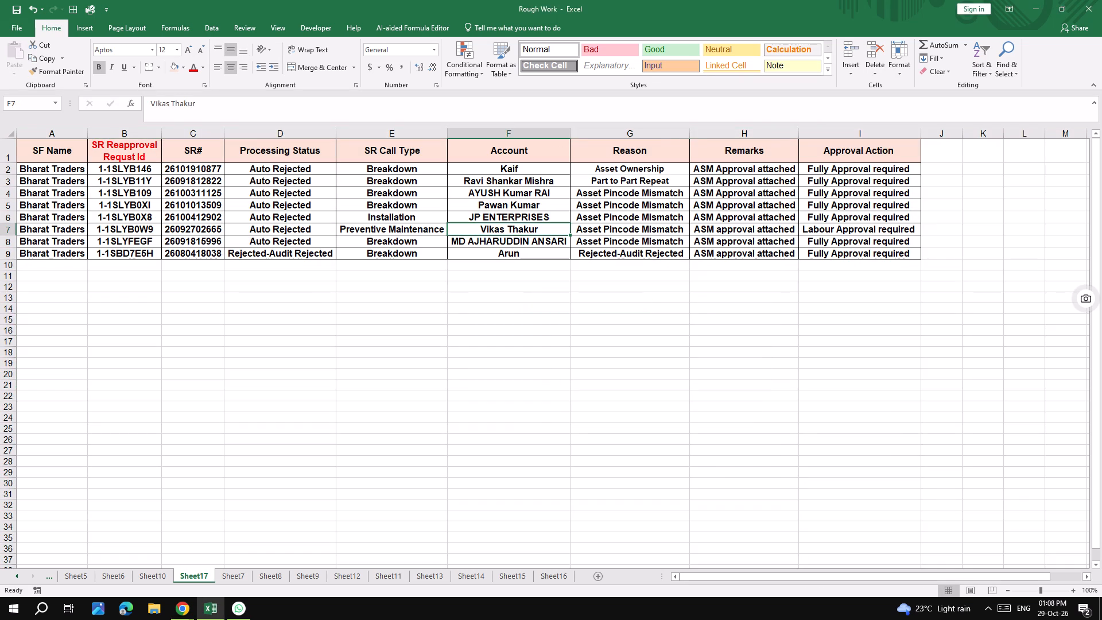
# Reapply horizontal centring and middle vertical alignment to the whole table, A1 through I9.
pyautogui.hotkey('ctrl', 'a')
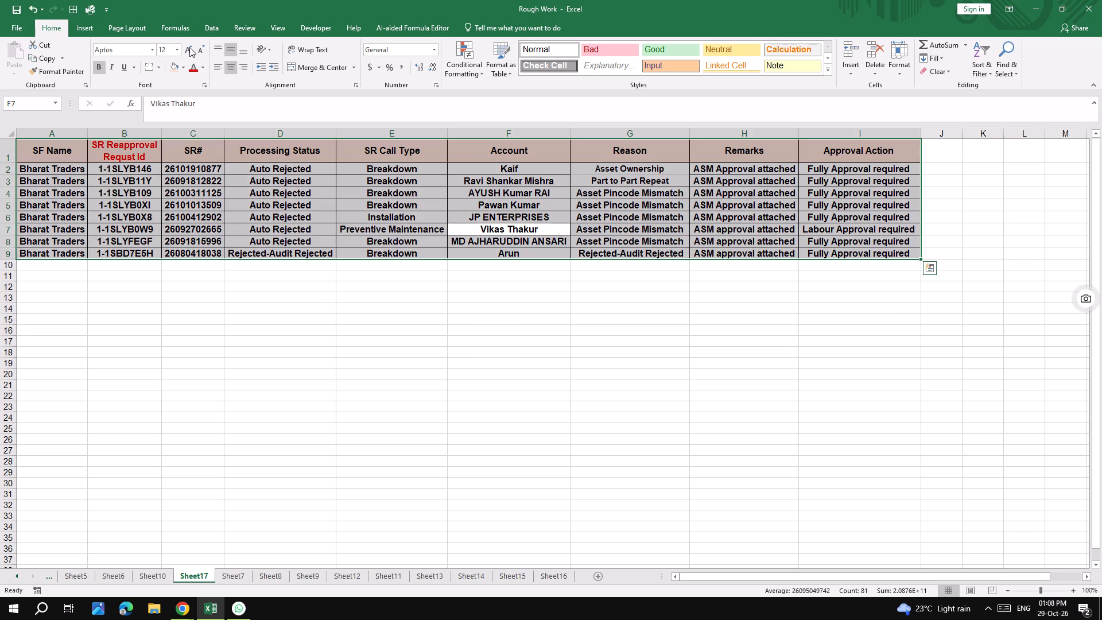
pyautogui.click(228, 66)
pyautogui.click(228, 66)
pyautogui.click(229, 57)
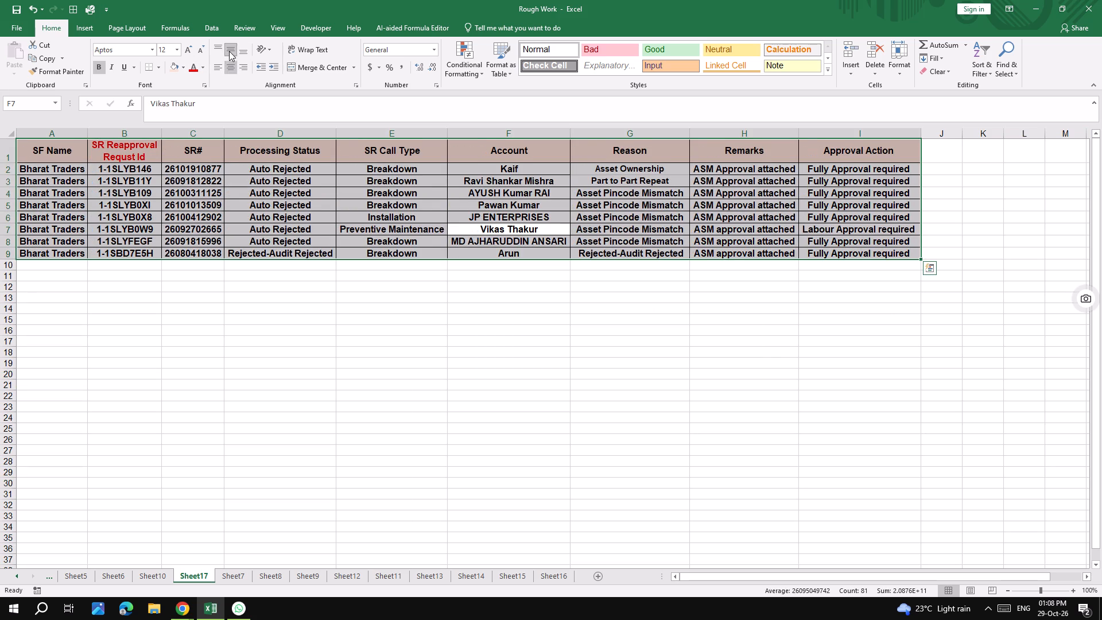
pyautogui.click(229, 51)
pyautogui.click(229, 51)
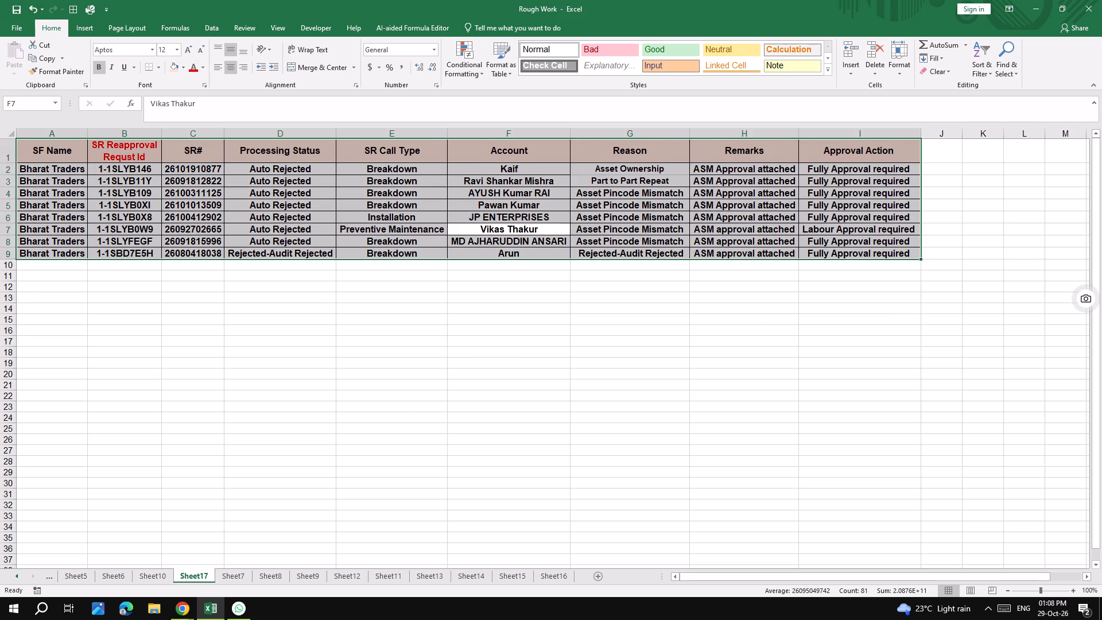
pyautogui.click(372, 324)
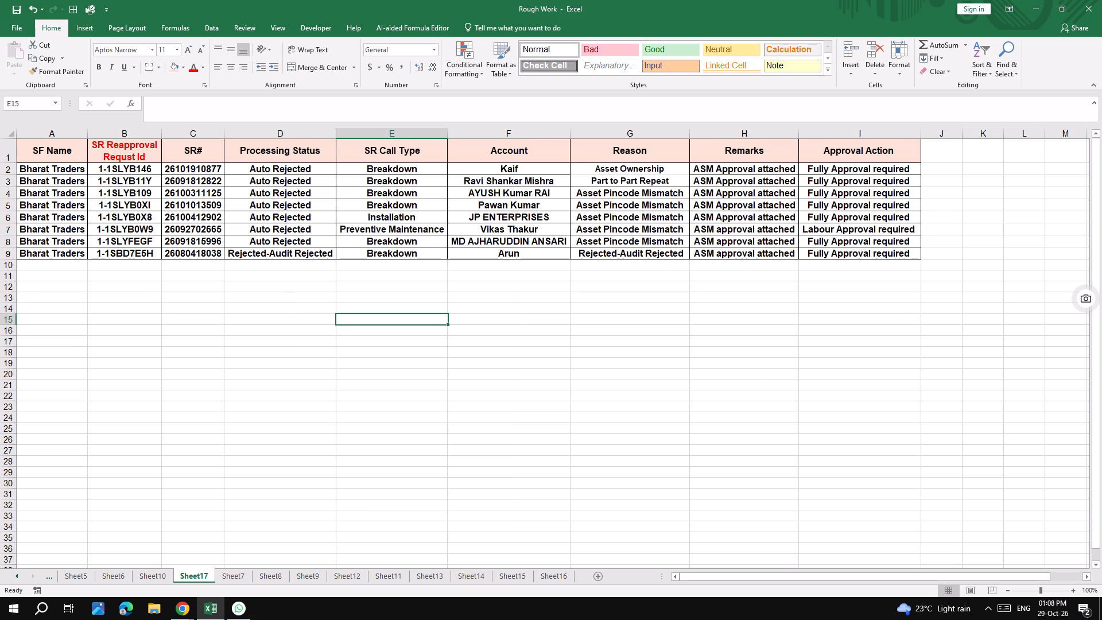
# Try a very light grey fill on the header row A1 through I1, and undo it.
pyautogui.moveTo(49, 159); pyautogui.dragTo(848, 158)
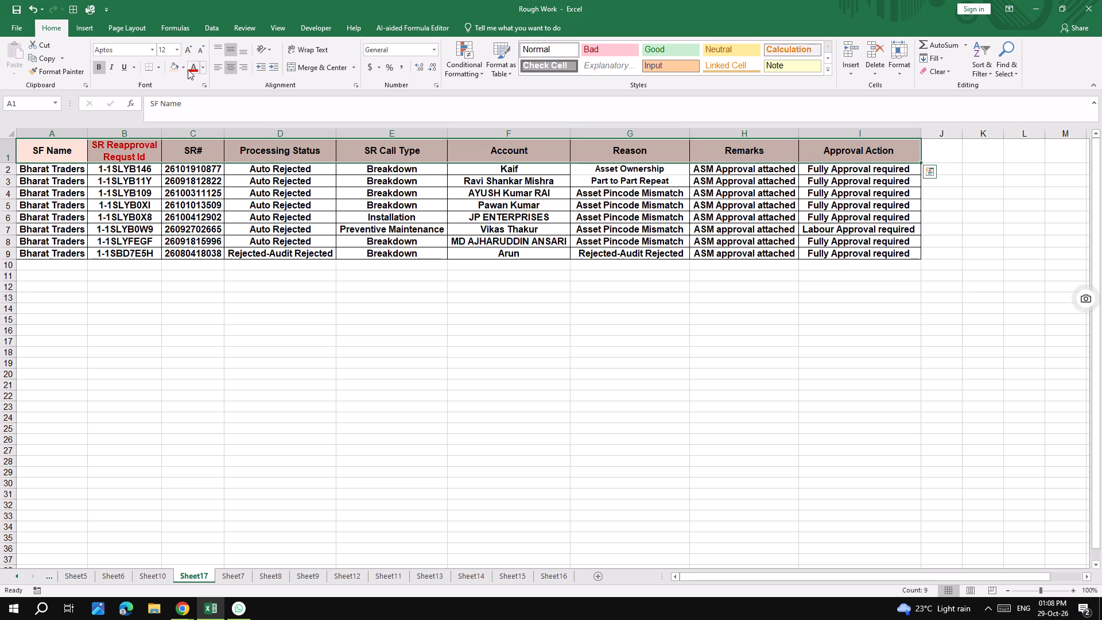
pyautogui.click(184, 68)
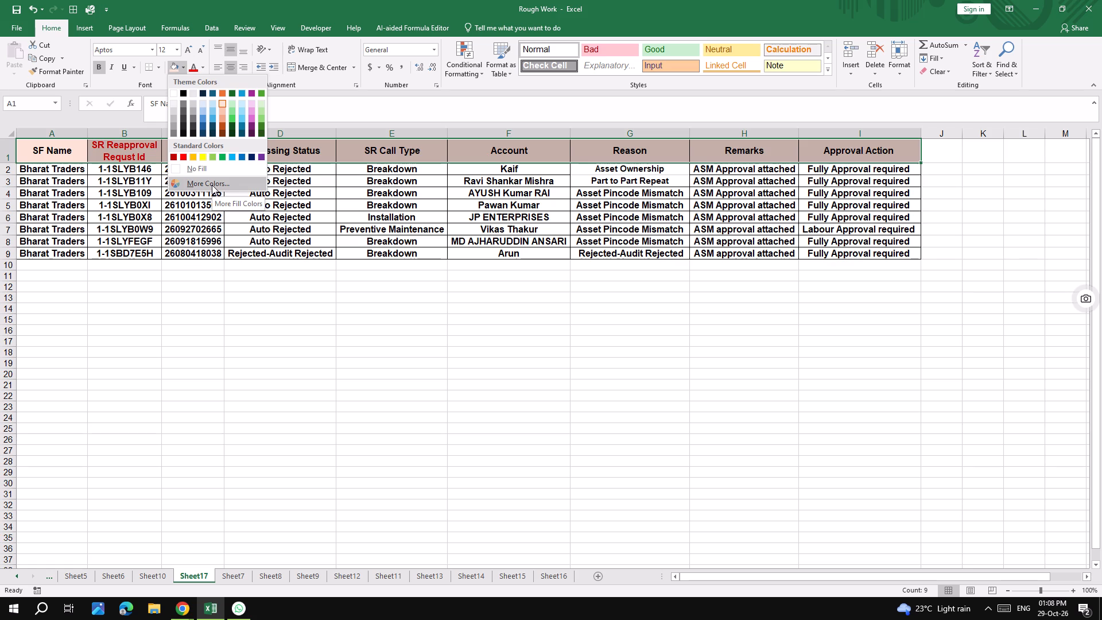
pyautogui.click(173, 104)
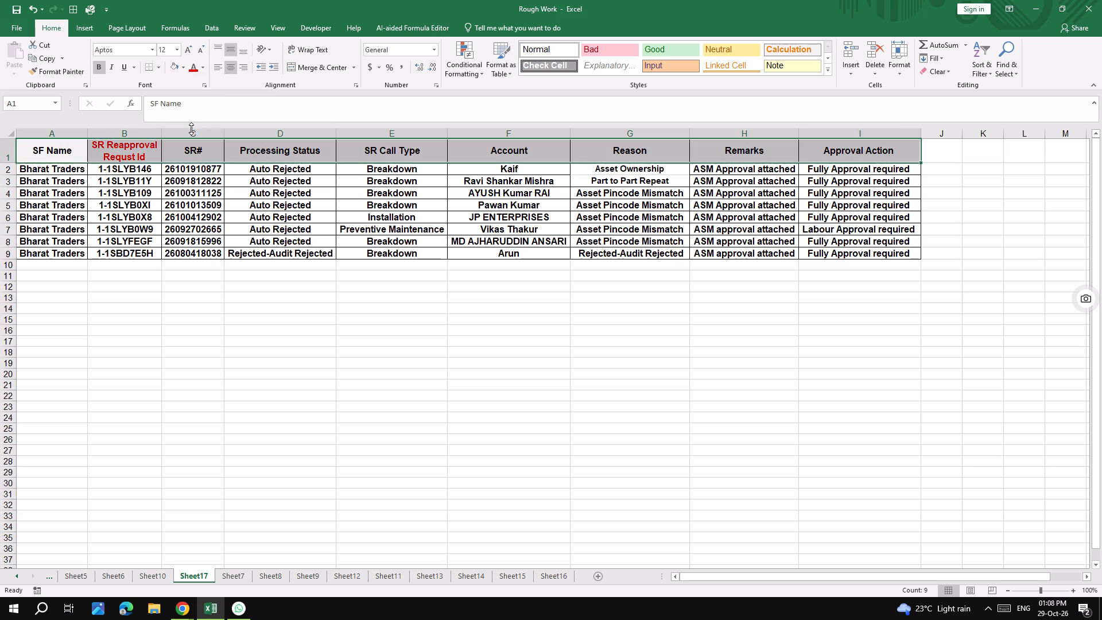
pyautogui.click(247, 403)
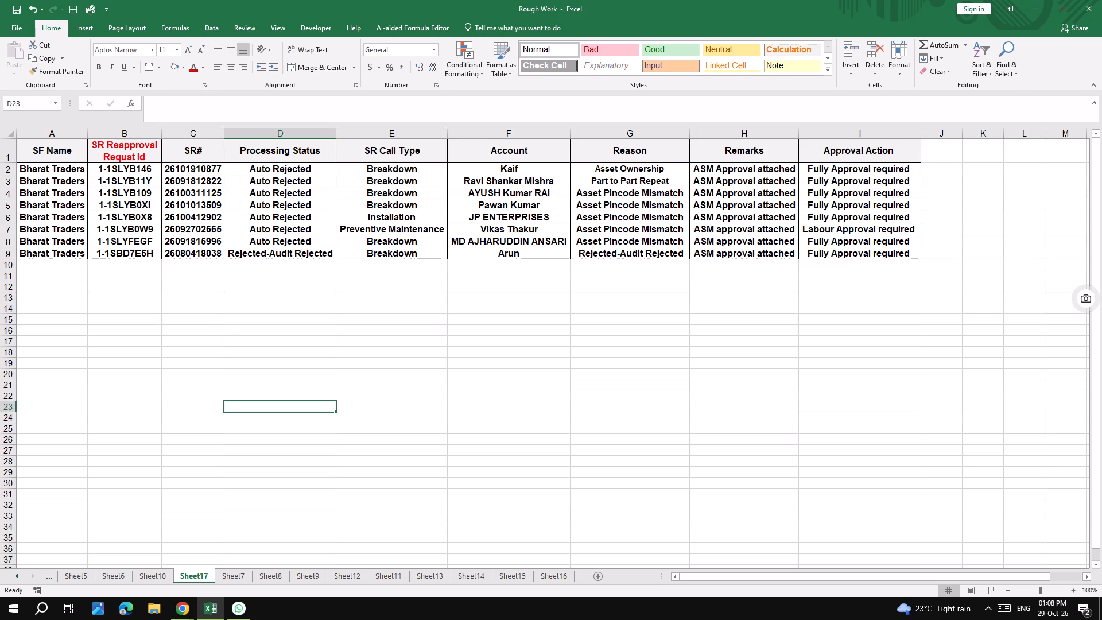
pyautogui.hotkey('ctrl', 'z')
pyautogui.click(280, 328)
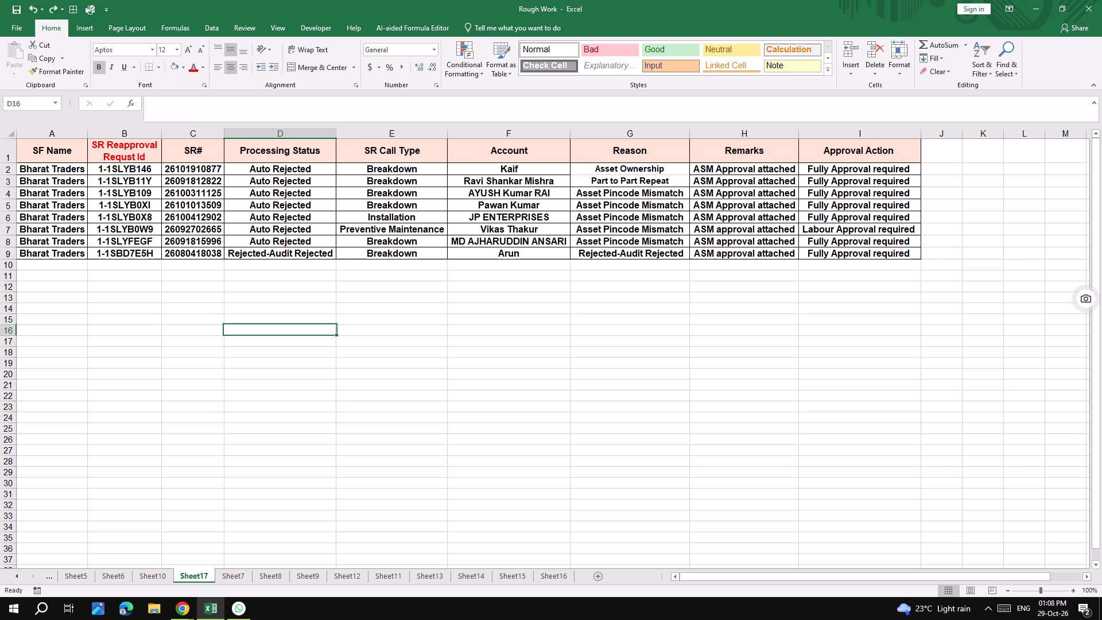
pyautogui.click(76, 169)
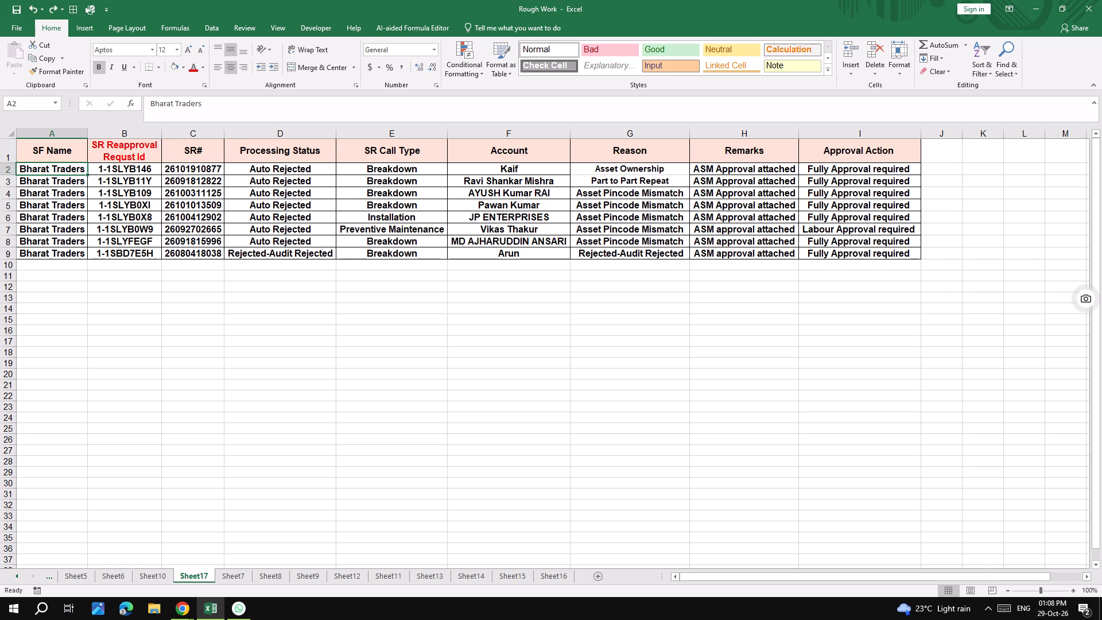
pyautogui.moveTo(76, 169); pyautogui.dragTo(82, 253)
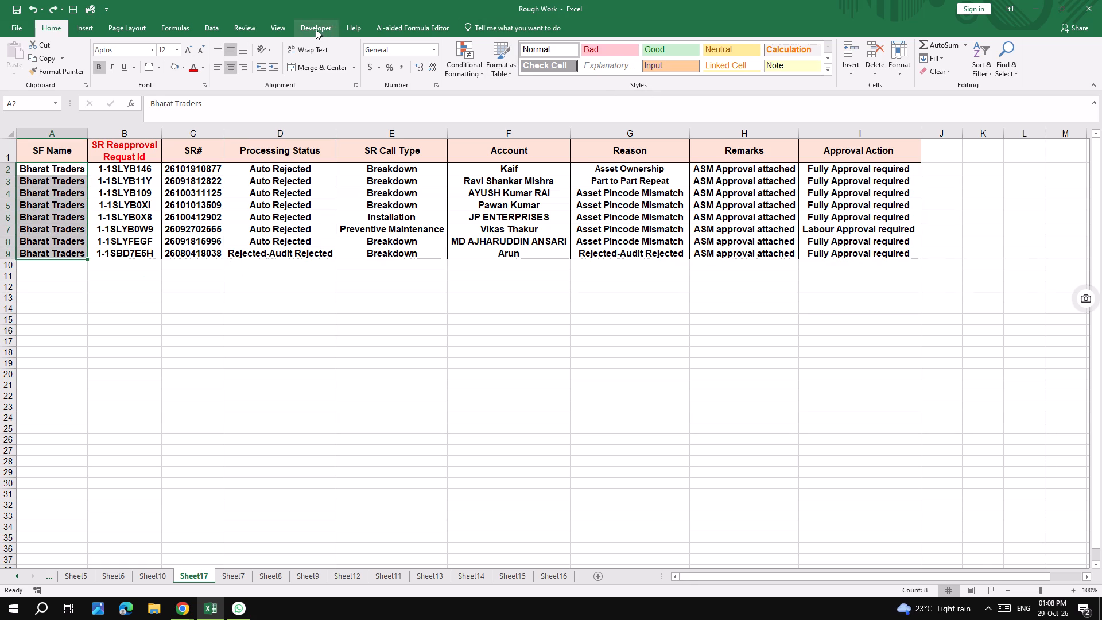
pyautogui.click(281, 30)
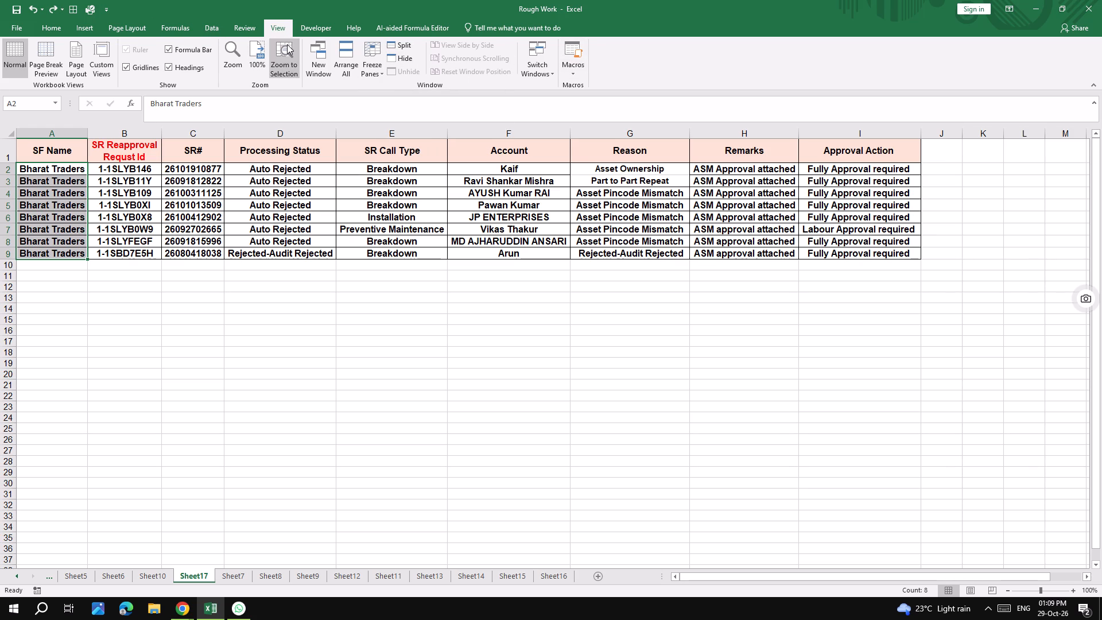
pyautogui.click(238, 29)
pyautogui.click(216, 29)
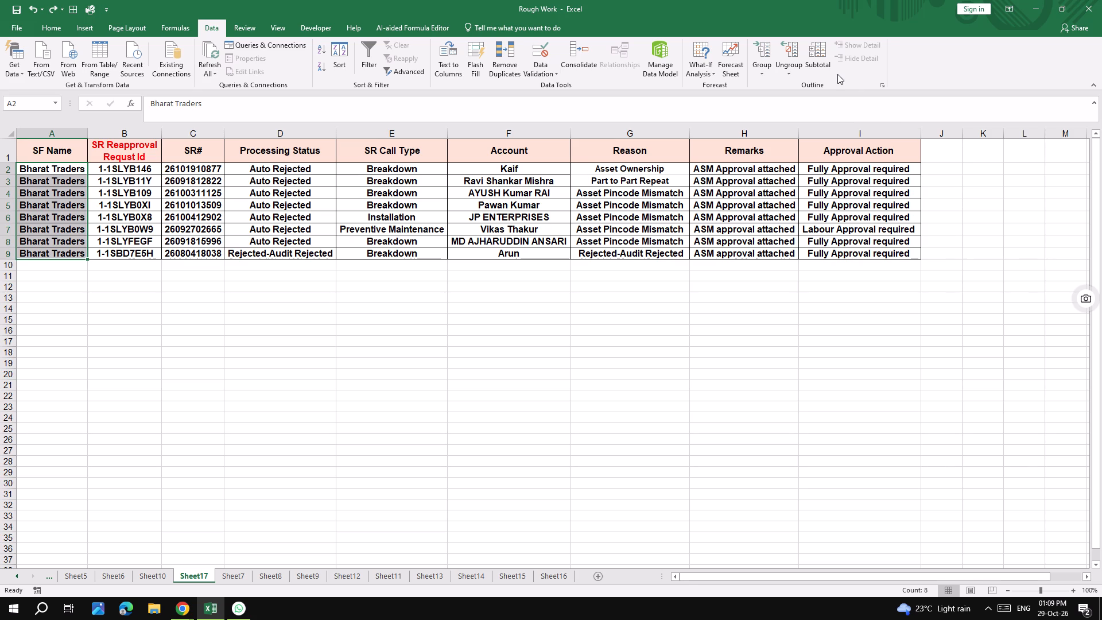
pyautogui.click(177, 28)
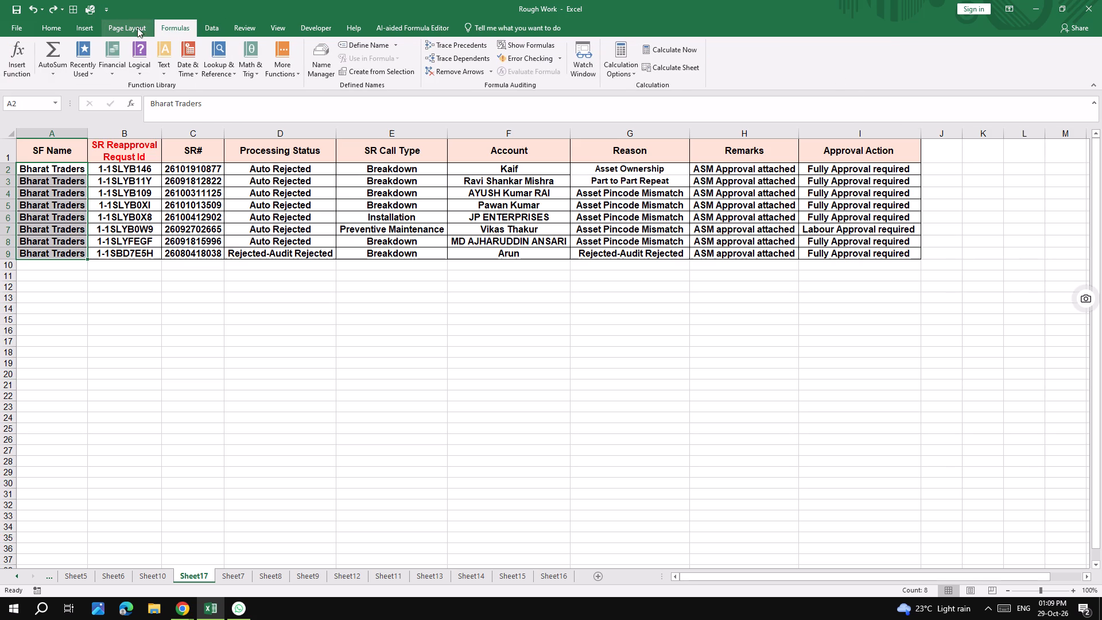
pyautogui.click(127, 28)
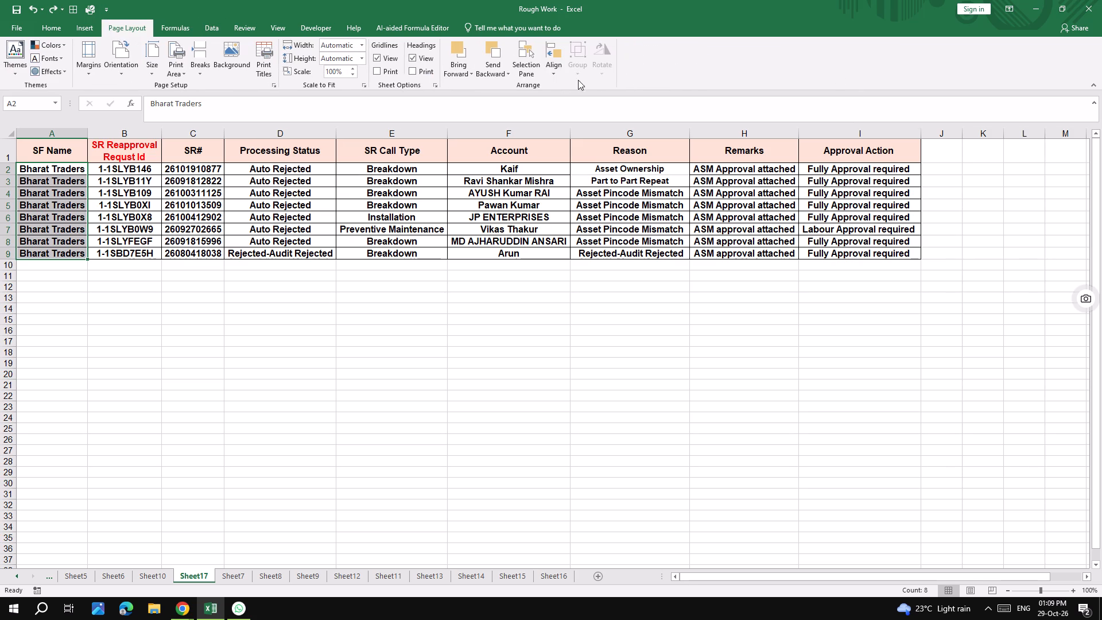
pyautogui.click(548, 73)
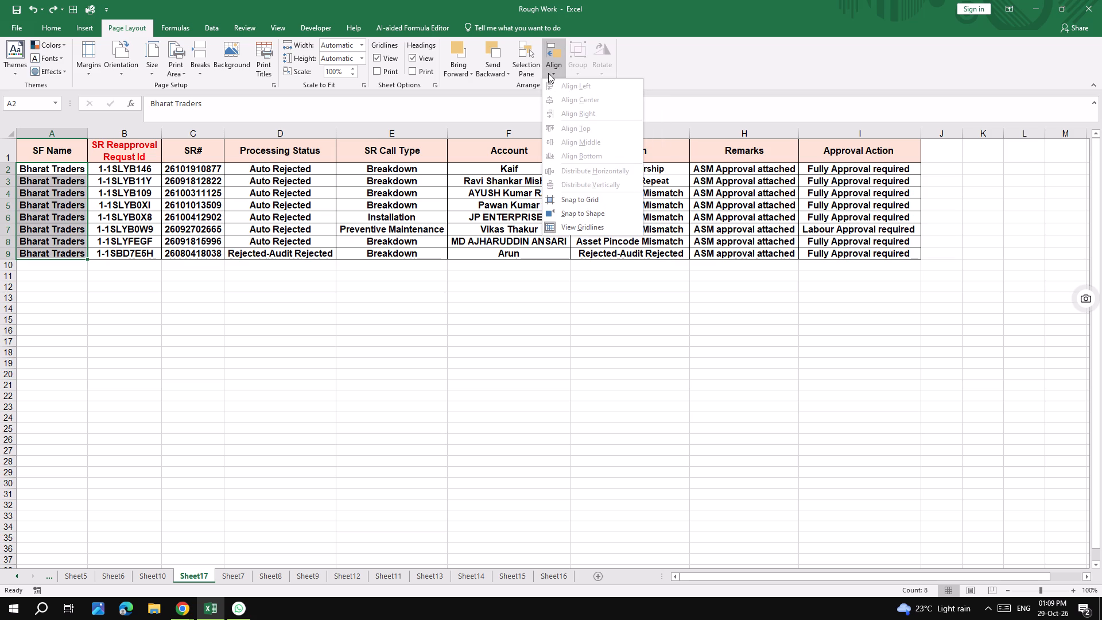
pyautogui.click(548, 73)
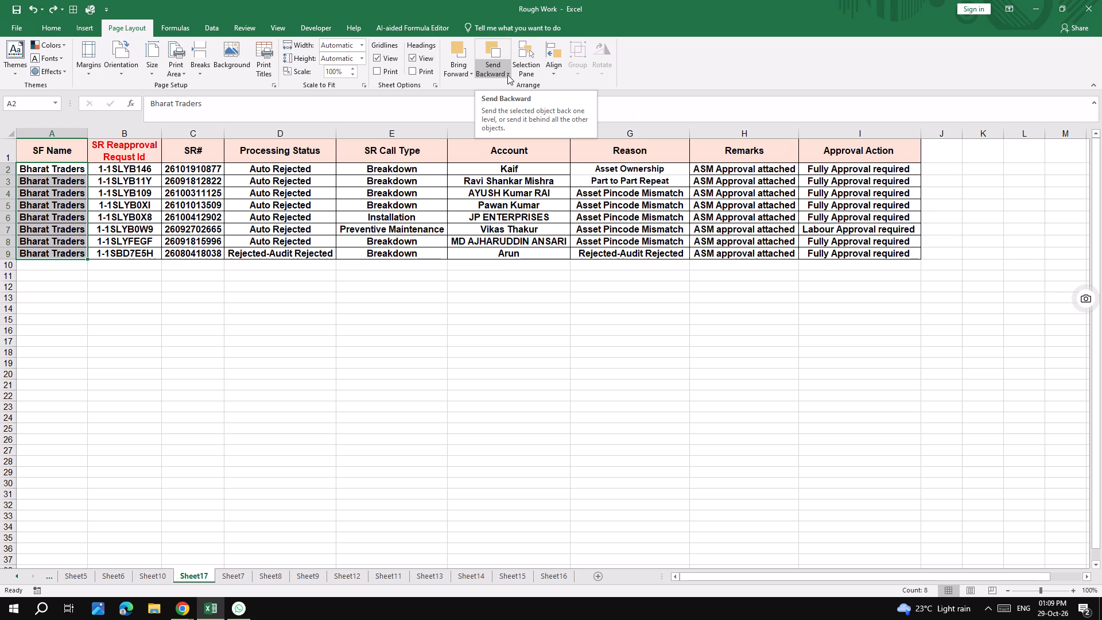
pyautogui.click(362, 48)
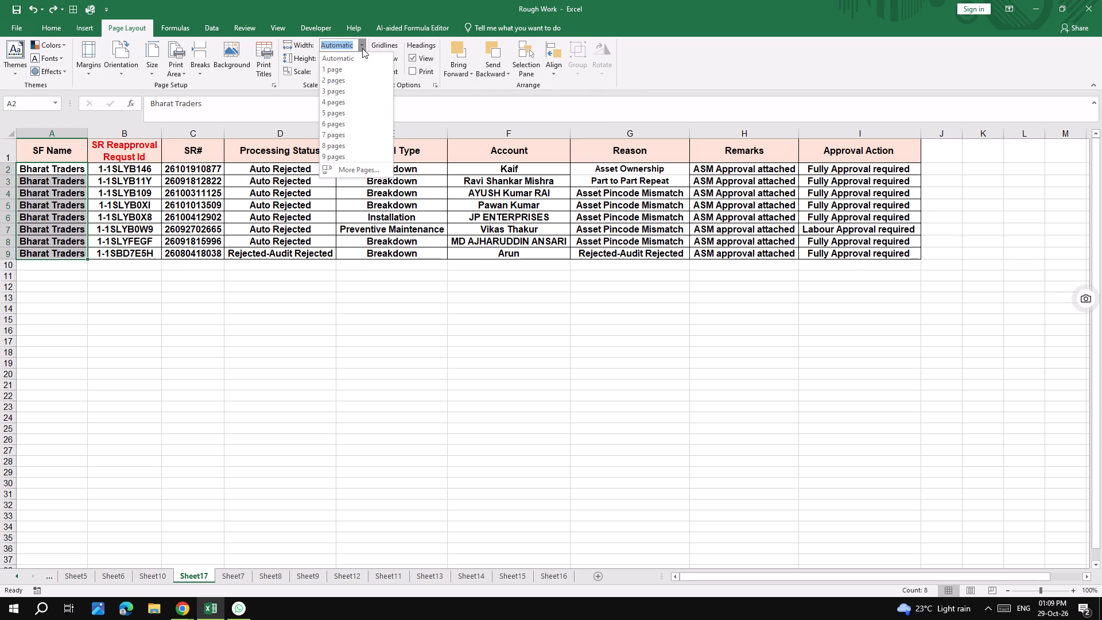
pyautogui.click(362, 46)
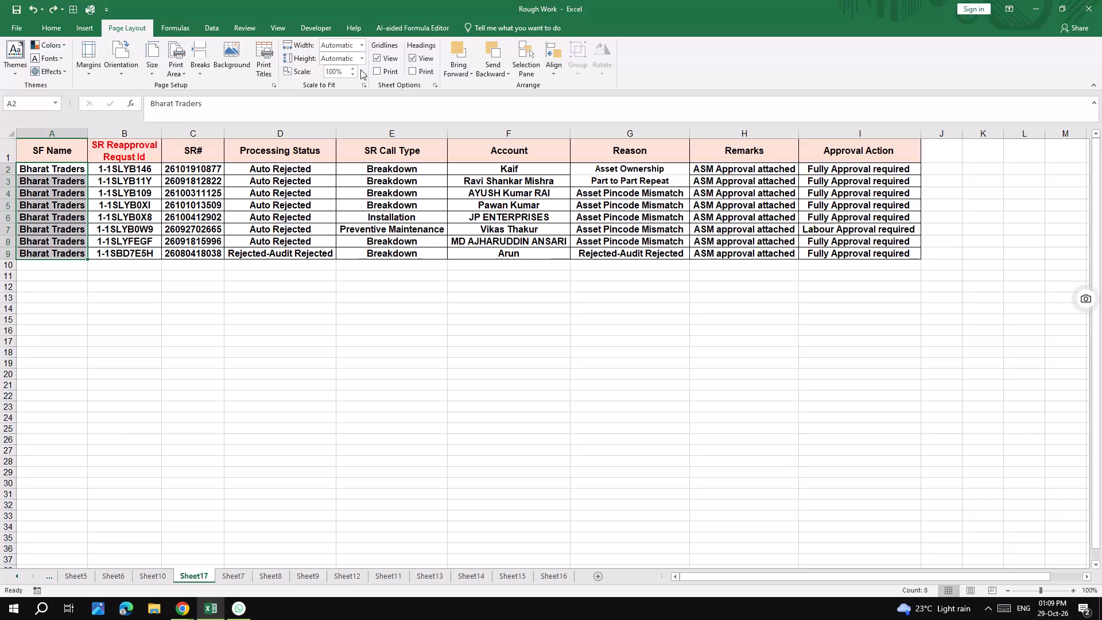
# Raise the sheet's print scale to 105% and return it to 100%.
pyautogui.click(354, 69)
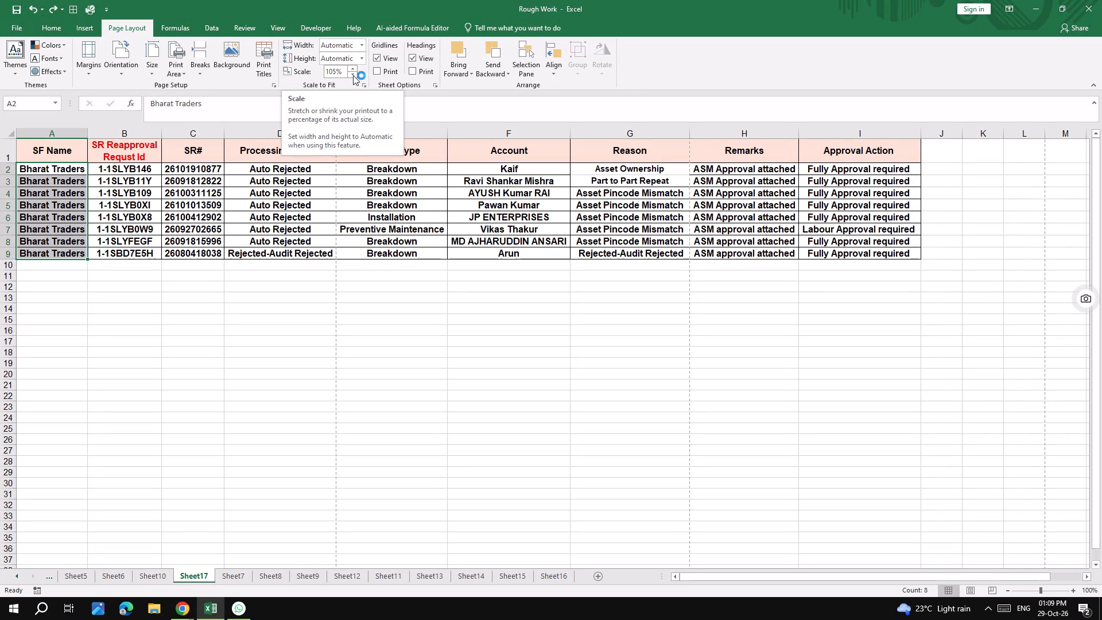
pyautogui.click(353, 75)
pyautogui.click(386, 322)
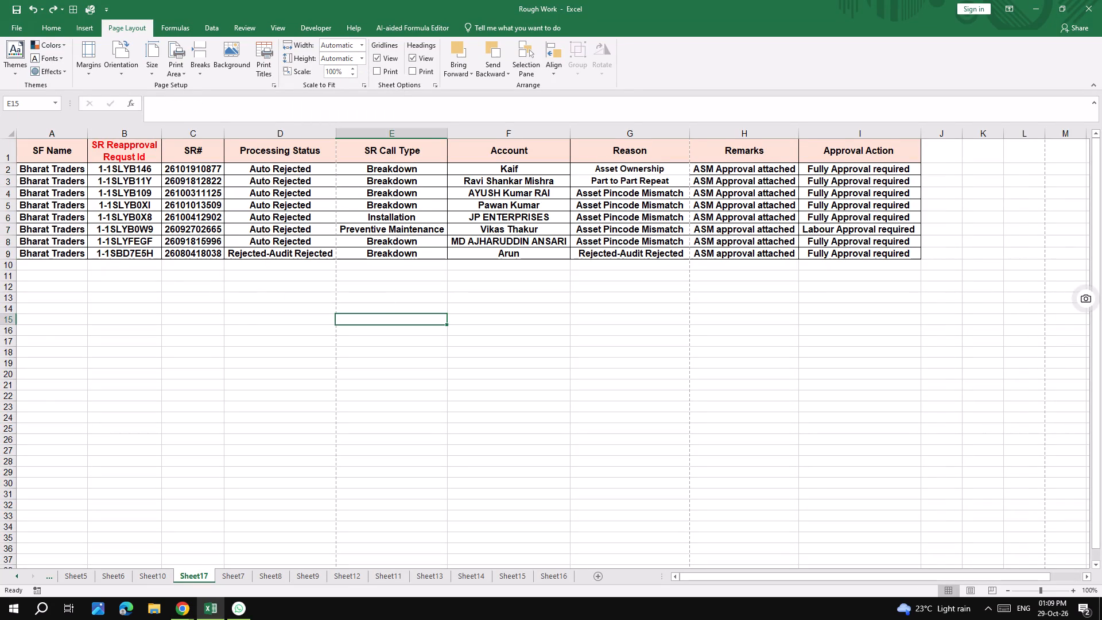
# Apply all borders to the whole reapproval table, from the header row through row 9.
pyautogui.hotkey('ctrl', 'a')
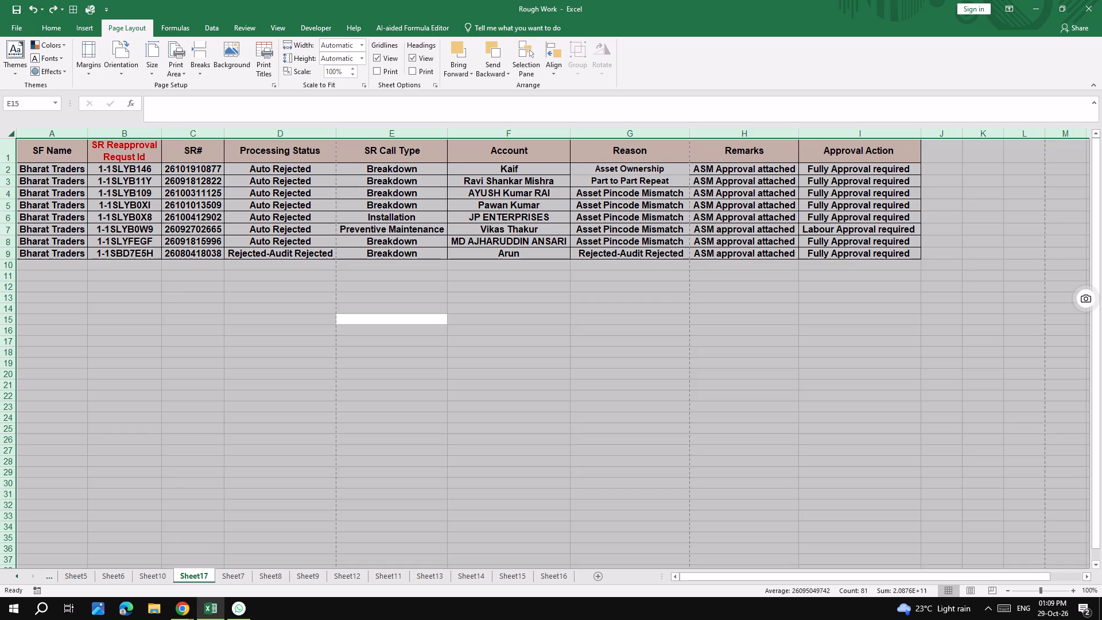
pyautogui.click(387, 313)
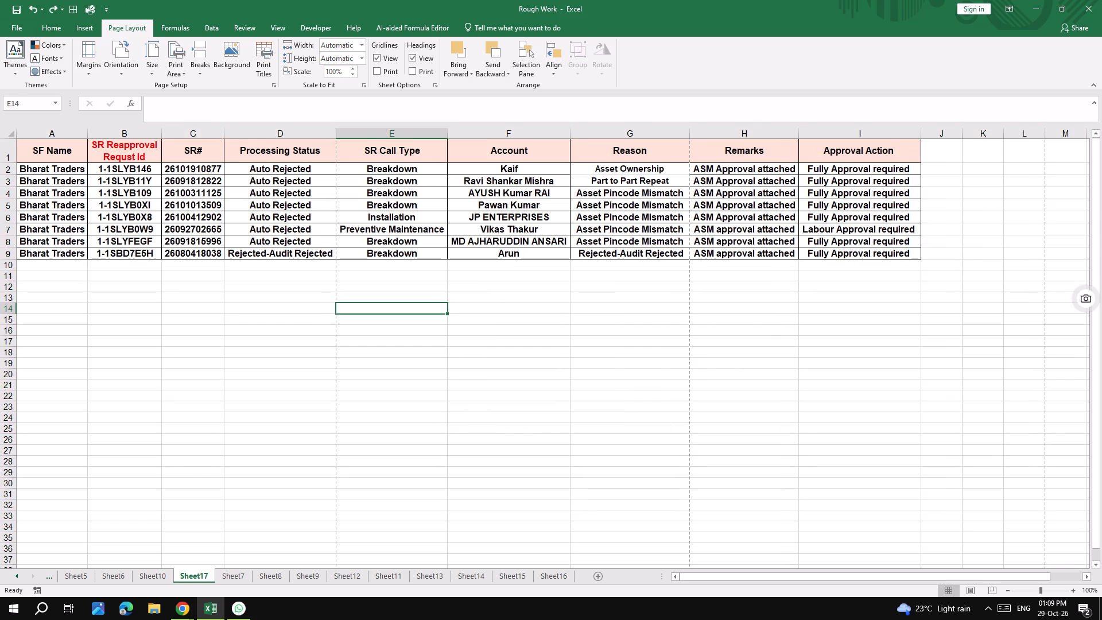
pyautogui.click(454, 389)
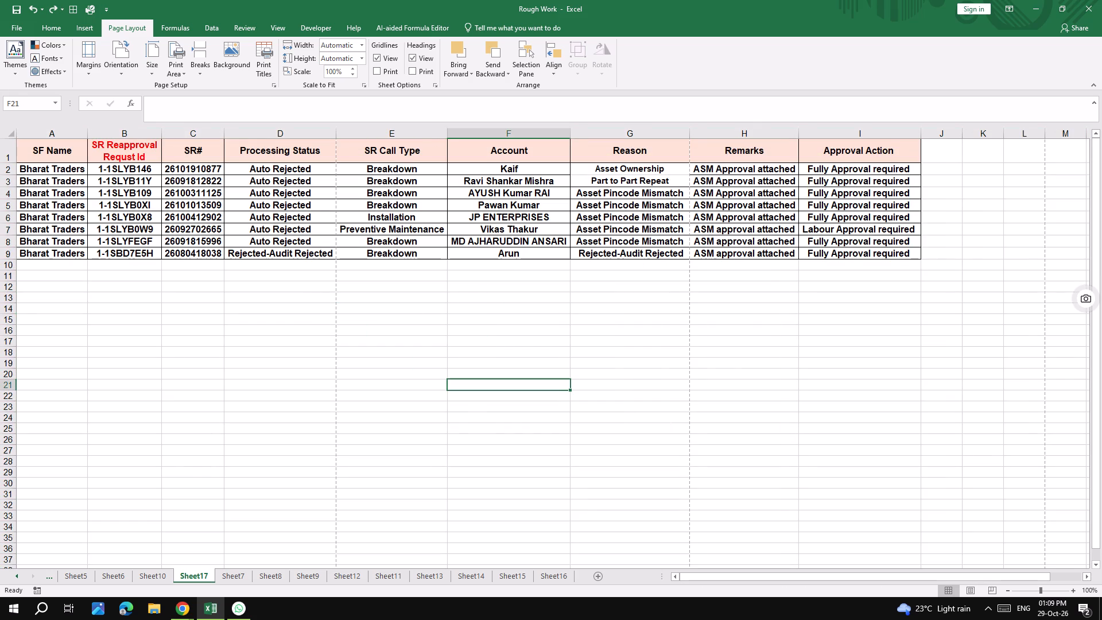
pyautogui.click(75, 156)
pyautogui.hotkey('ctrl', 'a')
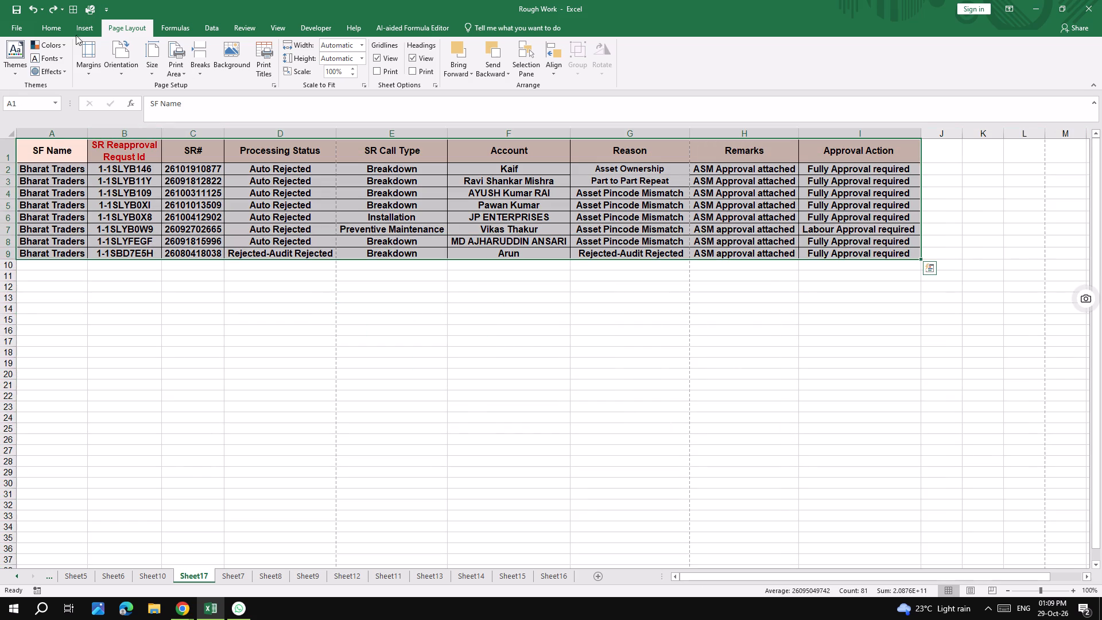
pyautogui.click(14, 32)
pyautogui.click(25, 20)
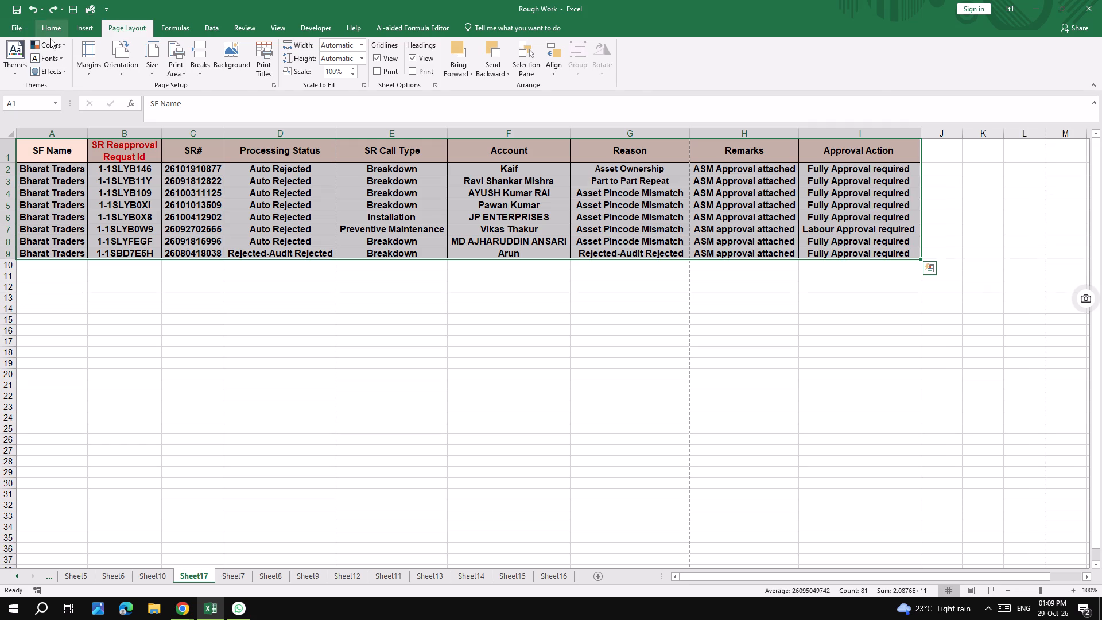
pyautogui.click(55, 26)
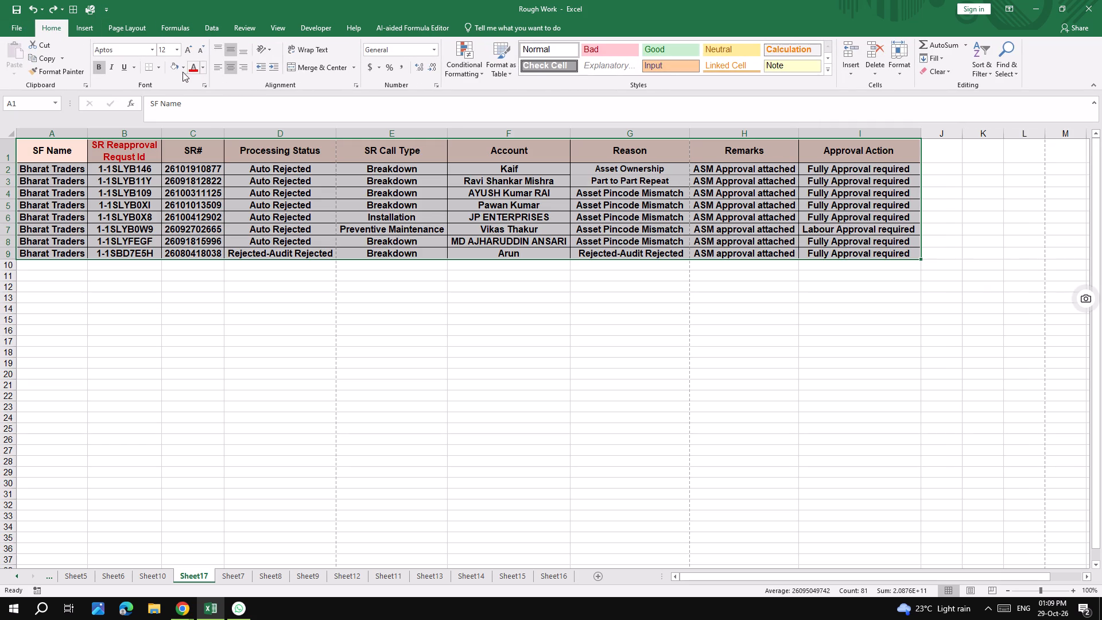
pyautogui.click(158, 68)
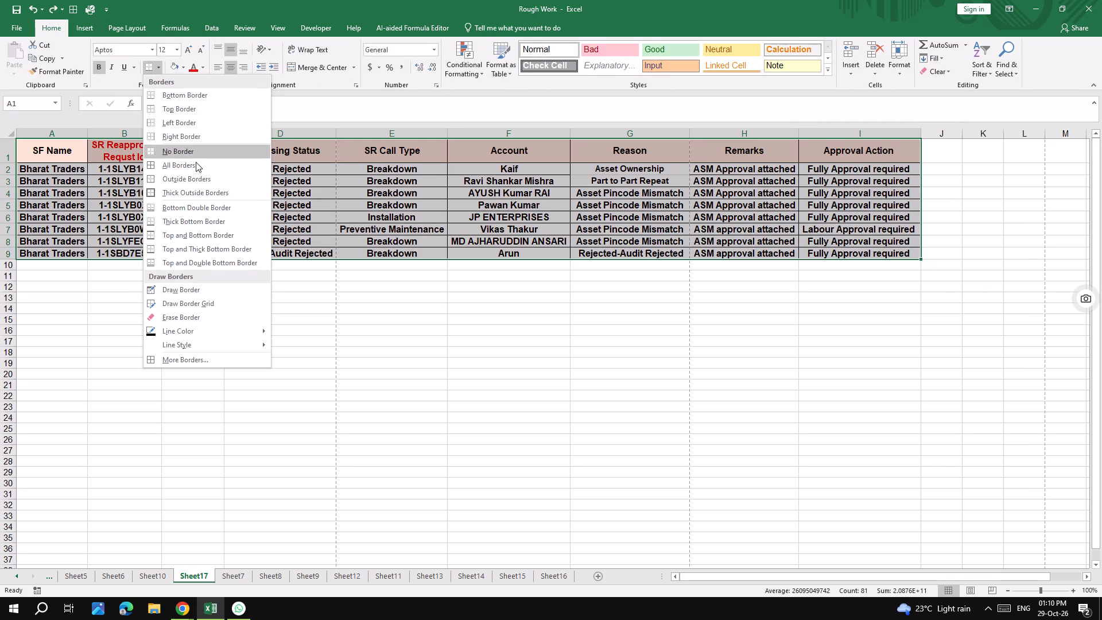
pyautogui.click(196, 164)
pyautogui.click(348, 327)
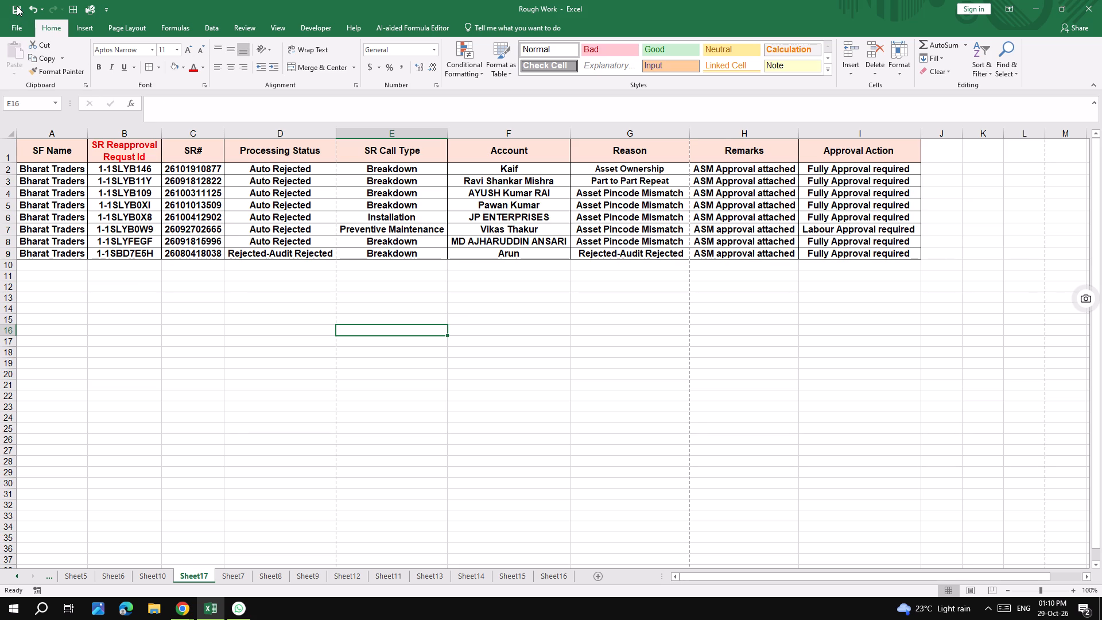
# Copy the table A1 through I9 from Sheet17 and paste it at A1 of a new blank workbook.
pyautogui.moveTo(56, 149); pyautogui.dragTo(430, 191)
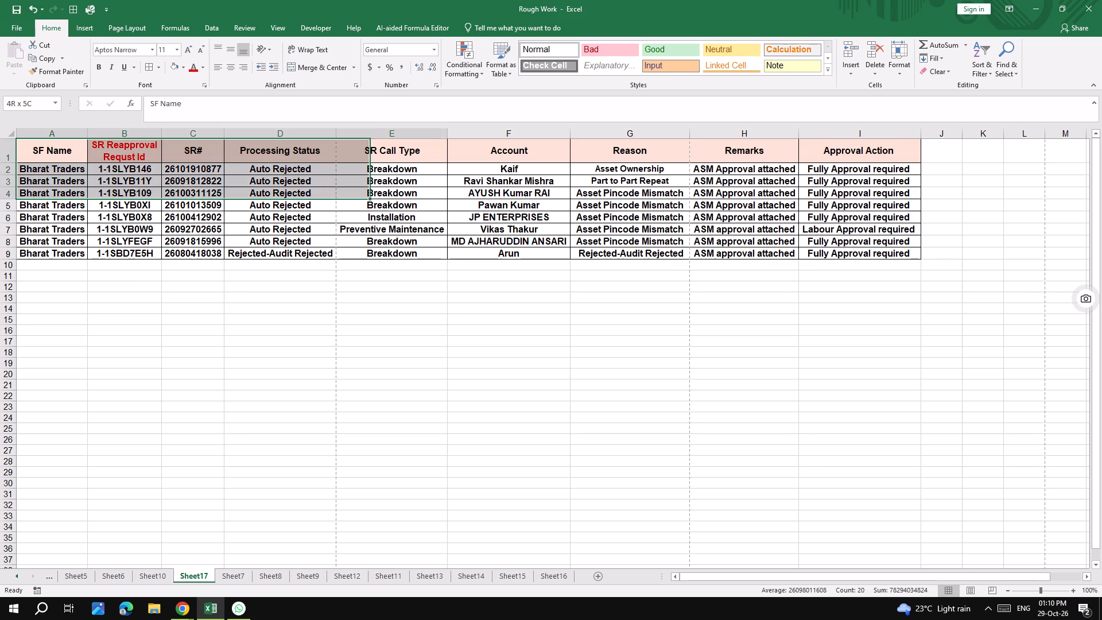
pyautogui.moveTo(430, 191); pyautogui.dragTo(834, 251)
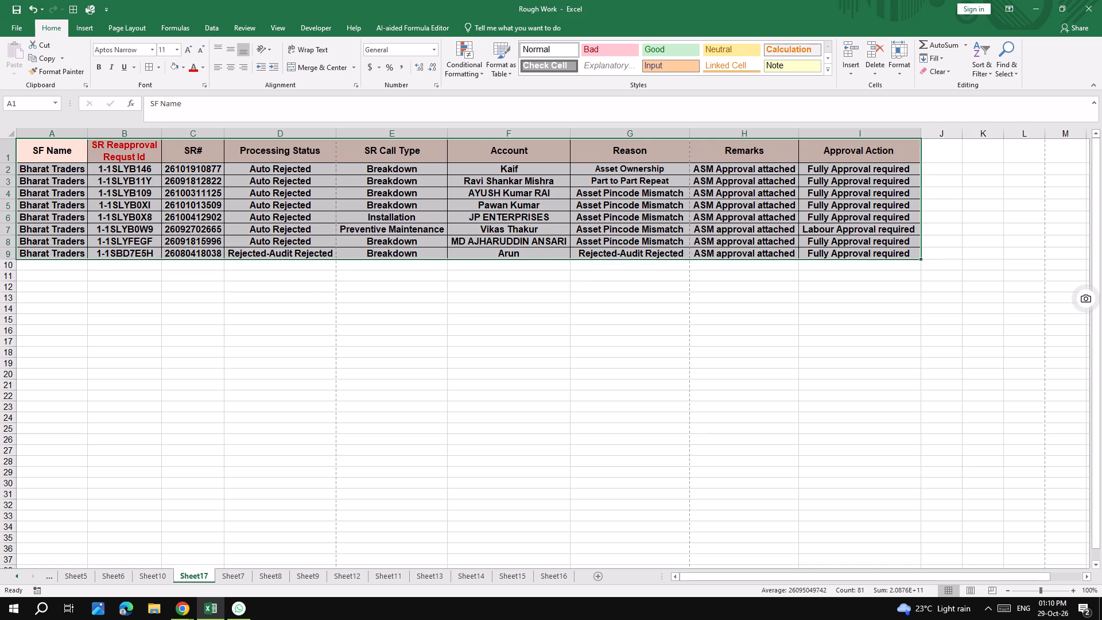
pyautogui.hotkey('ctrl', 'c')
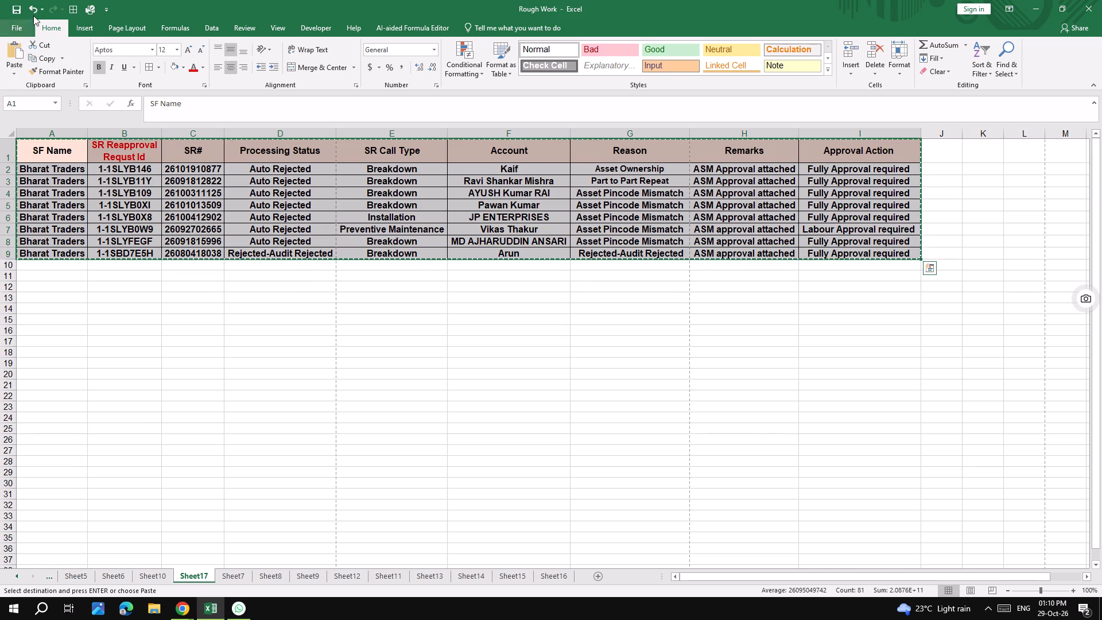
pyautogui.click(14, 22)
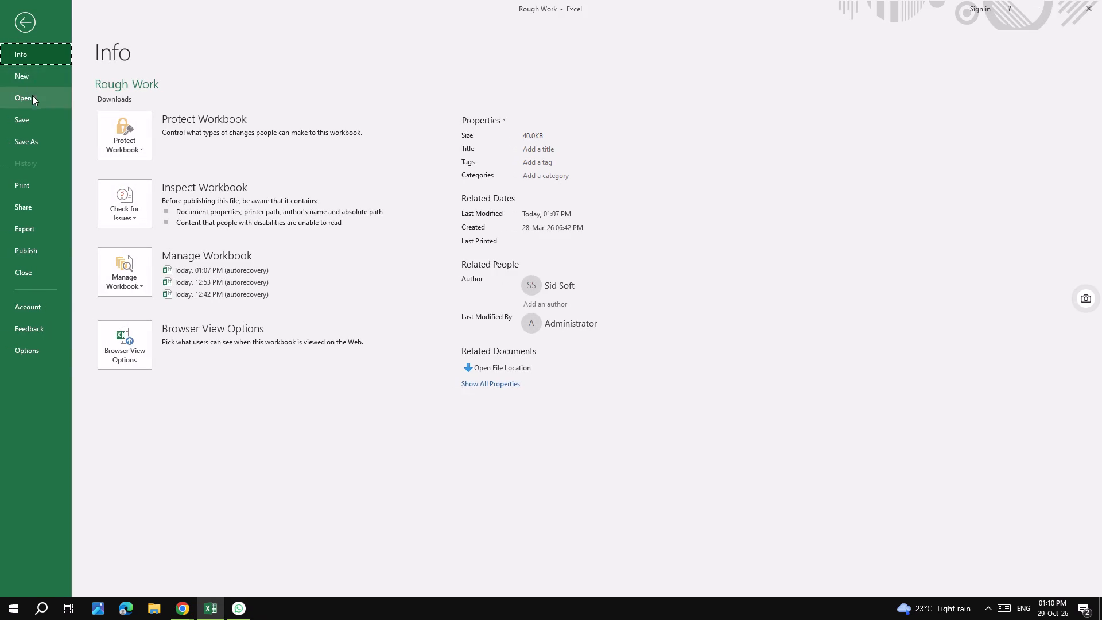
pyautogui.click(29, 80)
pyautogui.click(169, 200)
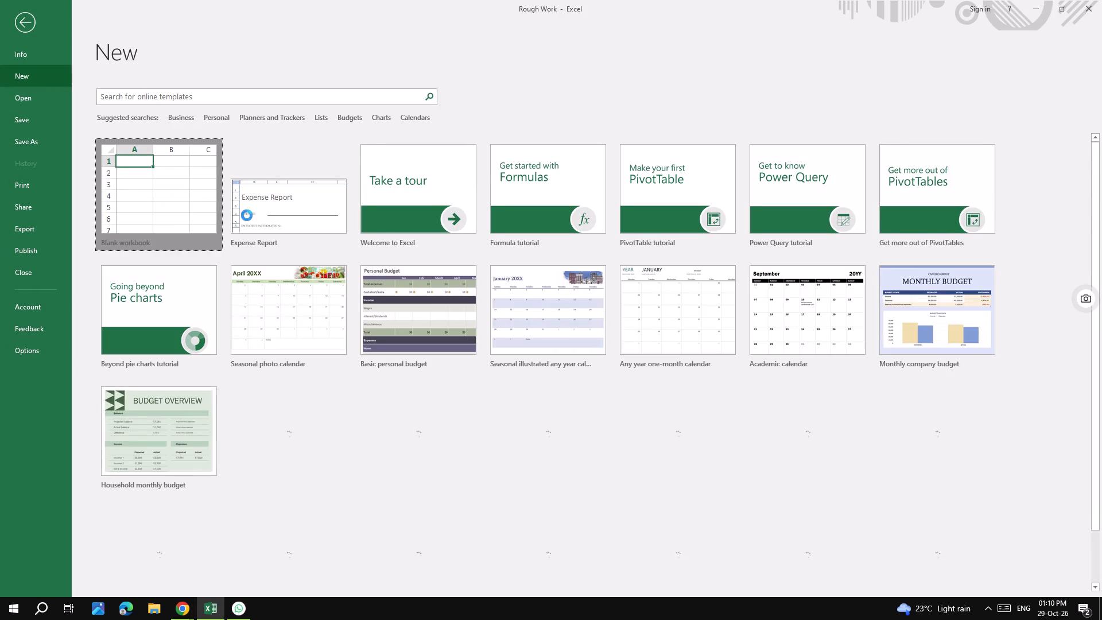
pyautogui.hotkey('ctrl', 'v')
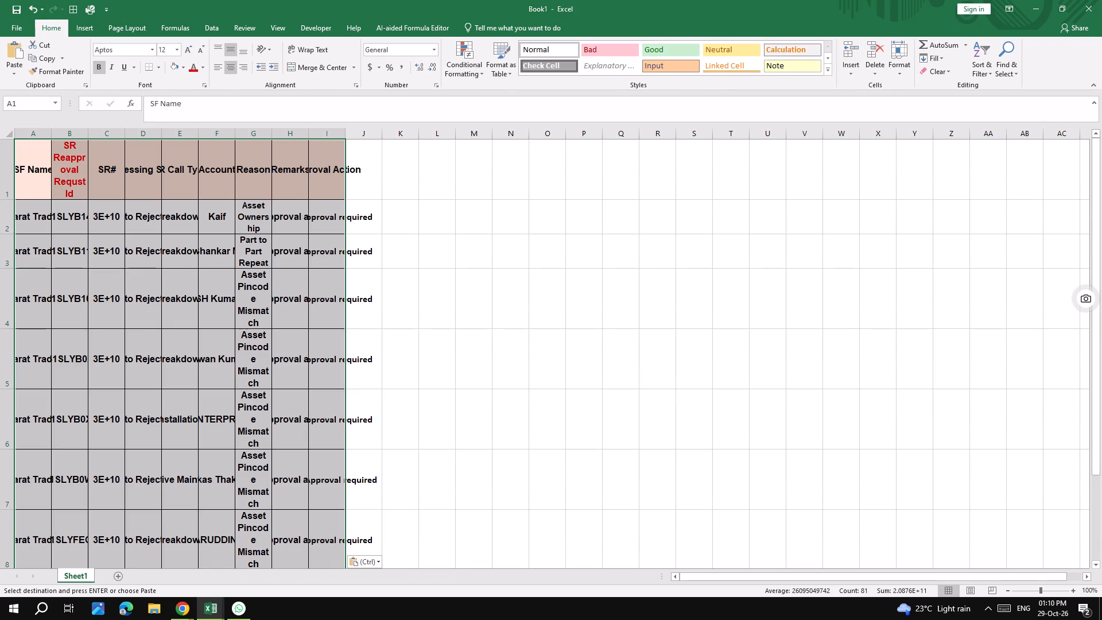
# AutoFit the widths of columns A through I in the new workbook to their contents.
pyautogui.doubleClick(50, 134)
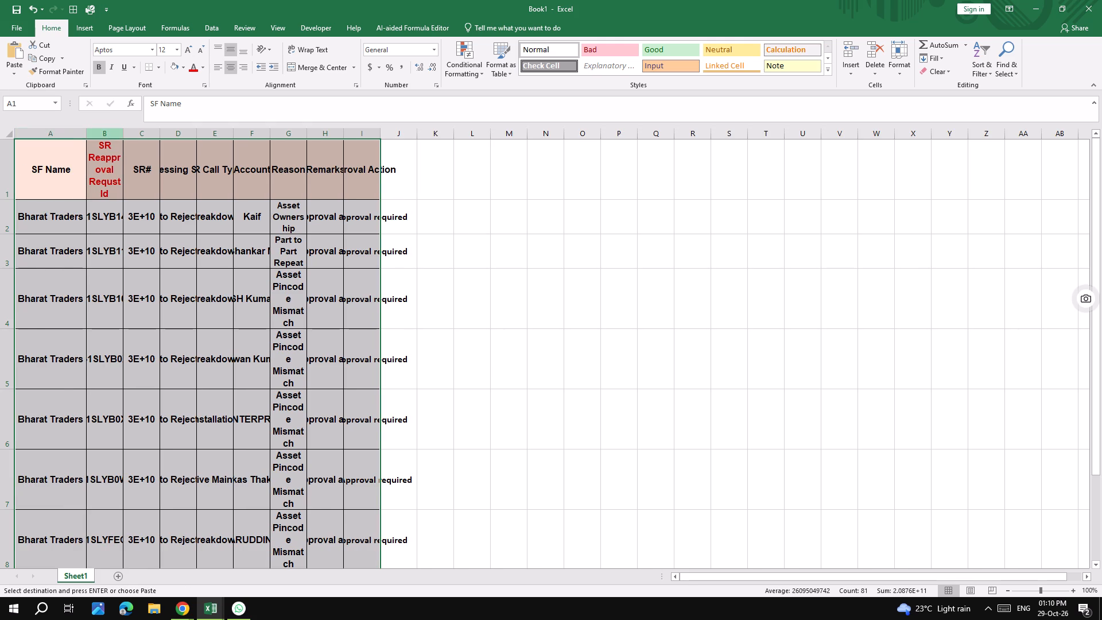
pyautogui.doubleClick(122, 134)
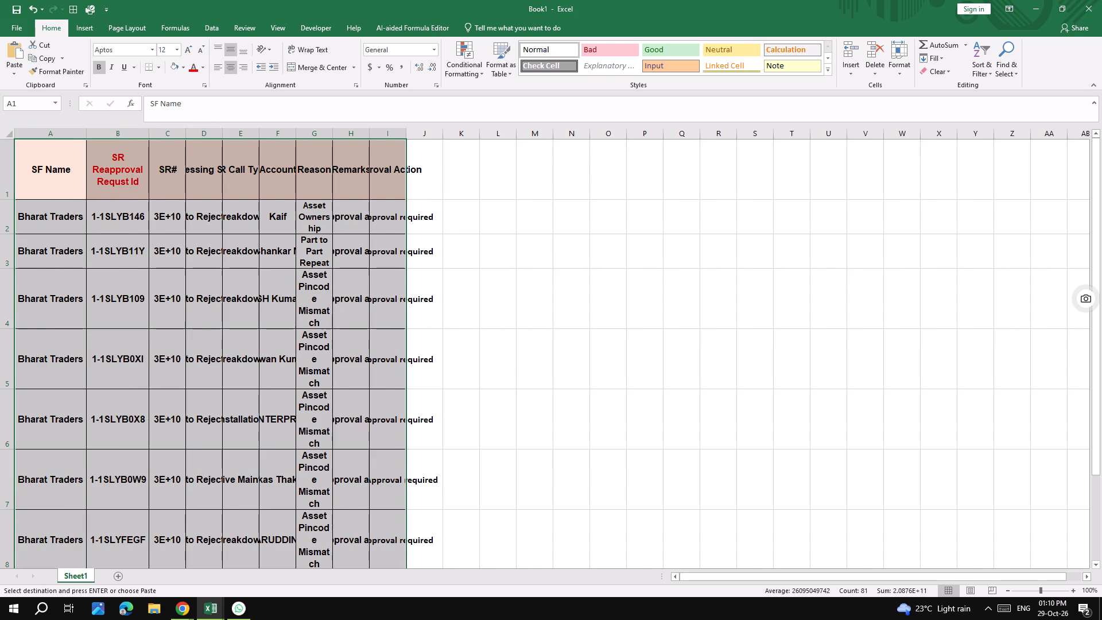
pyautogui.doubleClick(183, 138)
pyautogui.doubleClick(249, 134)
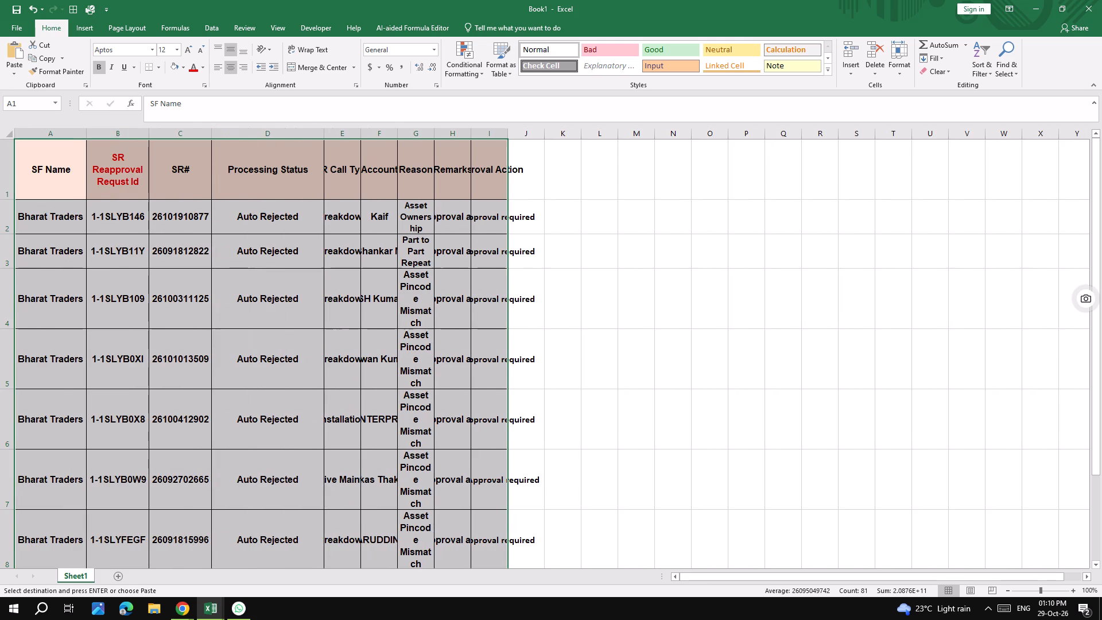
pyautogui.doubleClick(359, 133)
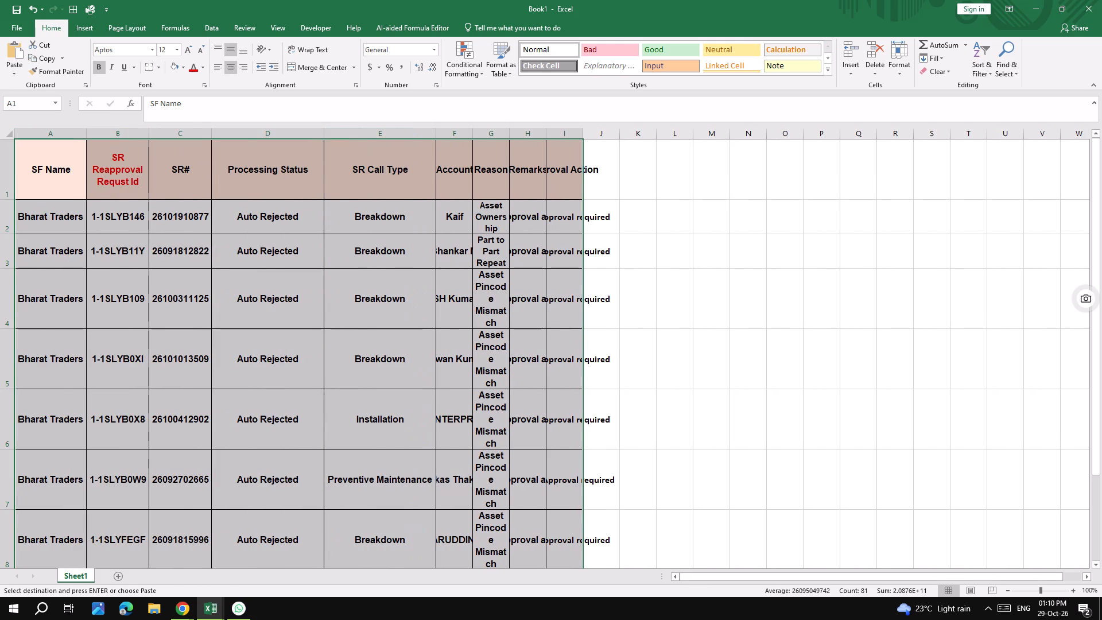
pyautogui.doubleClick(475, 134)
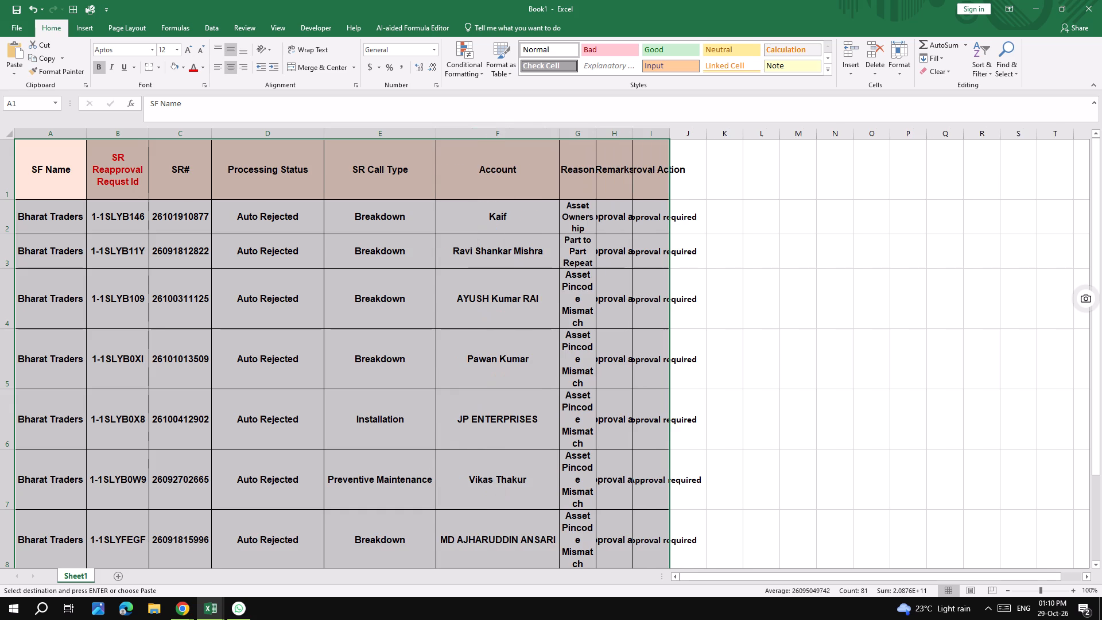
pyautogui.doubleClick(561, 135)
pyautogui.doubleClick(596, 135)
pyautogui.doubleClick(709, 133)
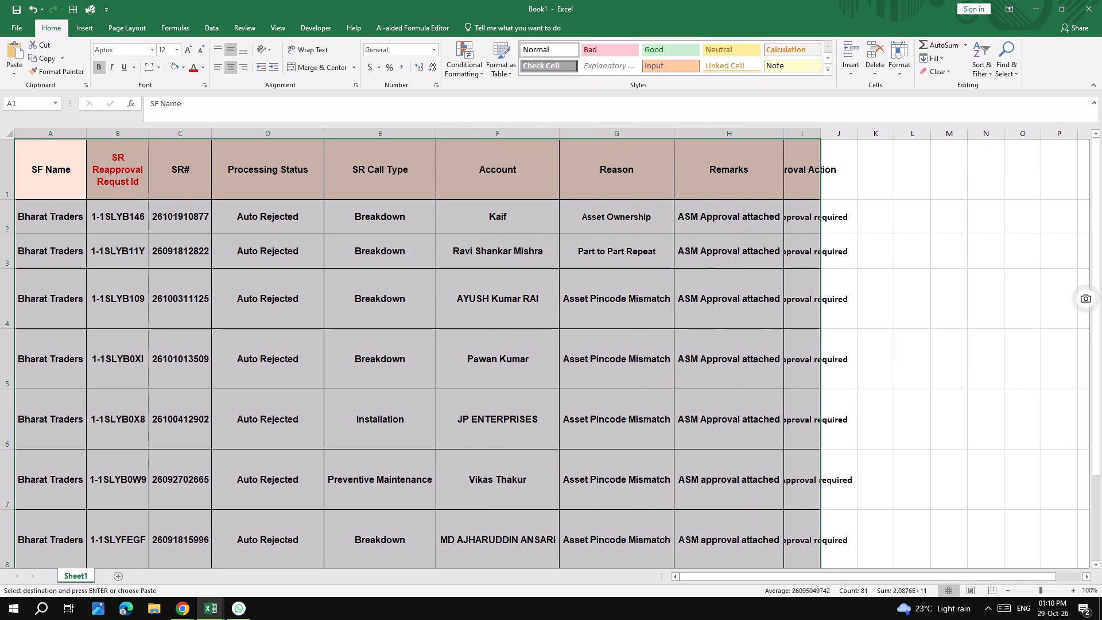
pyautogui.doubleClick(820, 139)
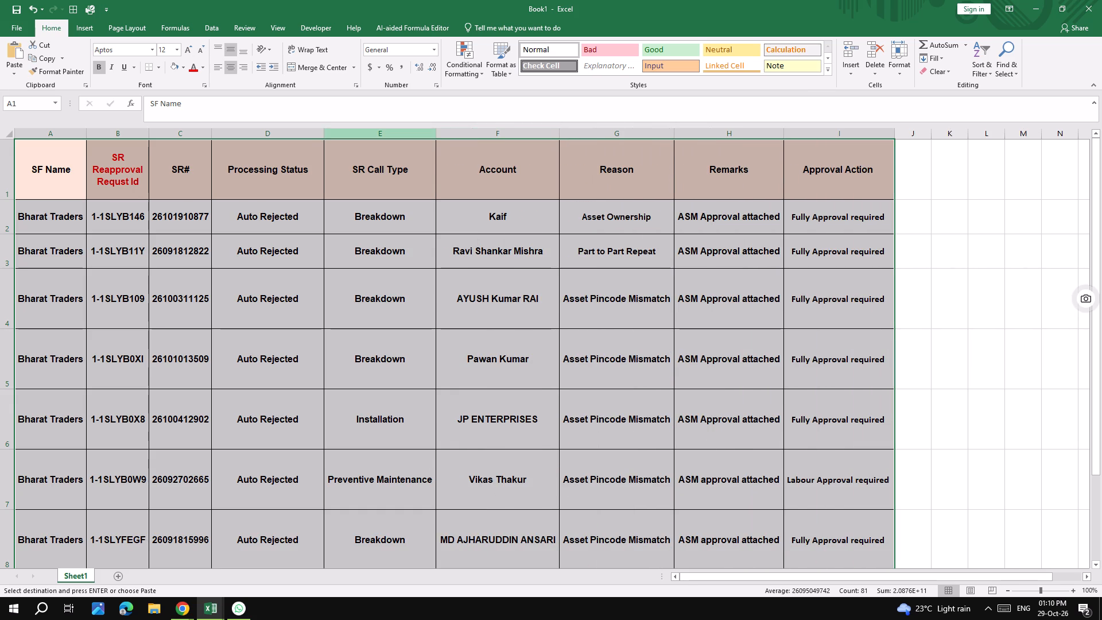
# AutoFit the heights of rows 1 through 8 so the pasted table becomes compact, and deselect the table.
pyautogui.click(10, 200)
pyautogui.click(15, 199)
pyautogui.doubleClick(7, 199)
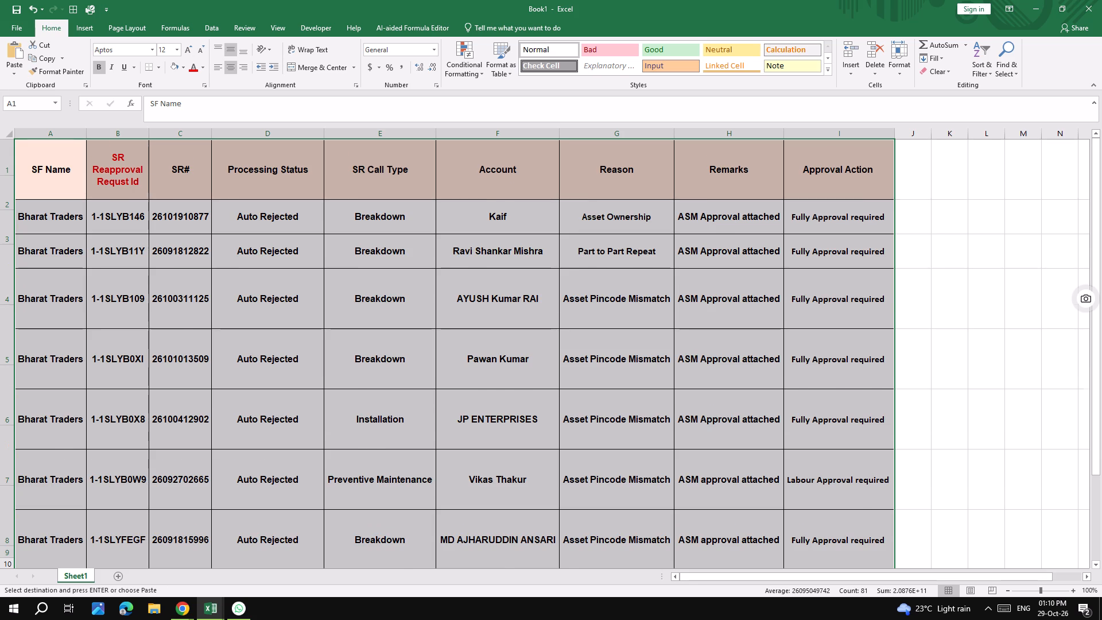
pyautogui.doubleClick(11, 211)
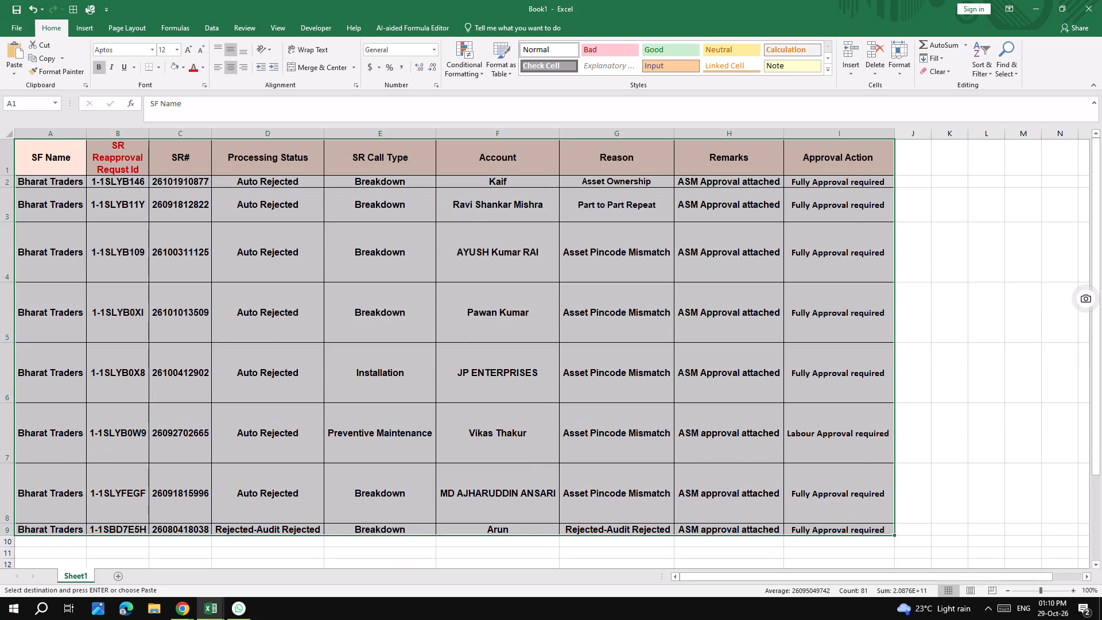
pyautogui.doubleClick(11, 222)
pyautogui.doubleClick(11, 261)
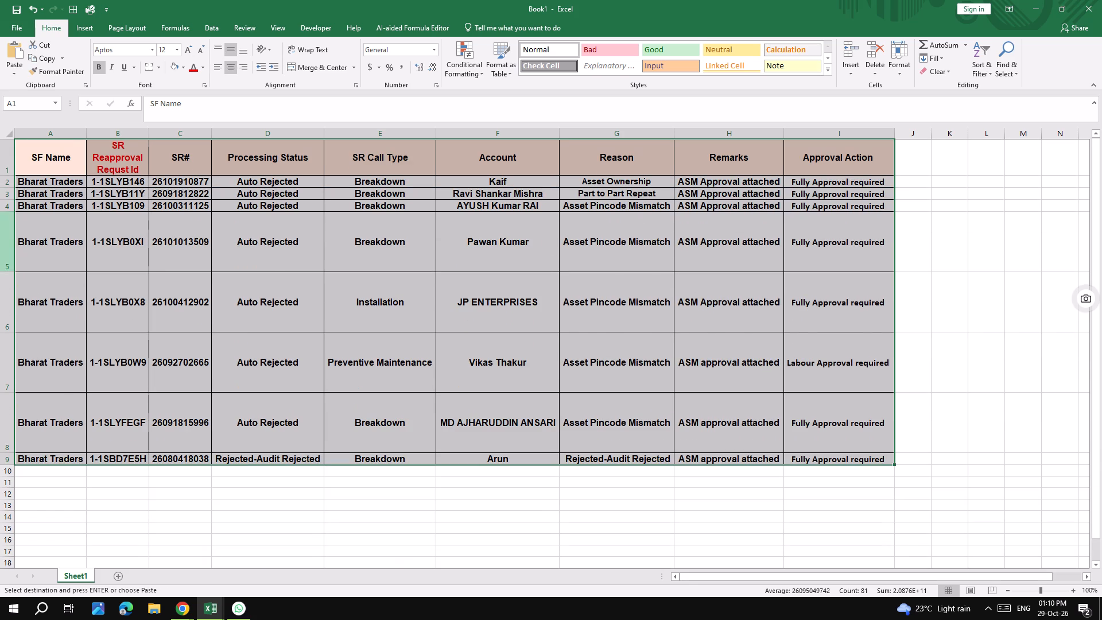
pyautogui.doubleClick(14, 270)
pyautogui.doubleClick(7, 284)
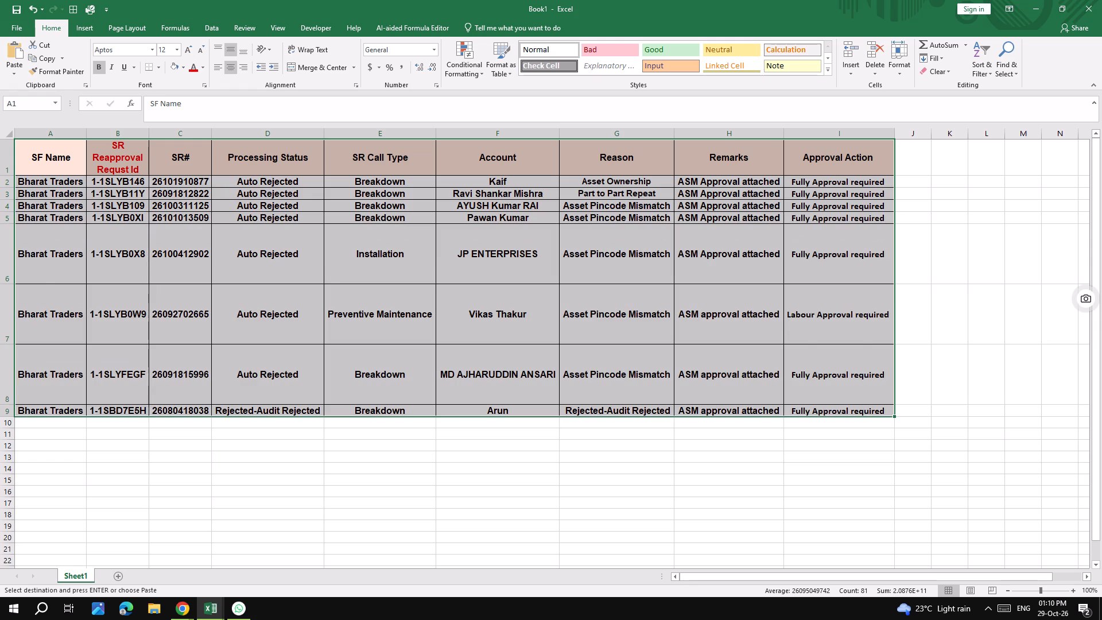
pyautogui.doubleClick(11, 295)
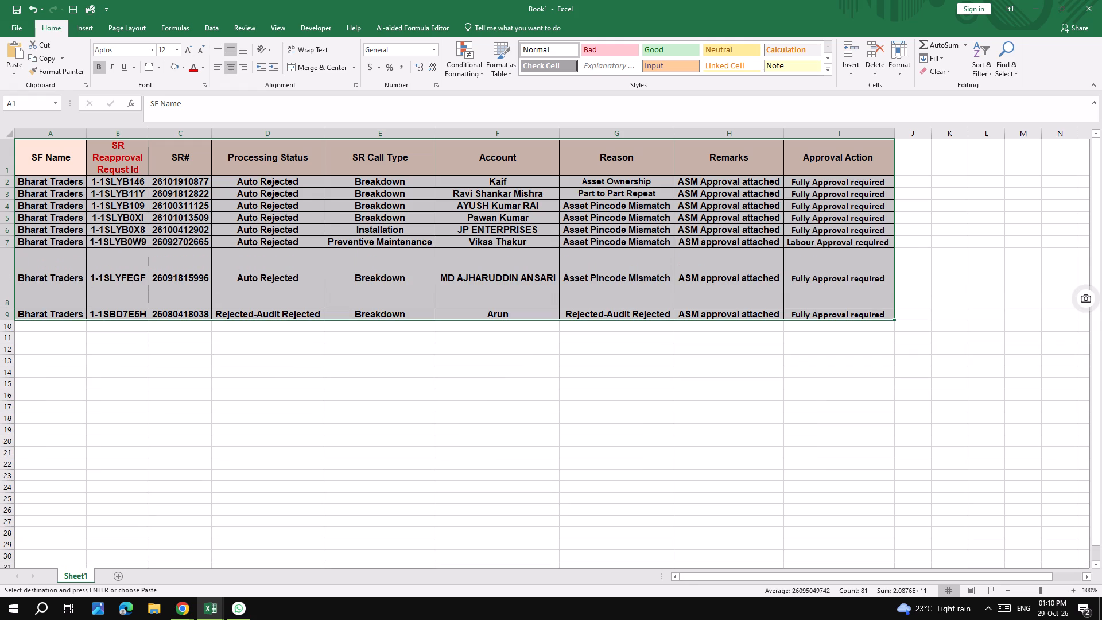
pyautogui.doubleClick(11, 309)
pyautogui.click(177, 325)
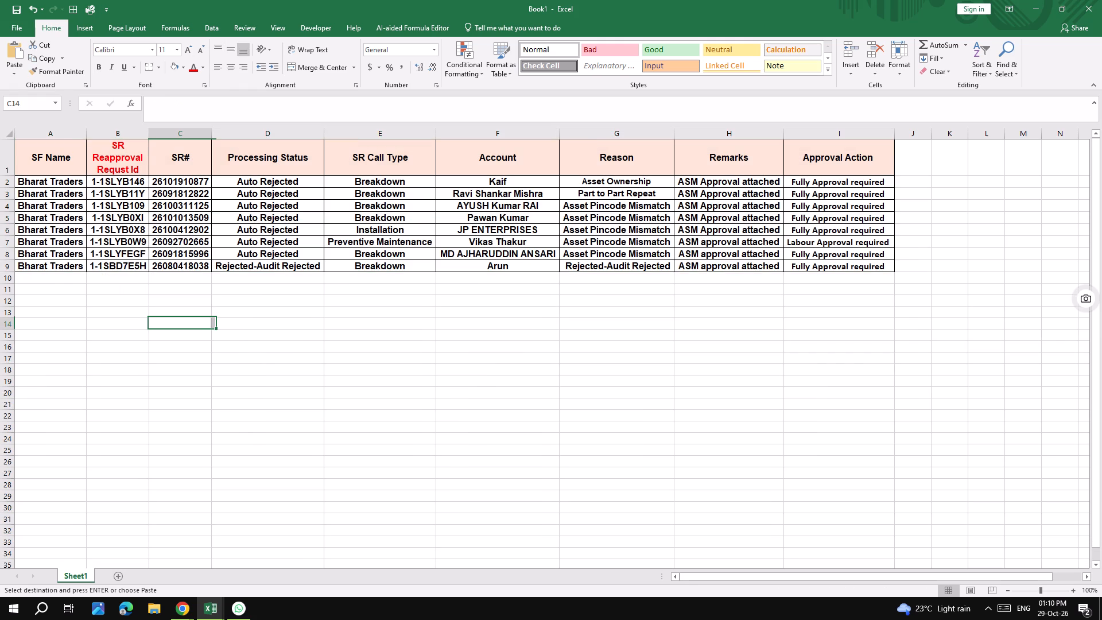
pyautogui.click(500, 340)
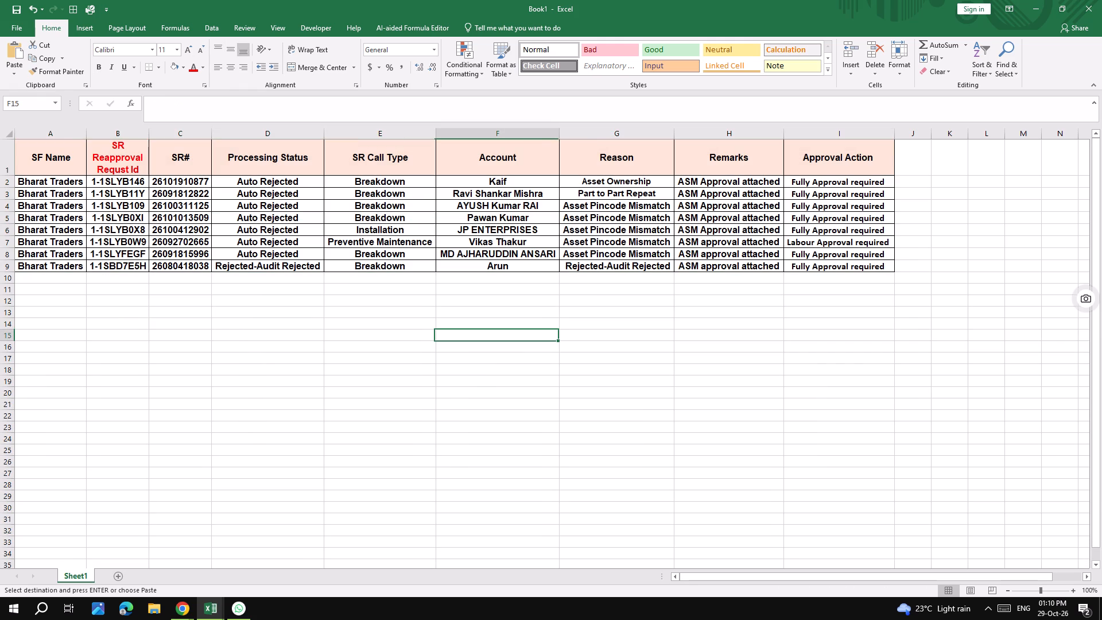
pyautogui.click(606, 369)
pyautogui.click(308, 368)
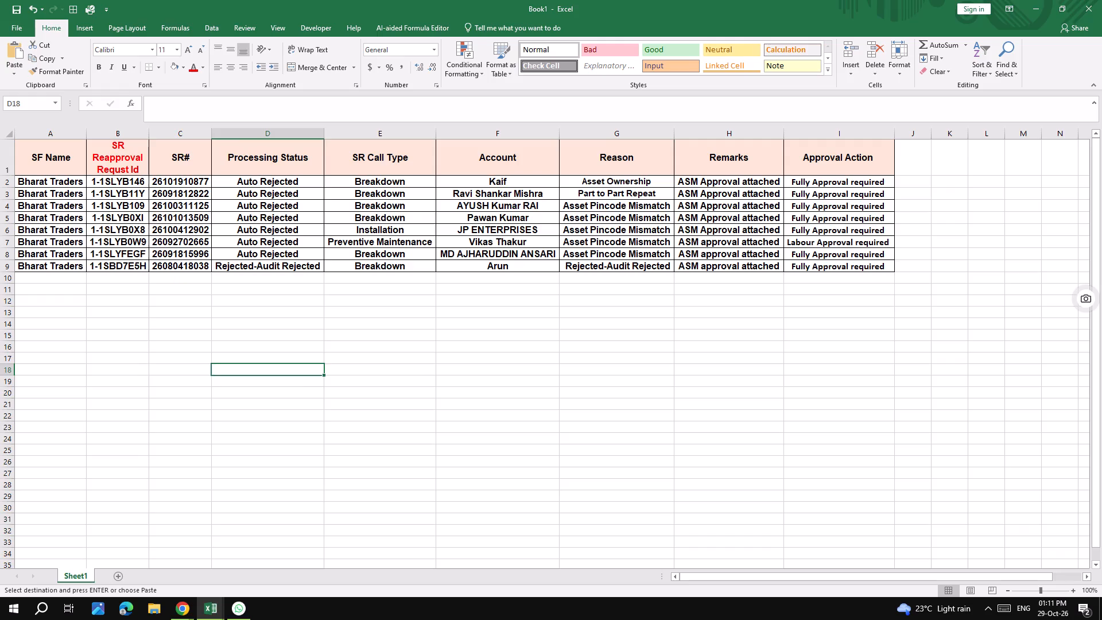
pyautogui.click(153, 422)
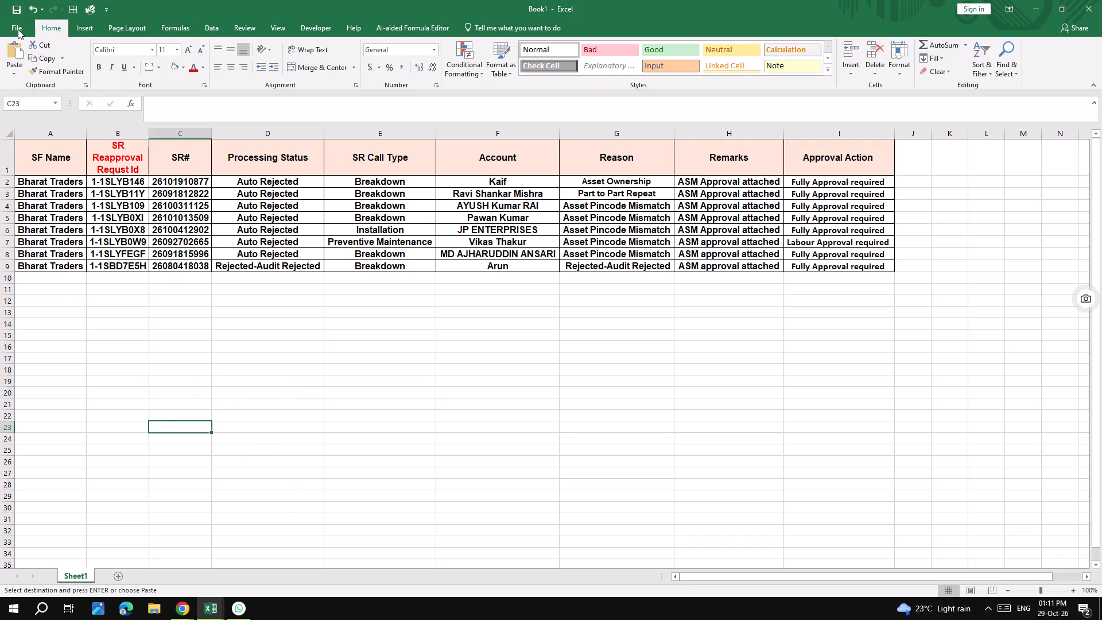
# Save the new workbook in the OneDrive Documents folder as an Excel Workbook named SR Reapproval Excel.
pyautogui.click(15, 8)
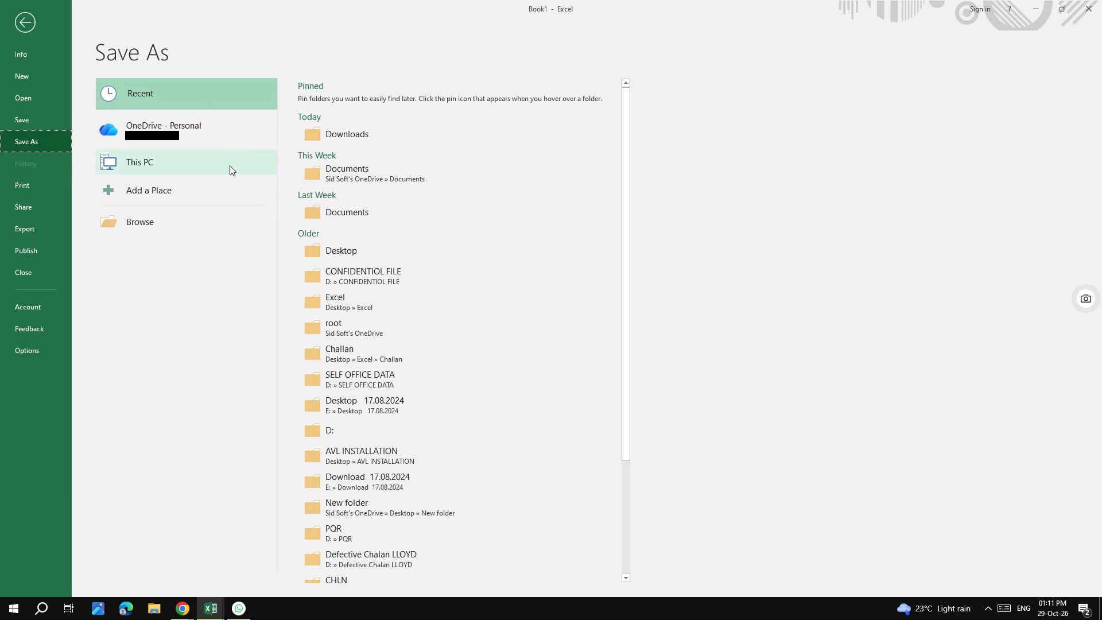
pyautogui.scroll(-7, 428, 218)
pyautogui.scroll(8, 428, 218)
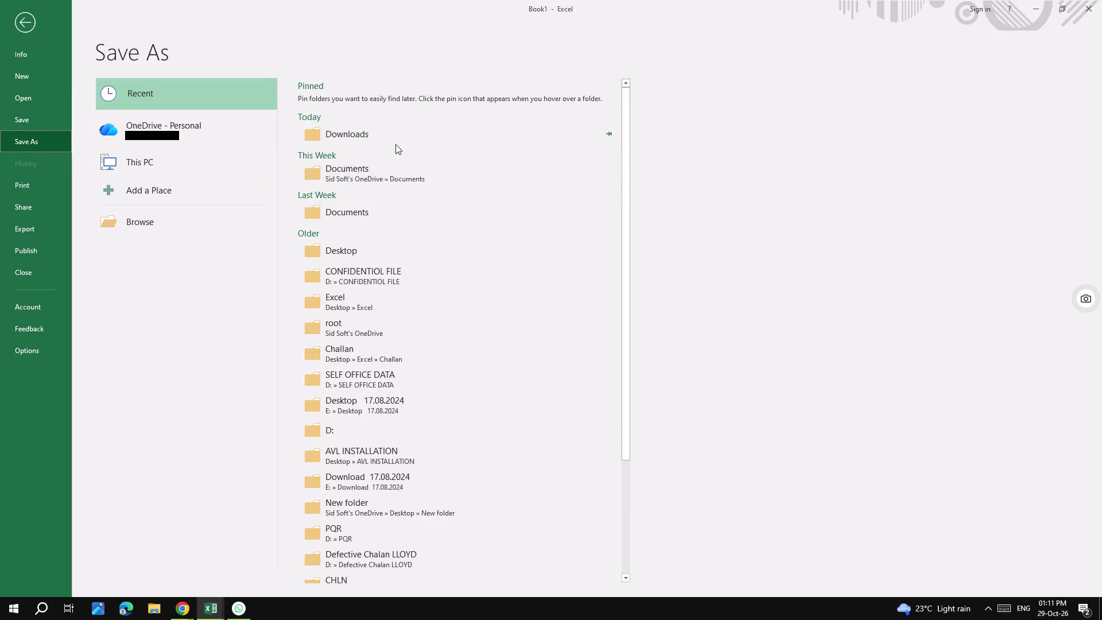
pyautogui.click(403, 177)
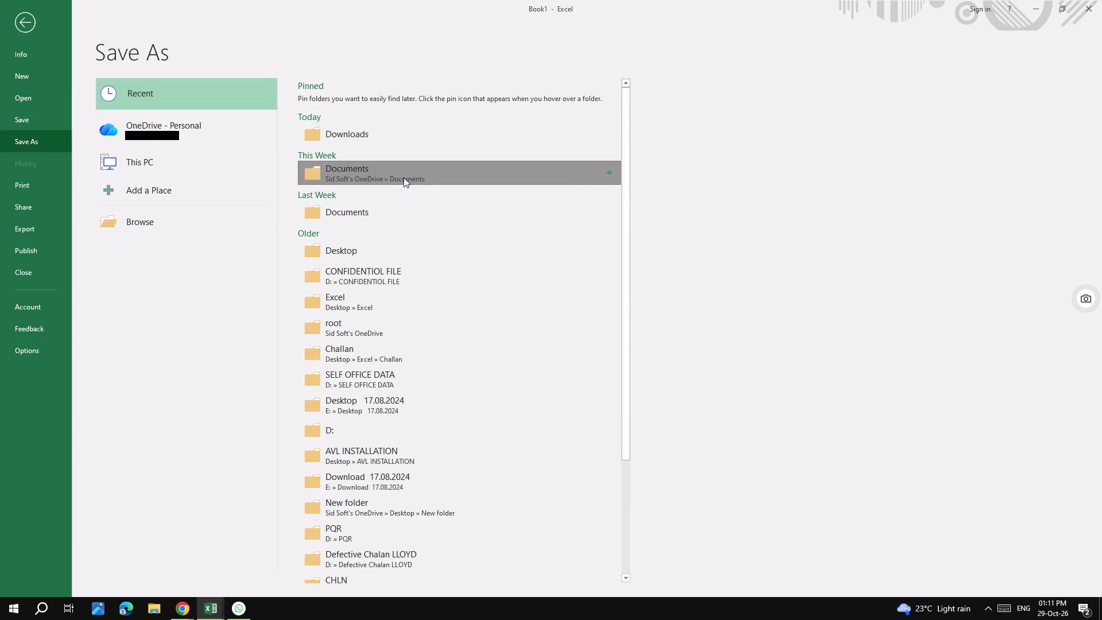
pyautogui.click(403, 177)
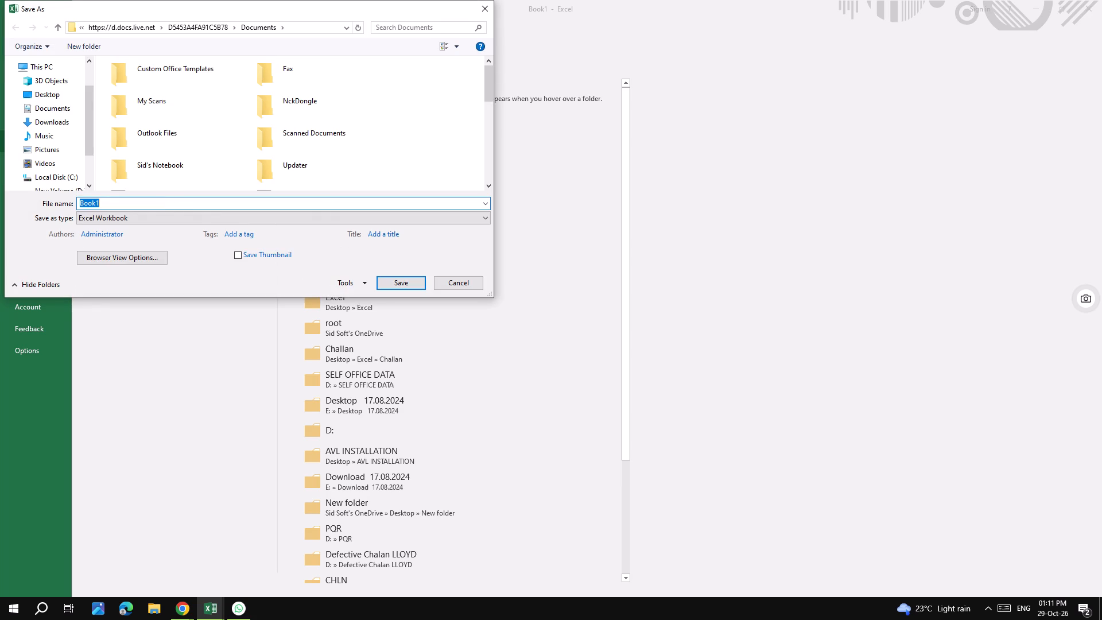
pyautogui.click(178, 201)
pyautogui.doubleClick(178, 201)
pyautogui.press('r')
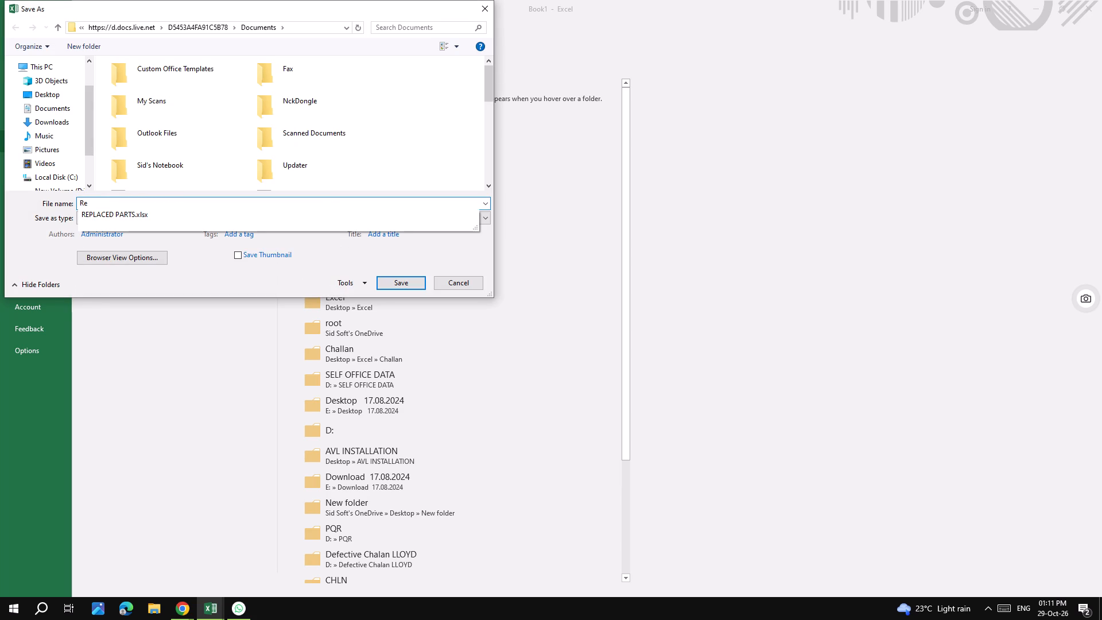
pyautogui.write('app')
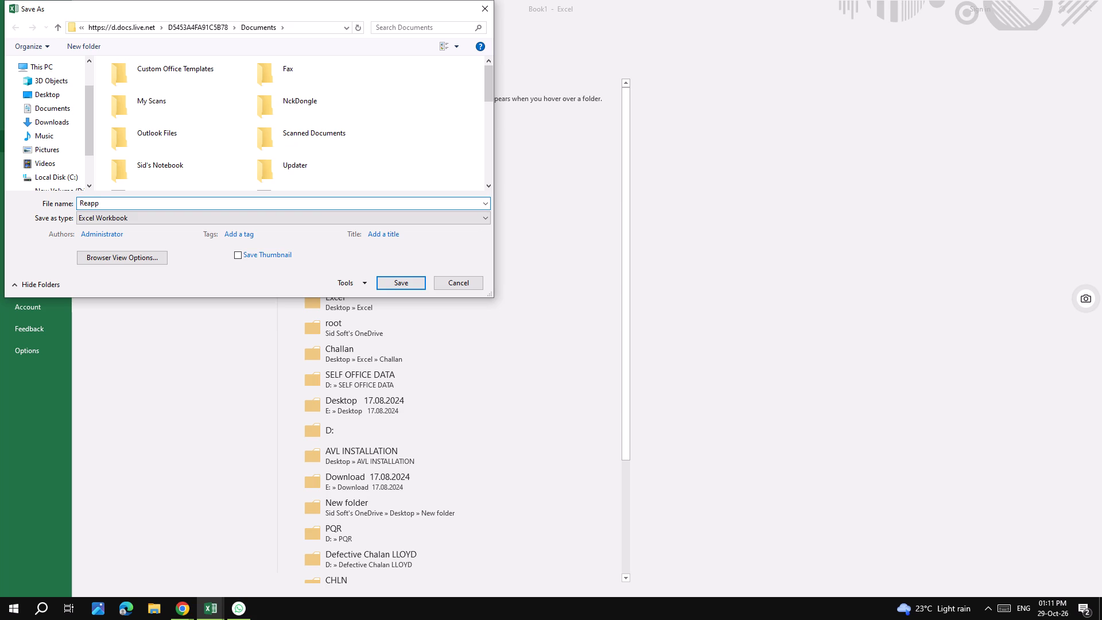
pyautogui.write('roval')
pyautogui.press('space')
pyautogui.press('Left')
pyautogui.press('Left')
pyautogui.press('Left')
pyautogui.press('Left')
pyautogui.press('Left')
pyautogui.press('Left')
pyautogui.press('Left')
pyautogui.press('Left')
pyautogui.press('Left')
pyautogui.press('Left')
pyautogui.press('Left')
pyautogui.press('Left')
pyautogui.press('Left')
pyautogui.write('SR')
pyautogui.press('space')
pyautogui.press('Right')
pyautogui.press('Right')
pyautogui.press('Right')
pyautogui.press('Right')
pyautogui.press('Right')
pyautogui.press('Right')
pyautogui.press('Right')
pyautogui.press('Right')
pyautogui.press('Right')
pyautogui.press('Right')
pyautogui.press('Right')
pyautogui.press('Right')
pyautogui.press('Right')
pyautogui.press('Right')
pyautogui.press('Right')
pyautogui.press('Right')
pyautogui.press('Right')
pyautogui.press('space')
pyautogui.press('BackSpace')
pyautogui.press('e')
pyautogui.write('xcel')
pyautogui.click(387, 285)
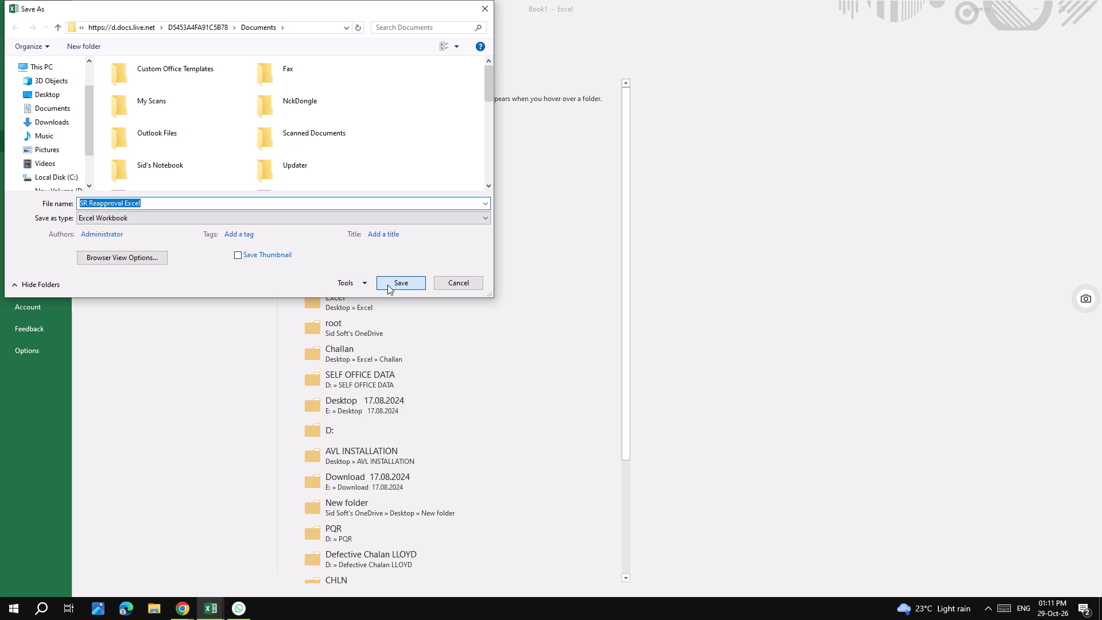
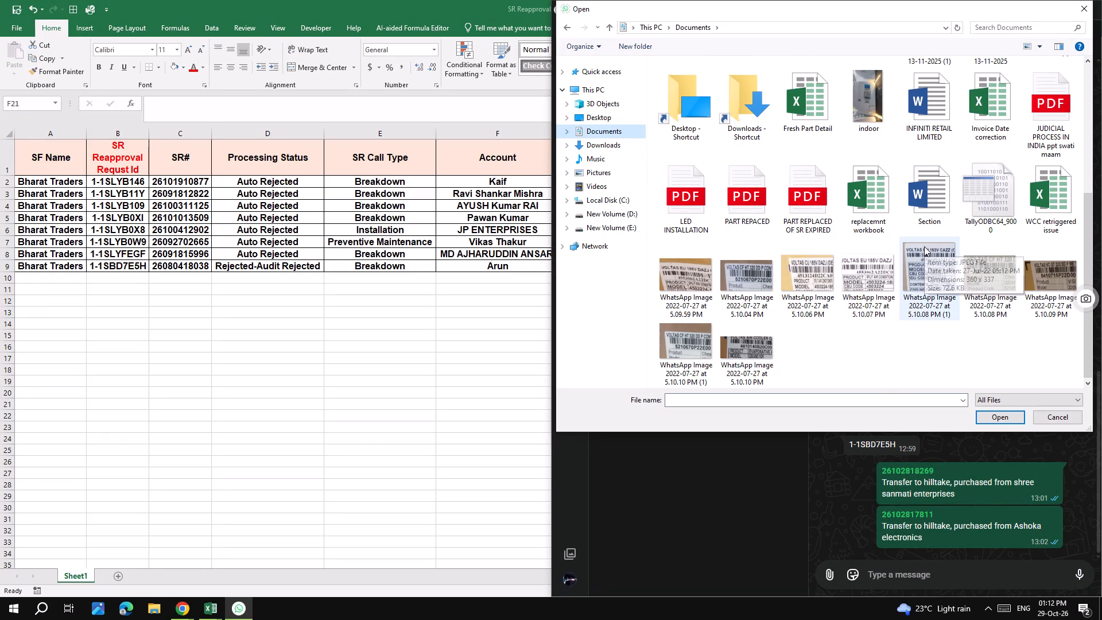
# Refresh the Documents folder in the attachment file picker and look through it for the SR Reapproval Excel workbook.
pyautogui.rightClick(859, 351)
pyautogui.click(886, 397)
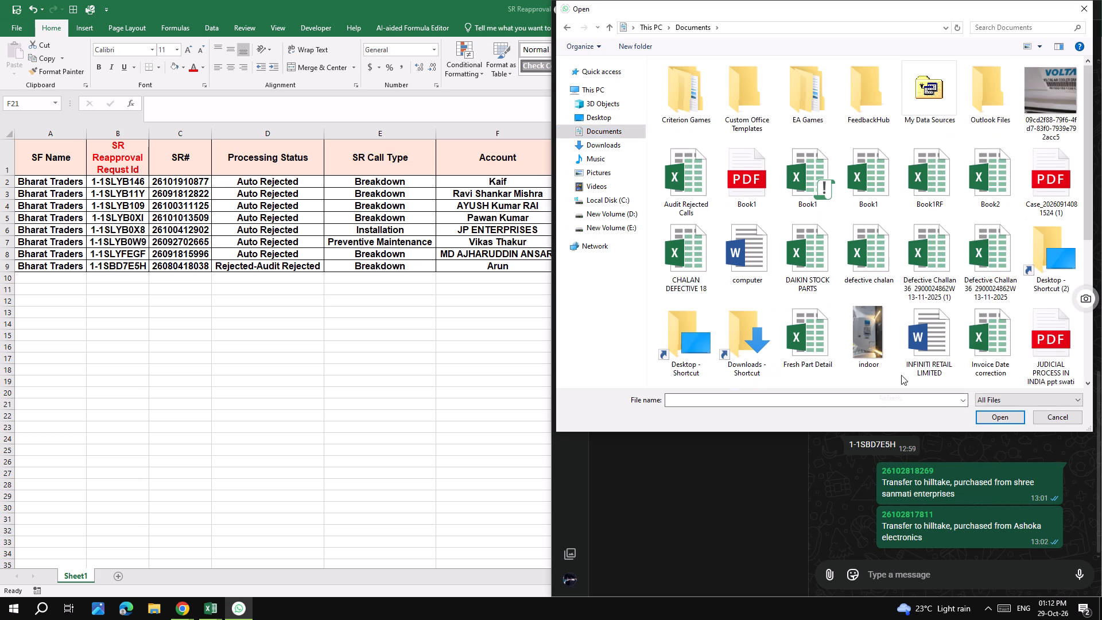
pyautogui.scroll(-7, 907, 355)
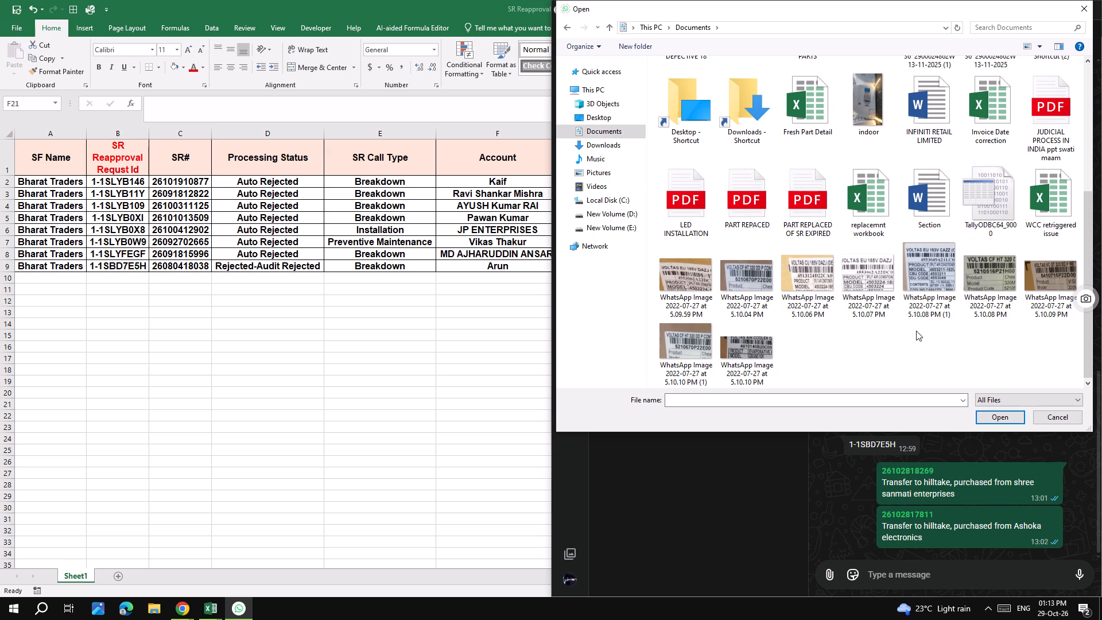
pyautogui.scroll(-1, 898, 338)
pyautogui.scroll(4, 898, 338)
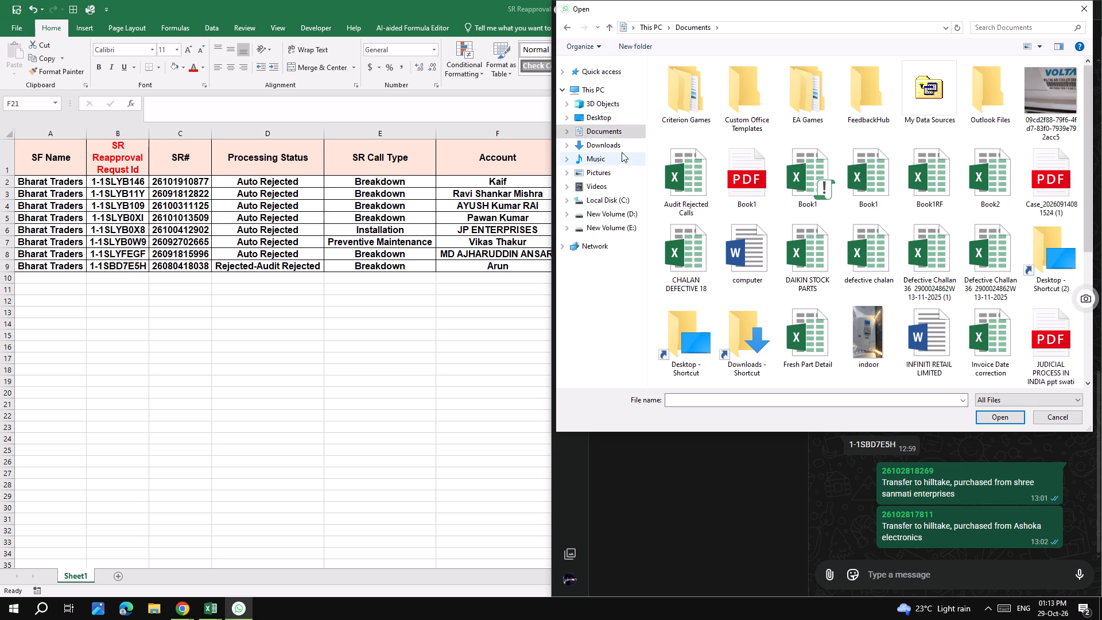
# Close the SR Reapproval Excel workbook and minimize the Rough Work workbook to return to the WhatsApp file-opening dialog.
pyautogui.click(486, 369)
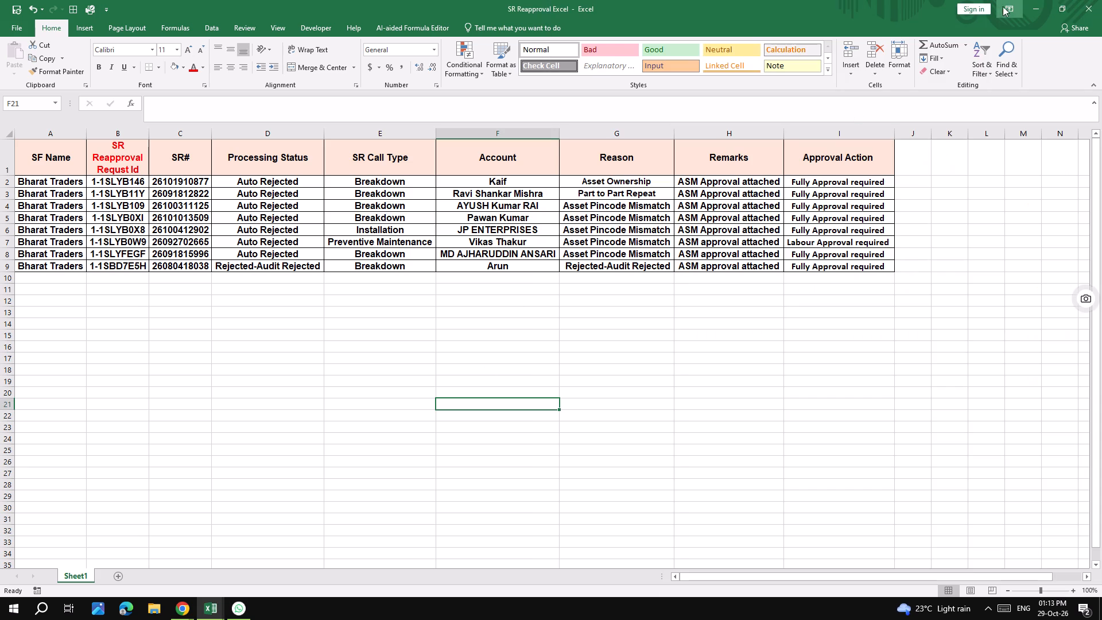
pyautogui.click(1084, 6)
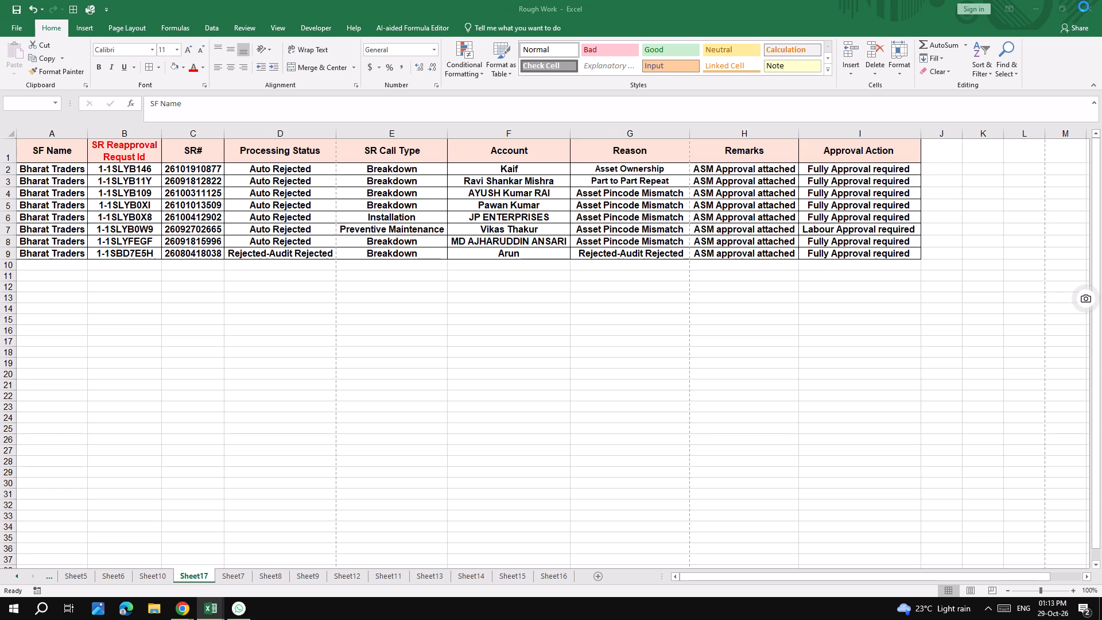
pyautogui.click(1028, 2)
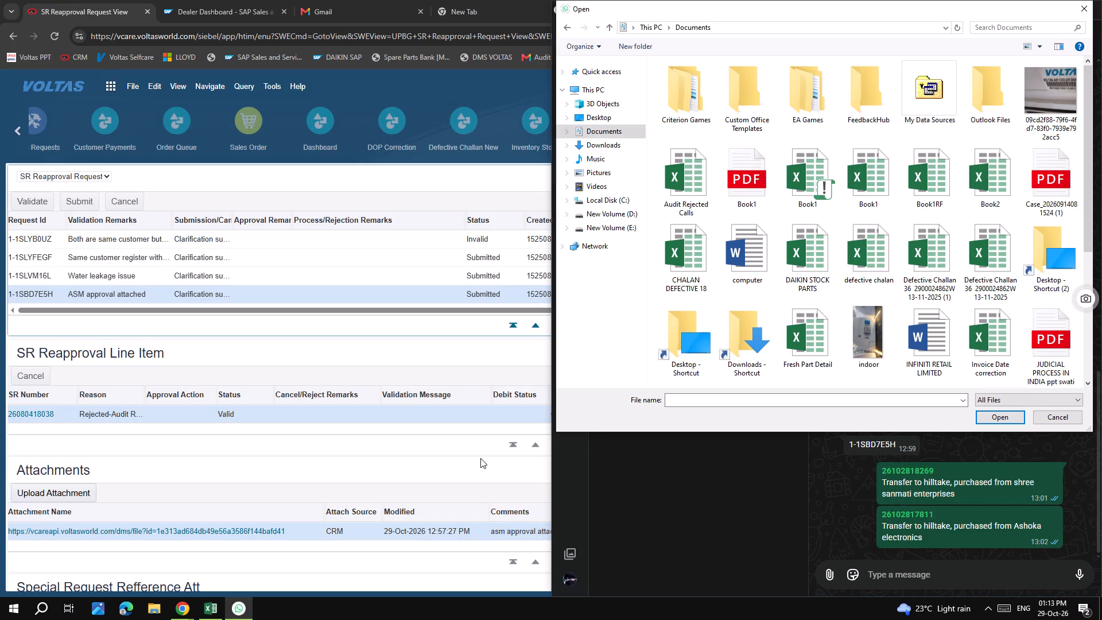
# Search This PC for "sr reapp" in the file-opening dialog to locate the saved reapproval workbook for the WhatsApp chat.
pyautogui.click(614, 94)
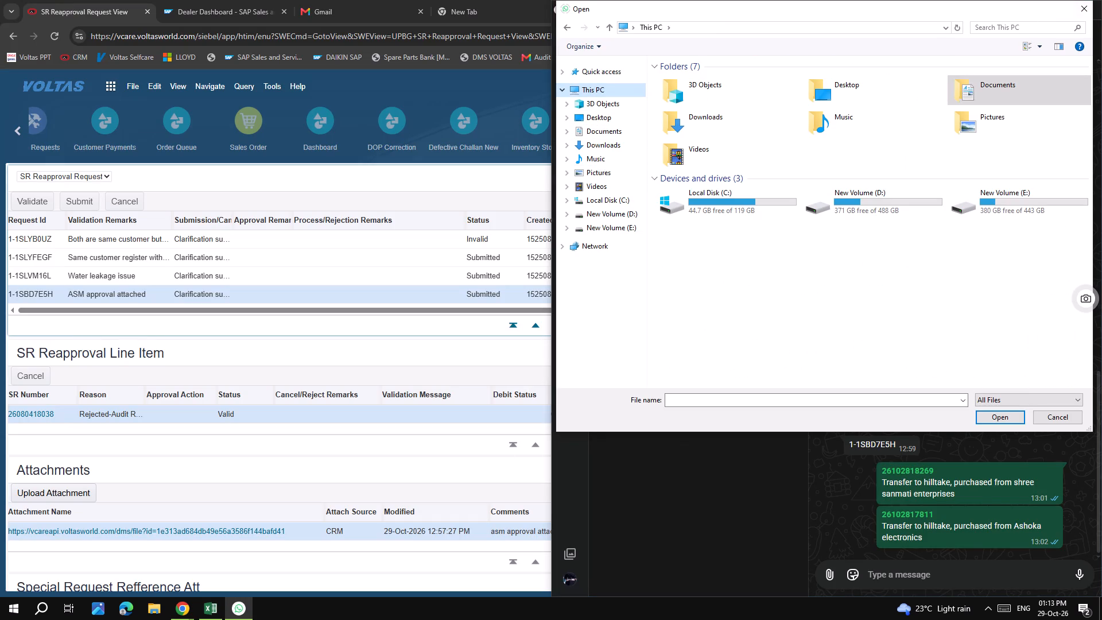
pyautogui.click(1030, 24)
pyautogui.write('sr')
pyautogui.press('space')
pyautogui.write('re')
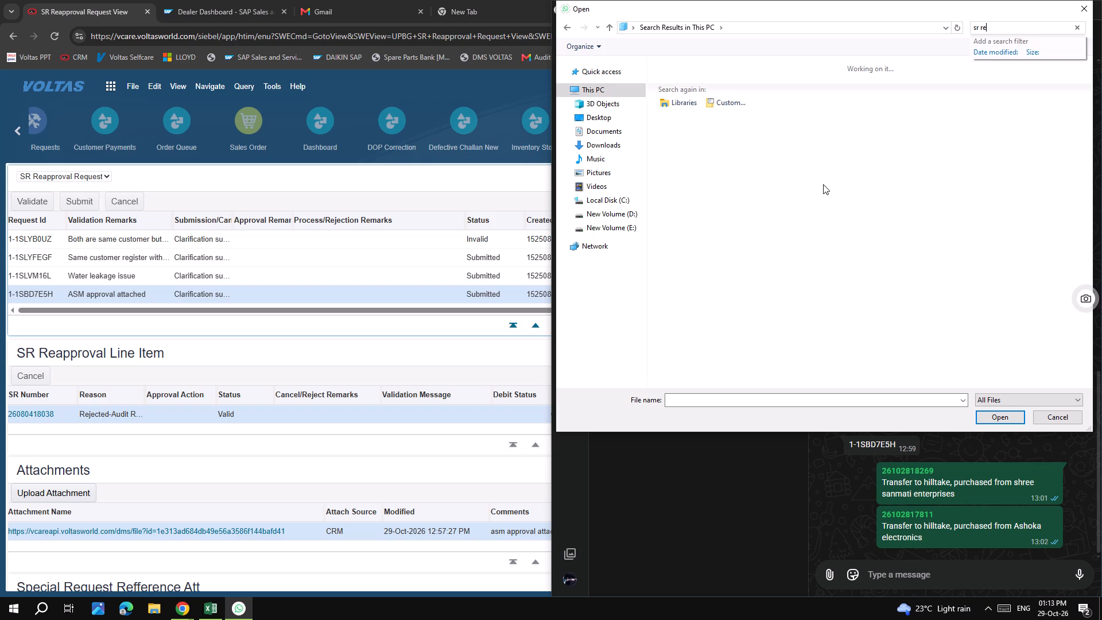
pyautogui.press('a')
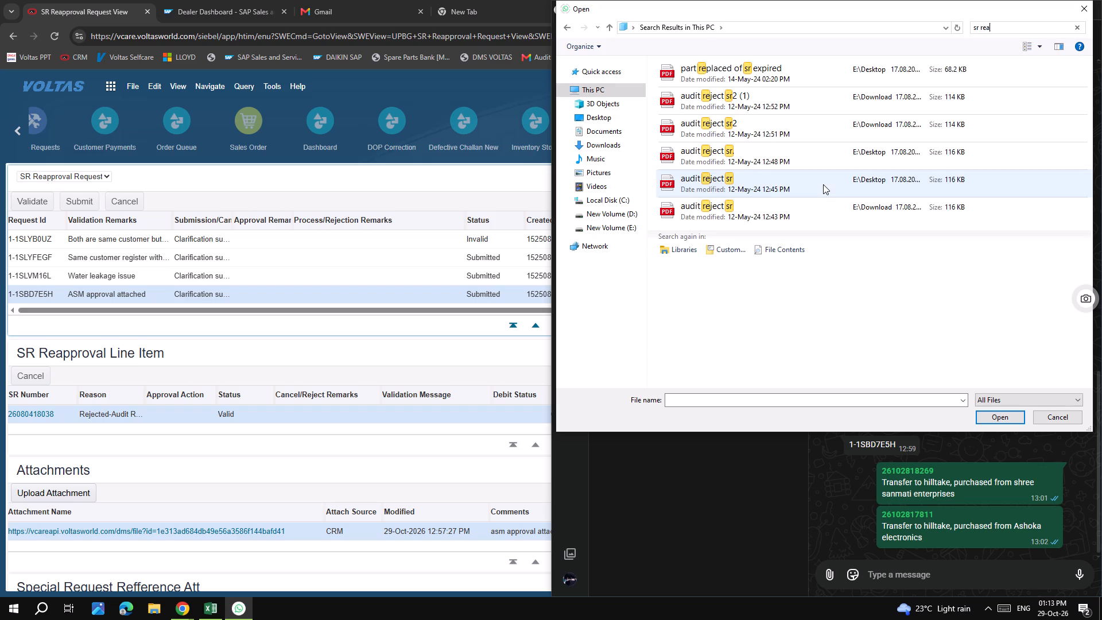
pyautogui.write('pp')
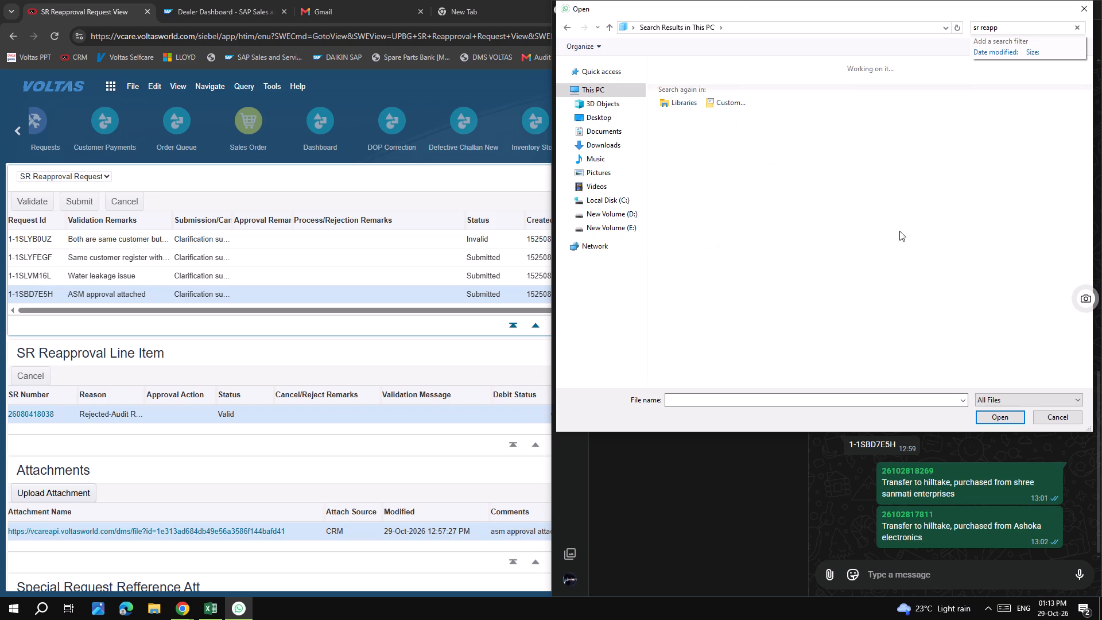
pyautogui.click(879, 270)
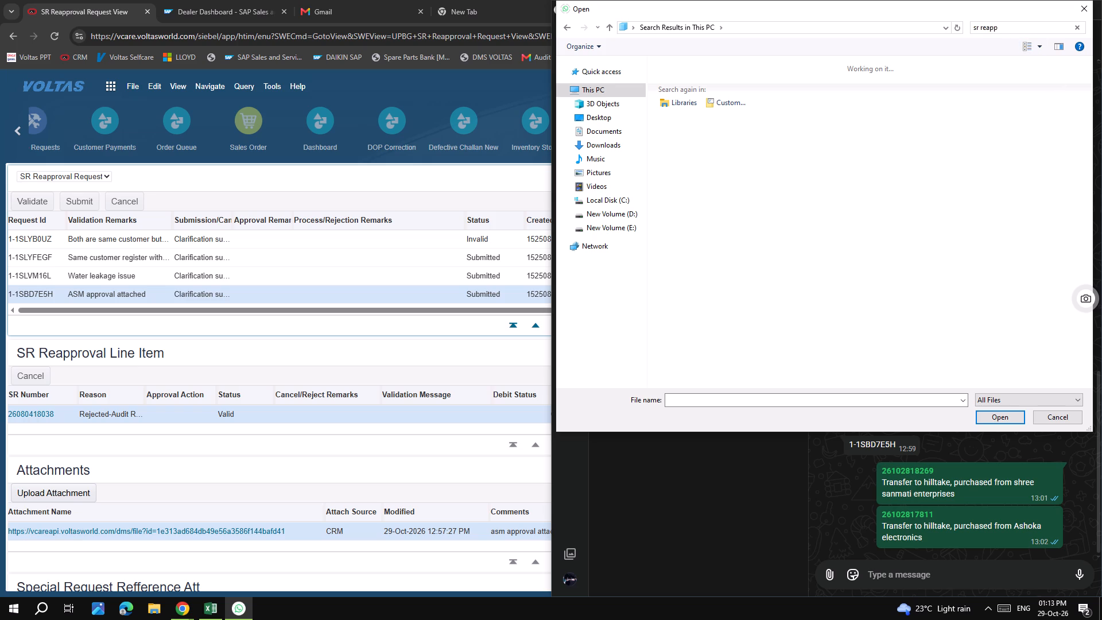
# Shorten the This PC search to "sr re" and look through the results for the saved SR Reapproval workbook.
pyautogui.click(1007, 30)
pyautogui.click(1007, 30)
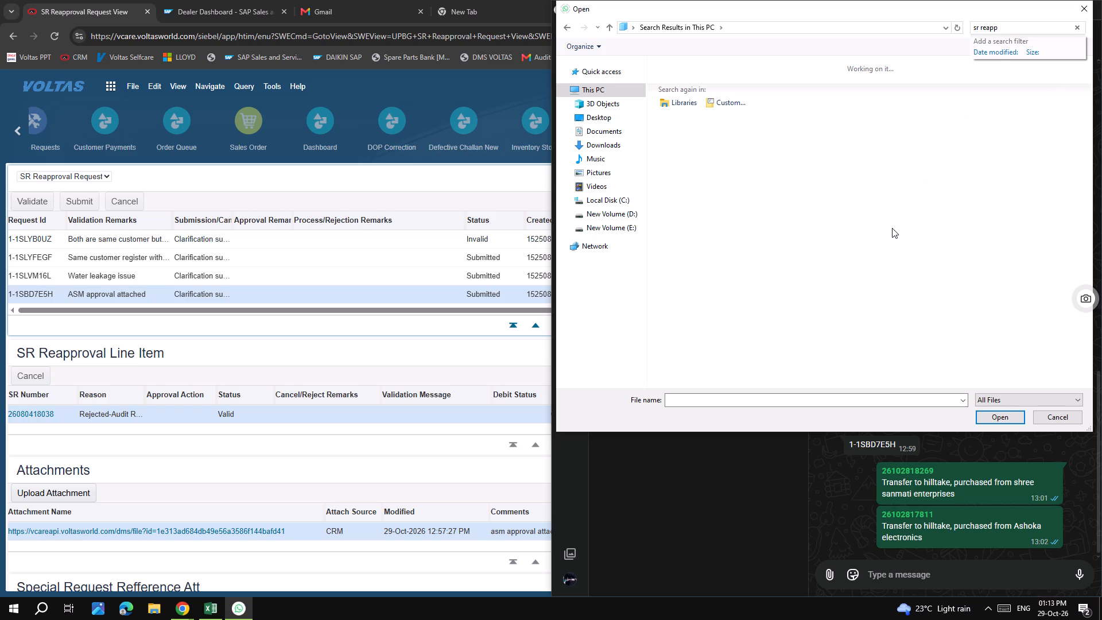
pyautogui.press('BackSpace')
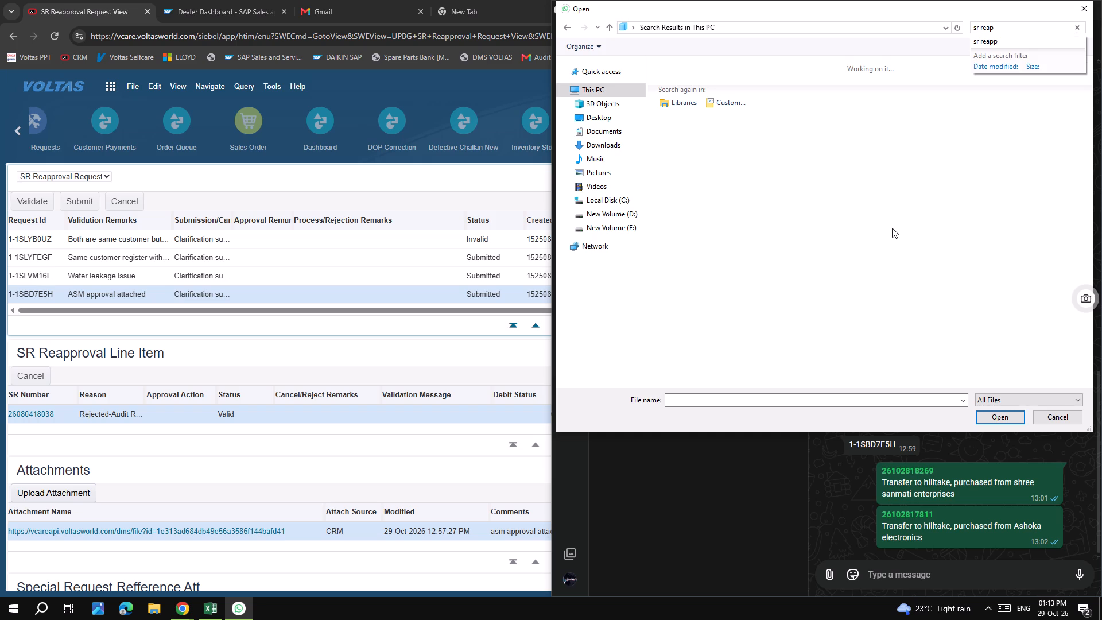
pyautogui.press('BackSpace')
pyautogui.press('BackSpace')
pyautogui.press('Return')
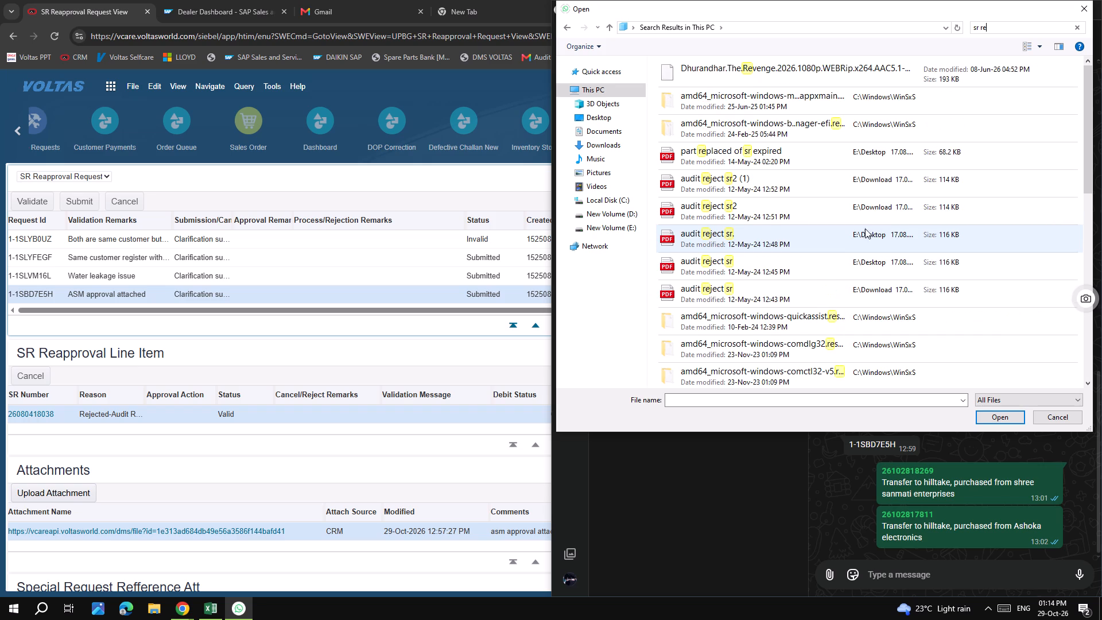
pyautogui.scroll(-6, 662, 224)
pyautogui.scroll(-5, 761, 234)
pyautogui.scroll(6, 763, 234)
# Go to the Documents folder in the file-opening dialog to locate the SR Reapproval Excel workbook.
pyautogui.click(596, 138)
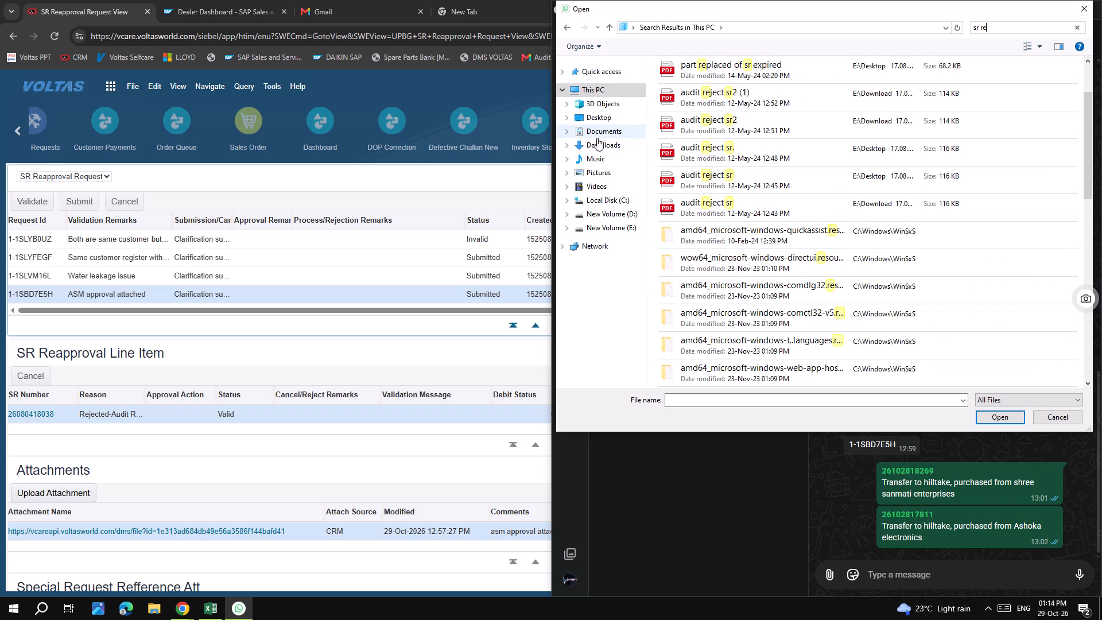
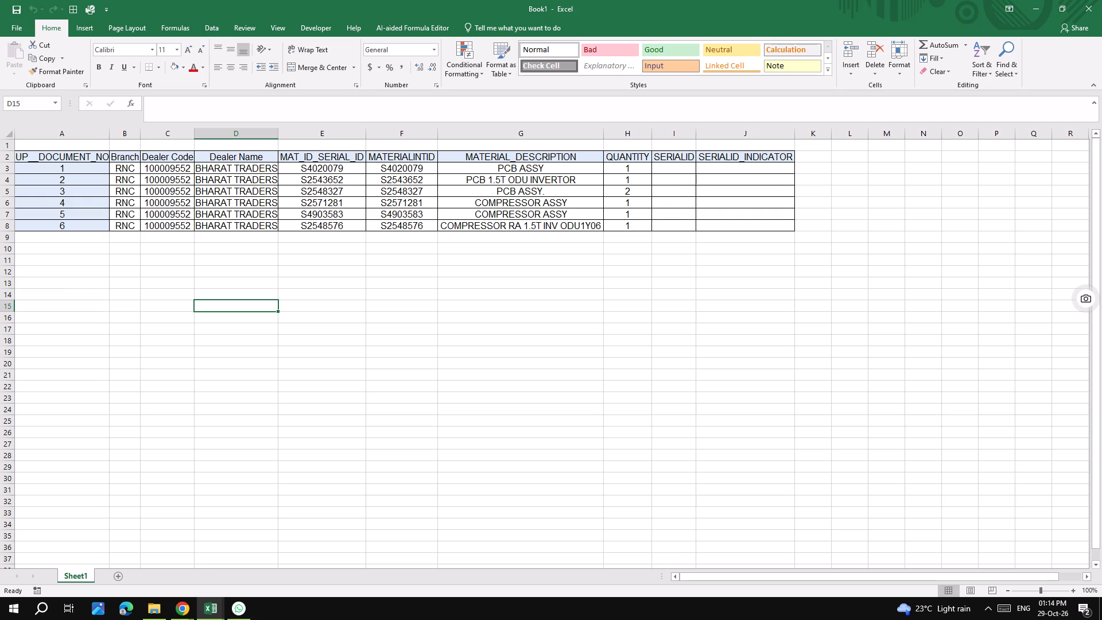
# Close the Book1 workbook and minimize the Rough Work workbook to return to the Documents folder window.
pyautogui.click(1091, 1)
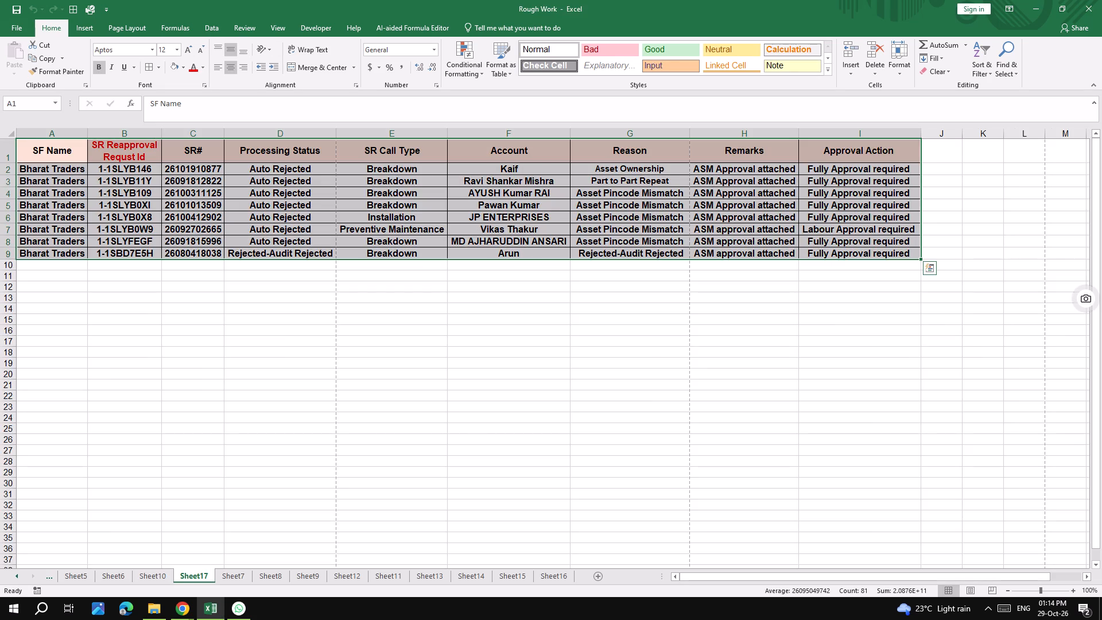
pyautogui.click(1037, 10)
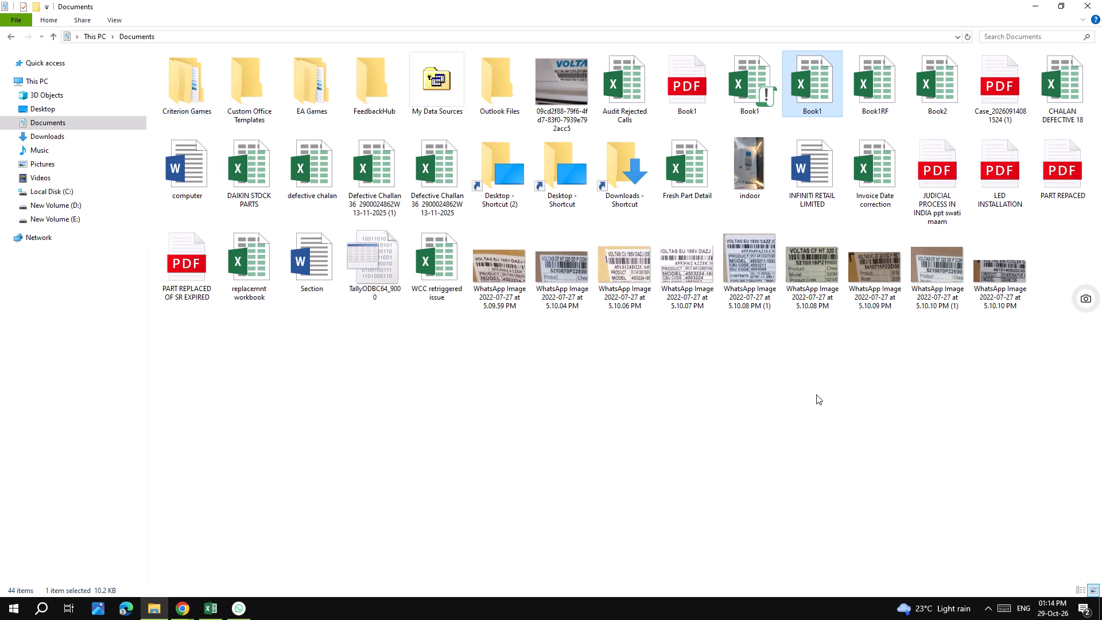
# Delete the EXPERIENCE LETTER (VOLTAS) Word document from the Downloads folder.
pyautogui.click(385, 394)
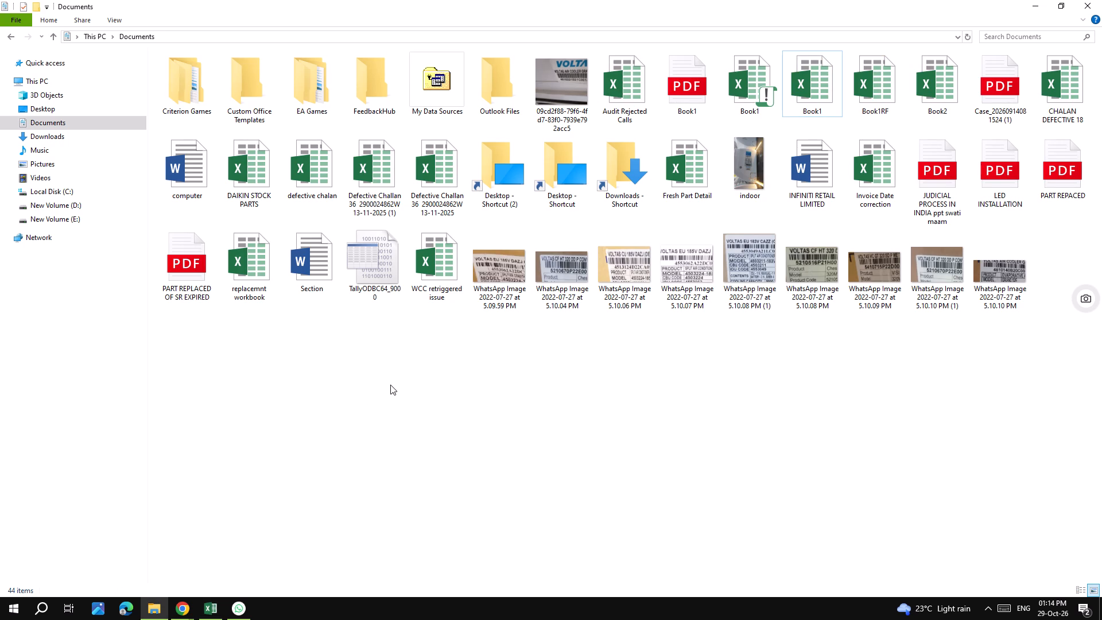
pyautogui.click(65, 133)
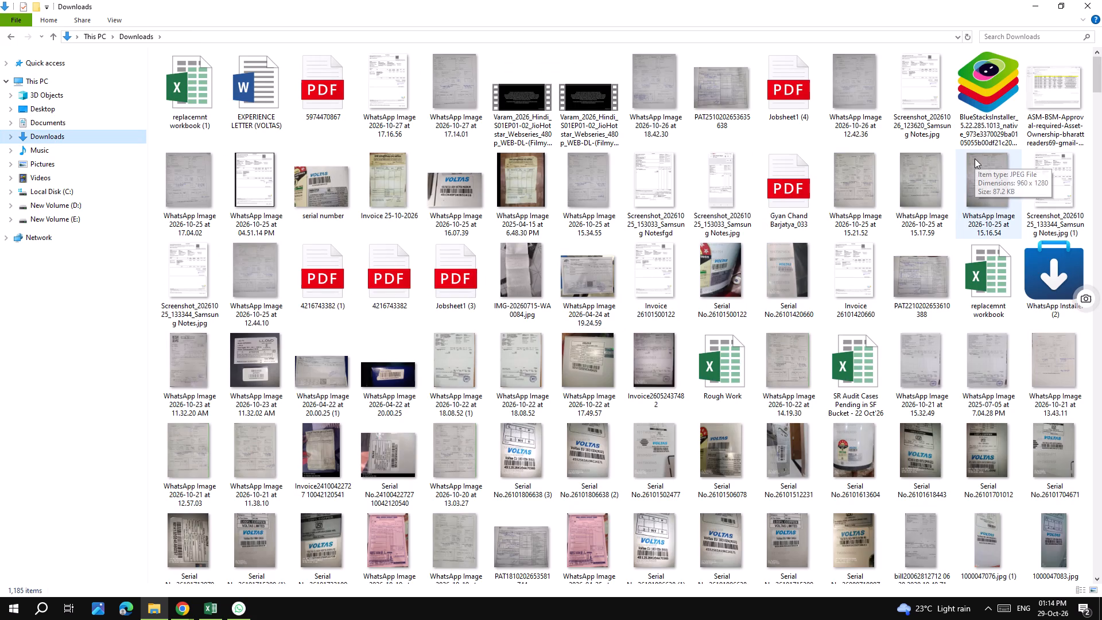
pyautogui.click(253, 107)
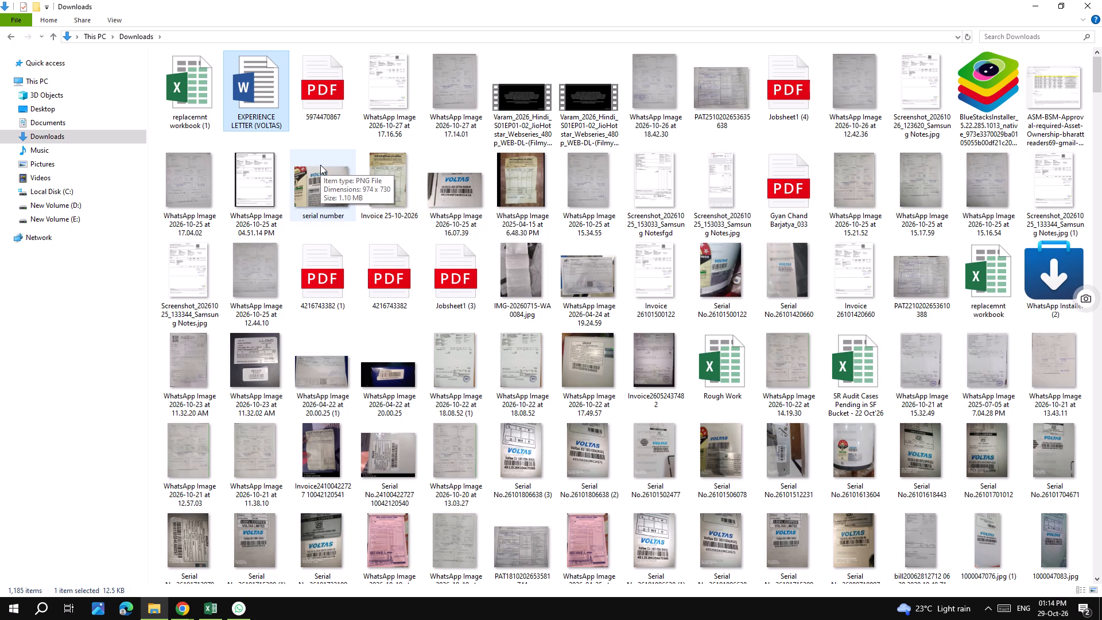
pyautogui.press('Delete')
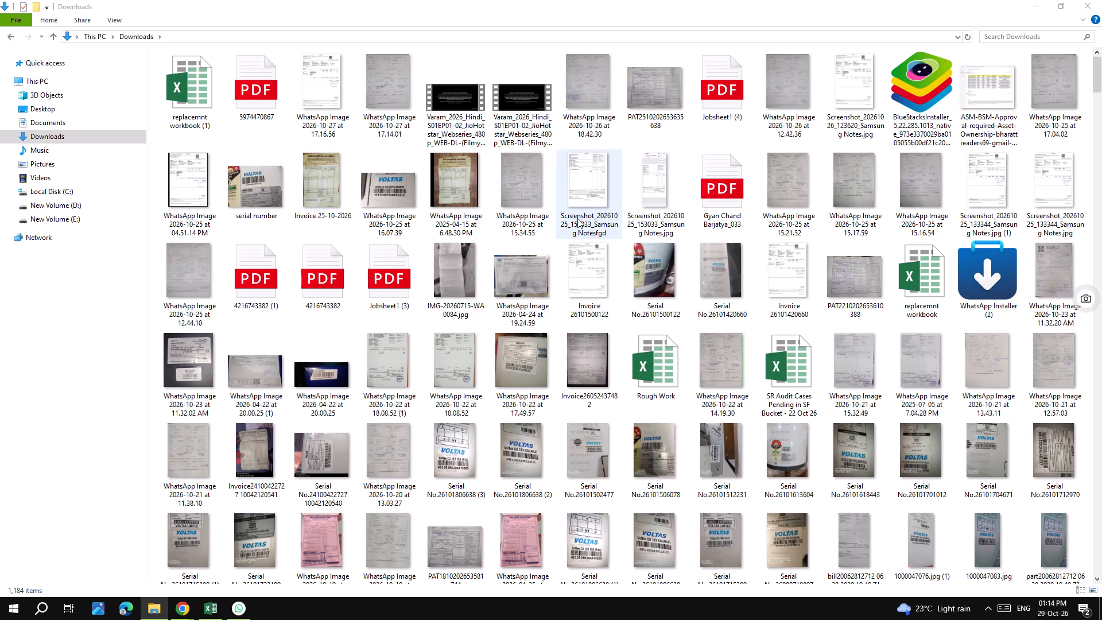
# Check the Desktop folder and Excel's recent workbooks list for where the SR Reapproval Excel file is stored.
pyautogui.click(91, 111)
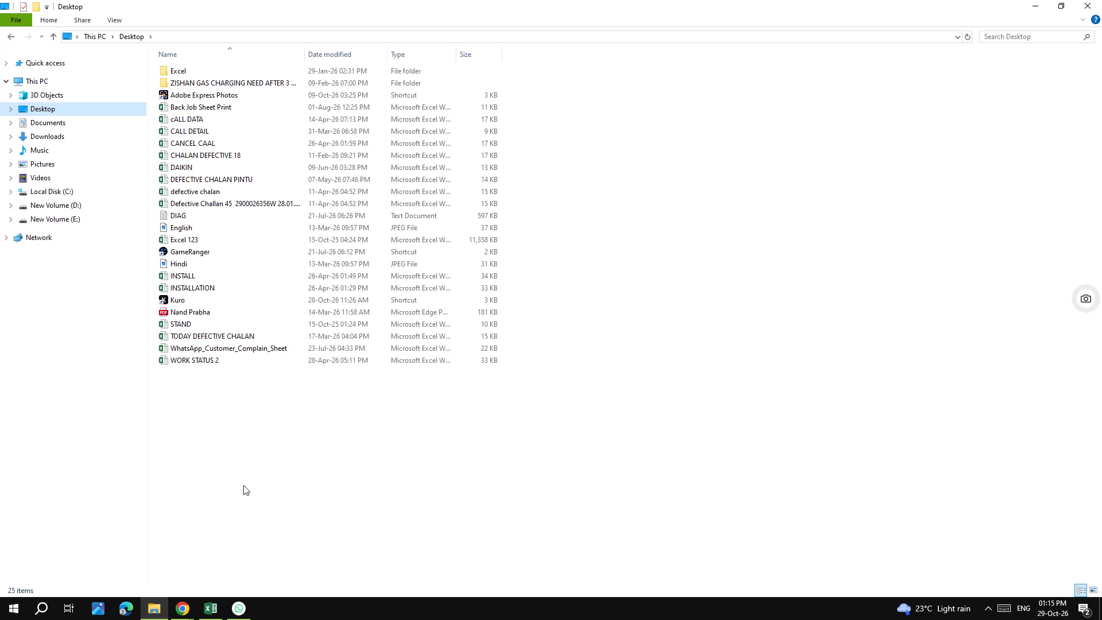
pyautogui.click(211, 611)
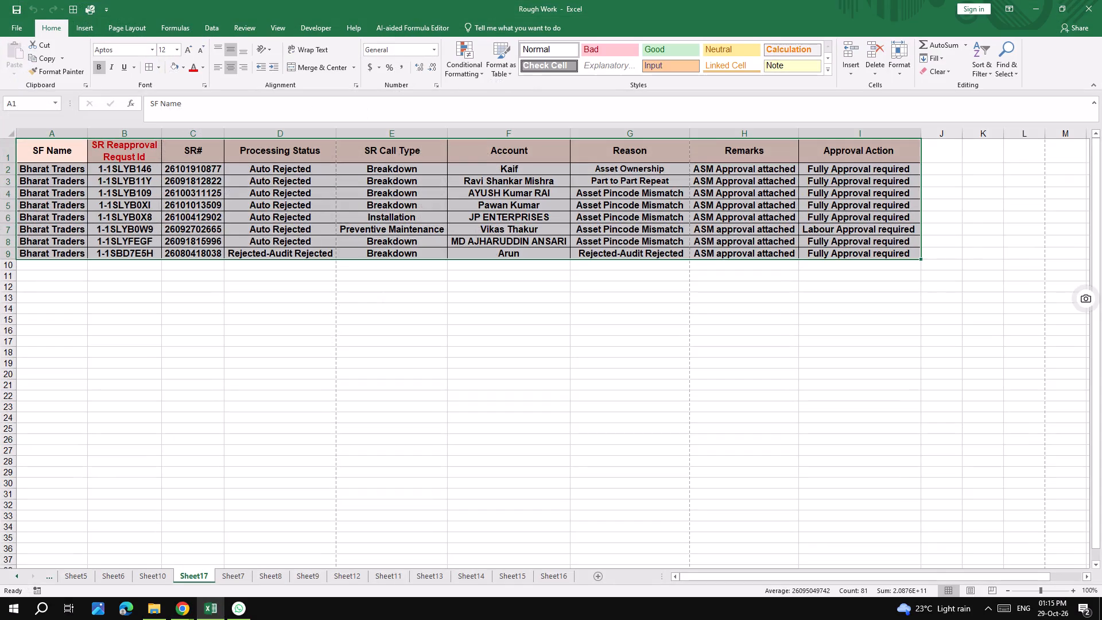
pyautogui.hotkey('ctrl', 'c')
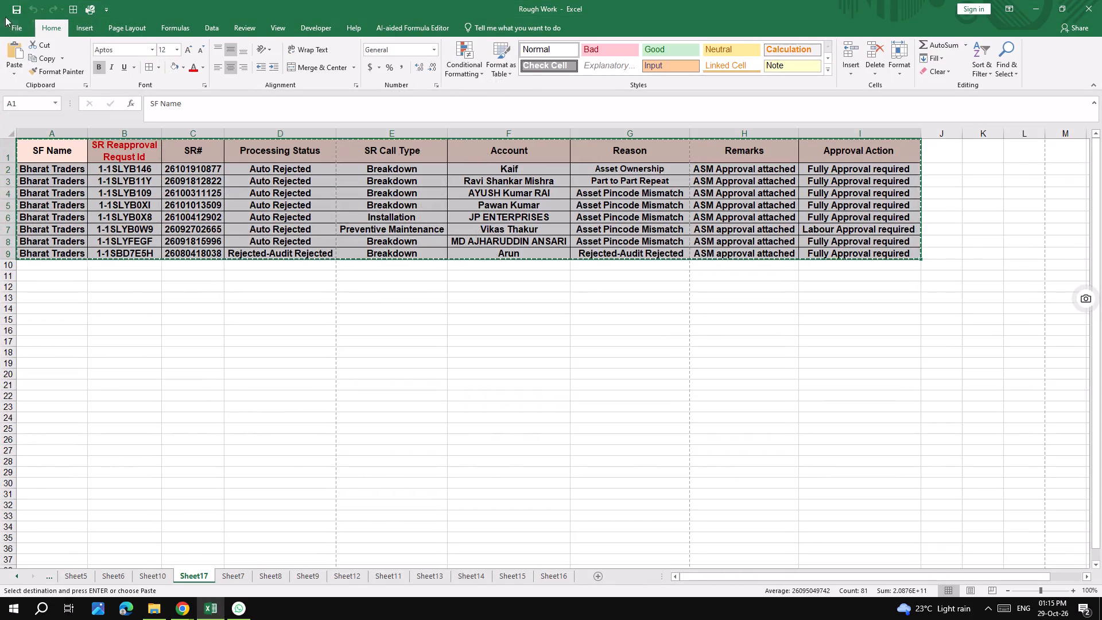
pyautogui.click(15, 25)
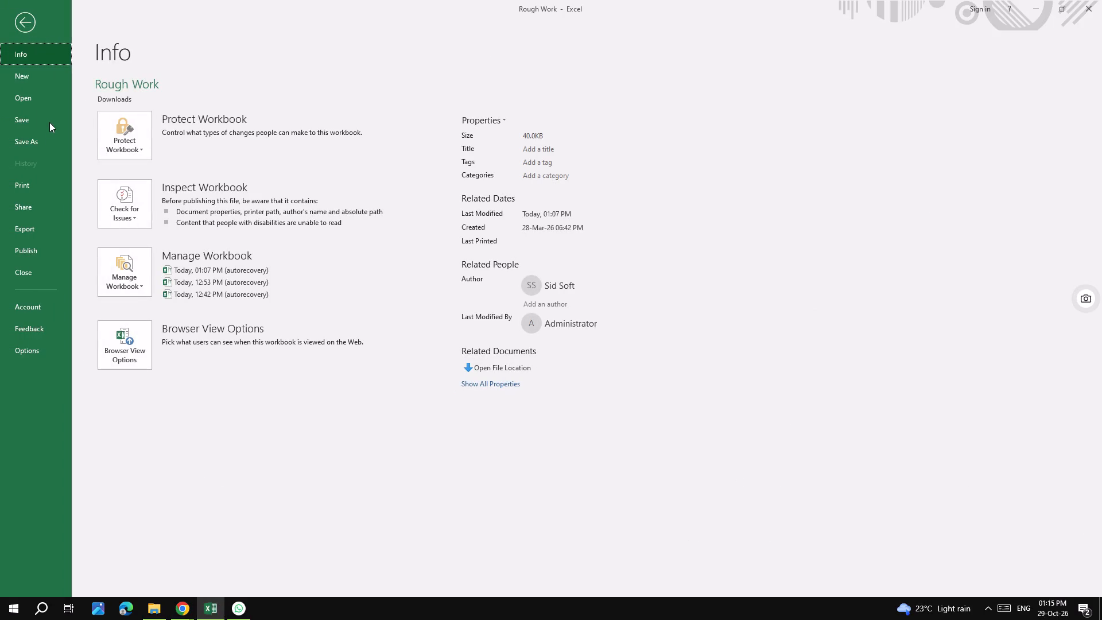
pyautogui.click(42, 96)
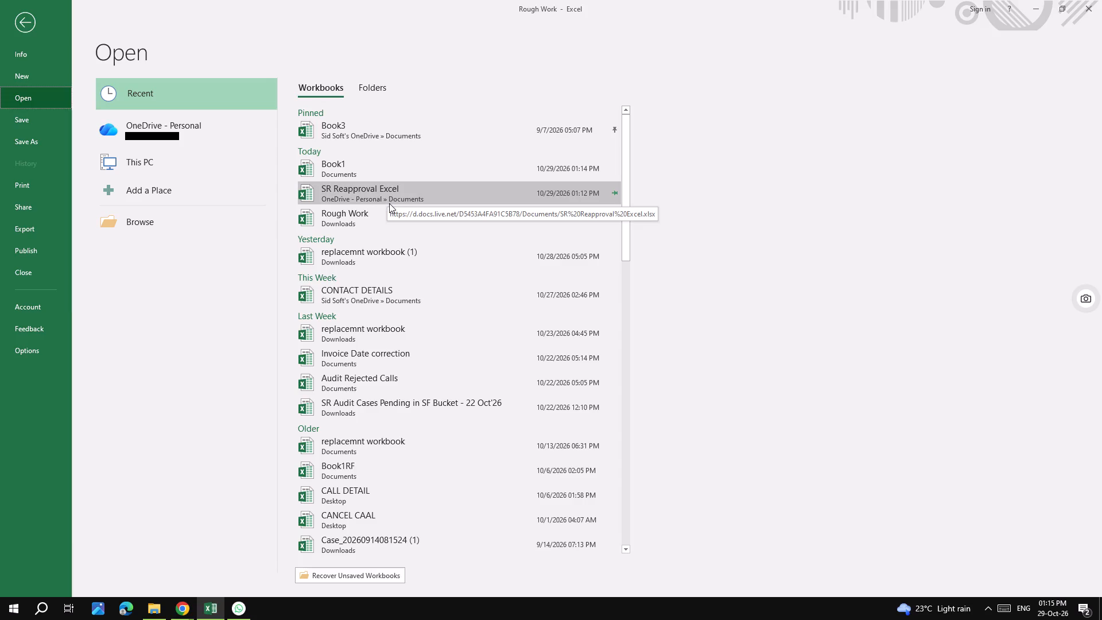
pyautogui.press('Escape')
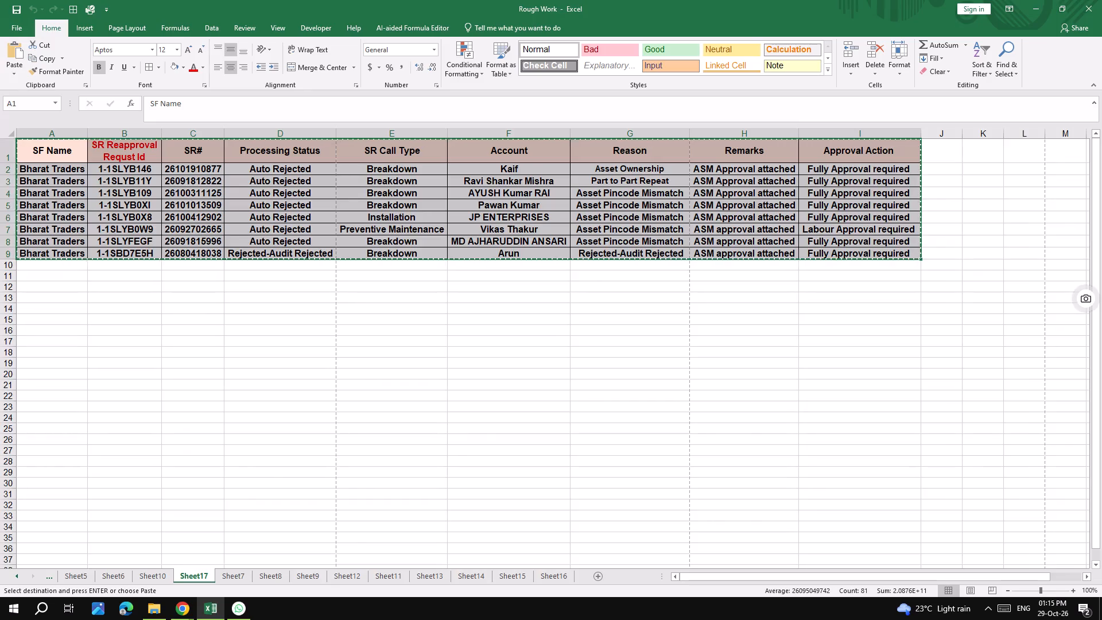
pyautogui.press('Escape')
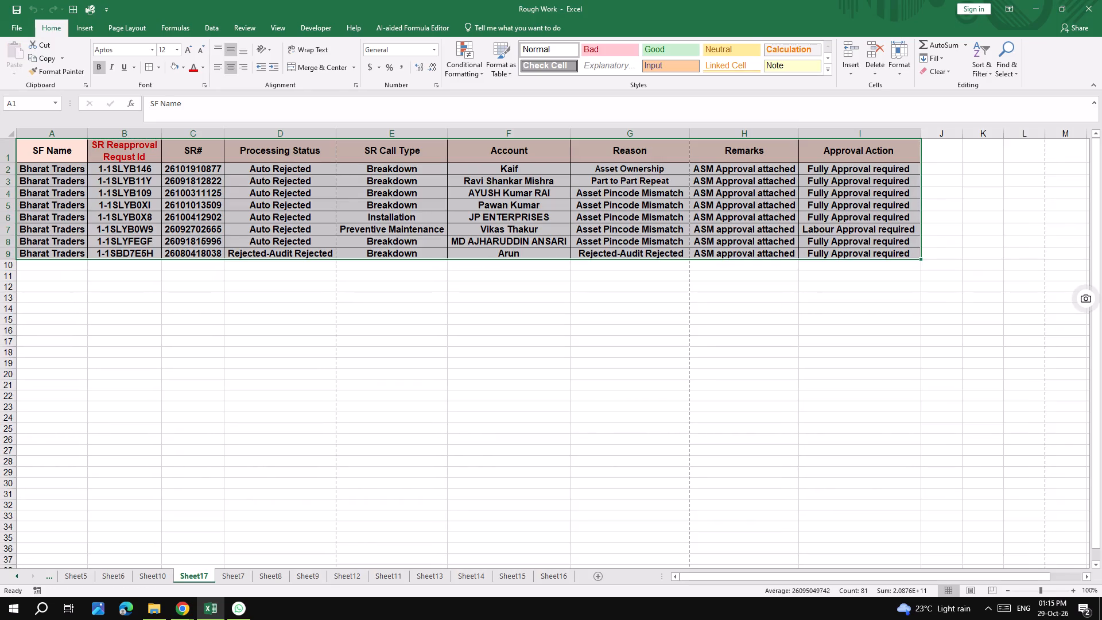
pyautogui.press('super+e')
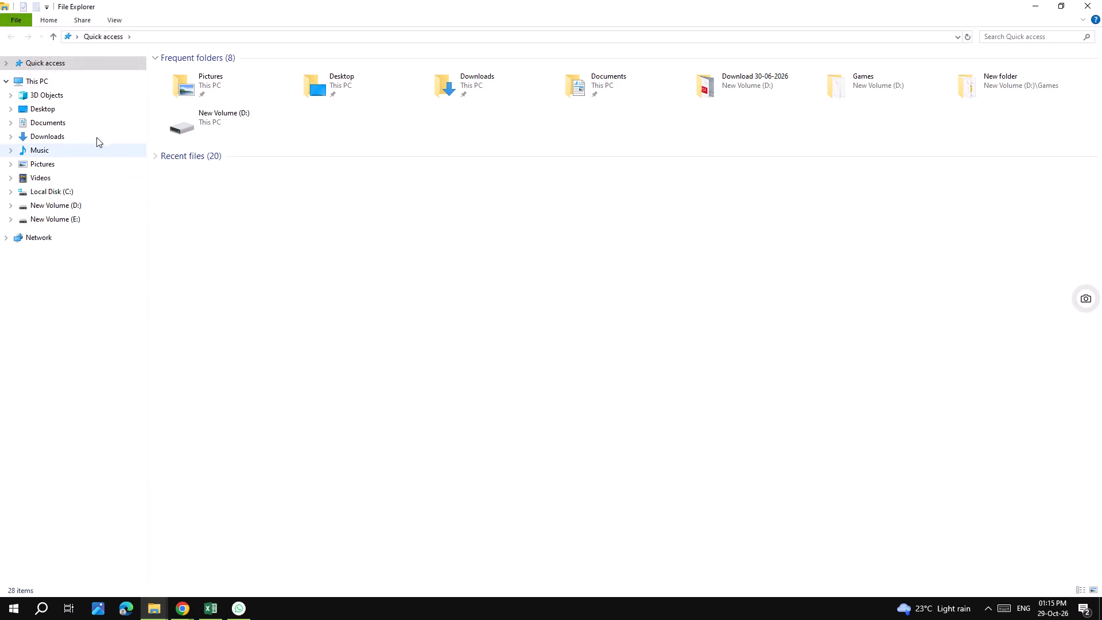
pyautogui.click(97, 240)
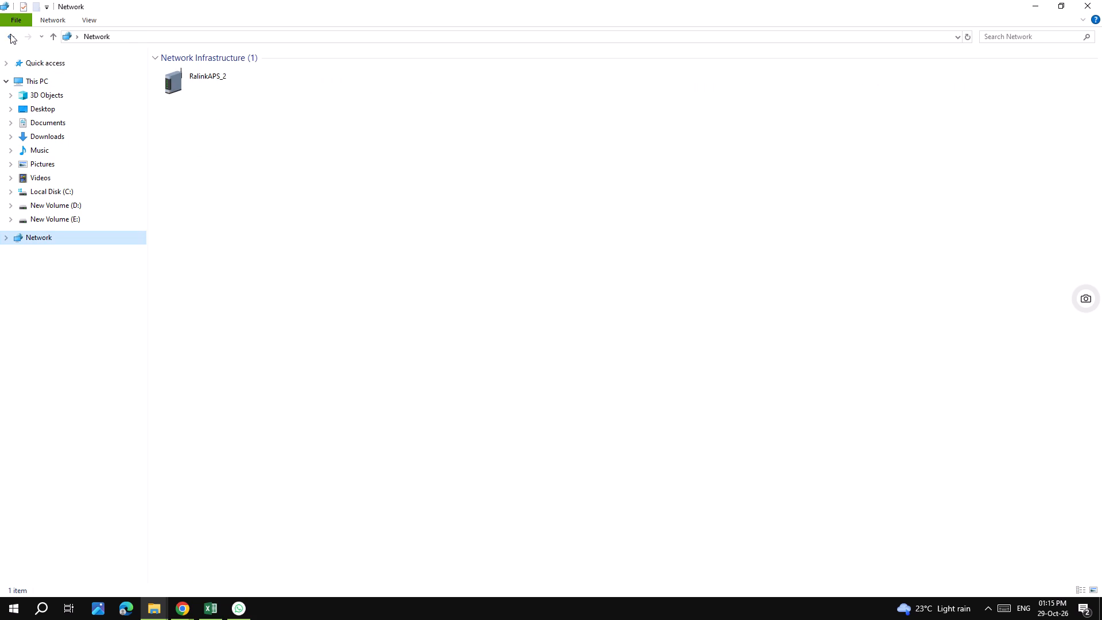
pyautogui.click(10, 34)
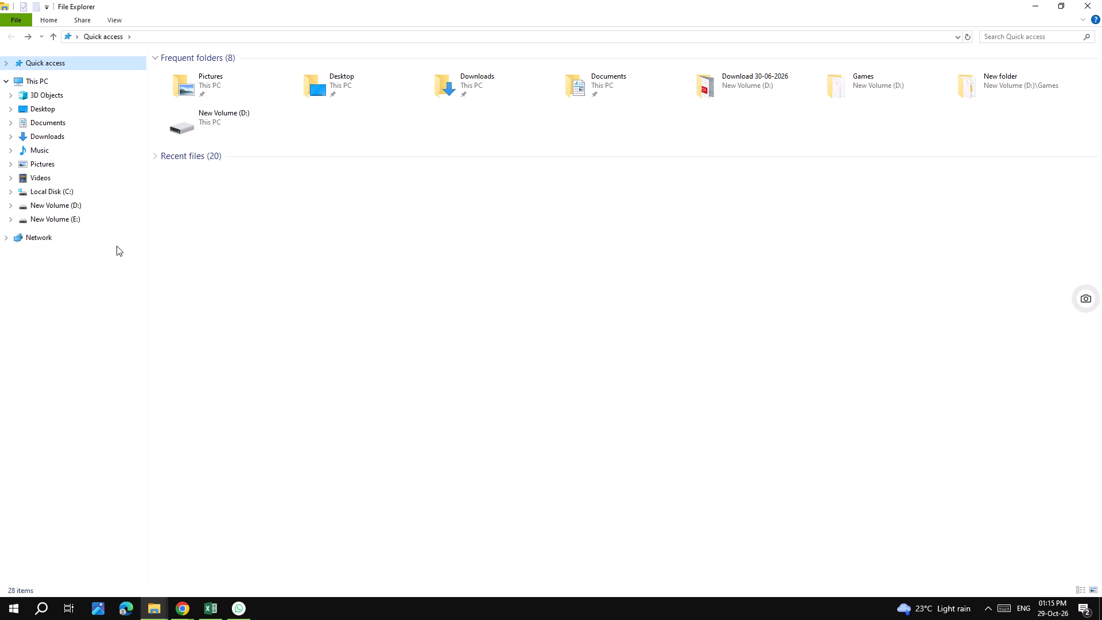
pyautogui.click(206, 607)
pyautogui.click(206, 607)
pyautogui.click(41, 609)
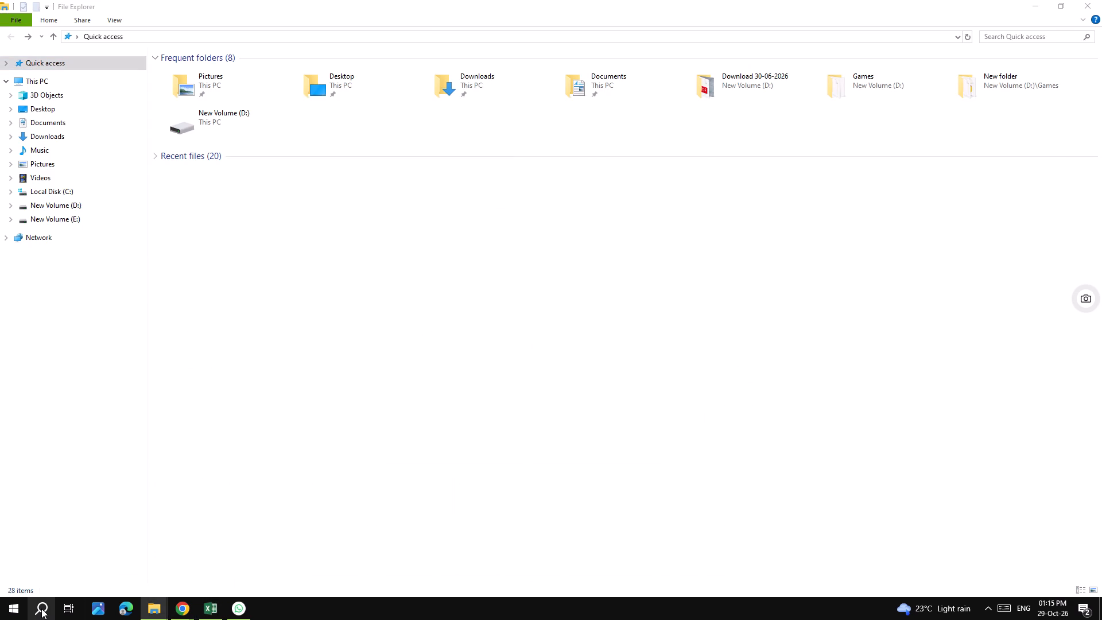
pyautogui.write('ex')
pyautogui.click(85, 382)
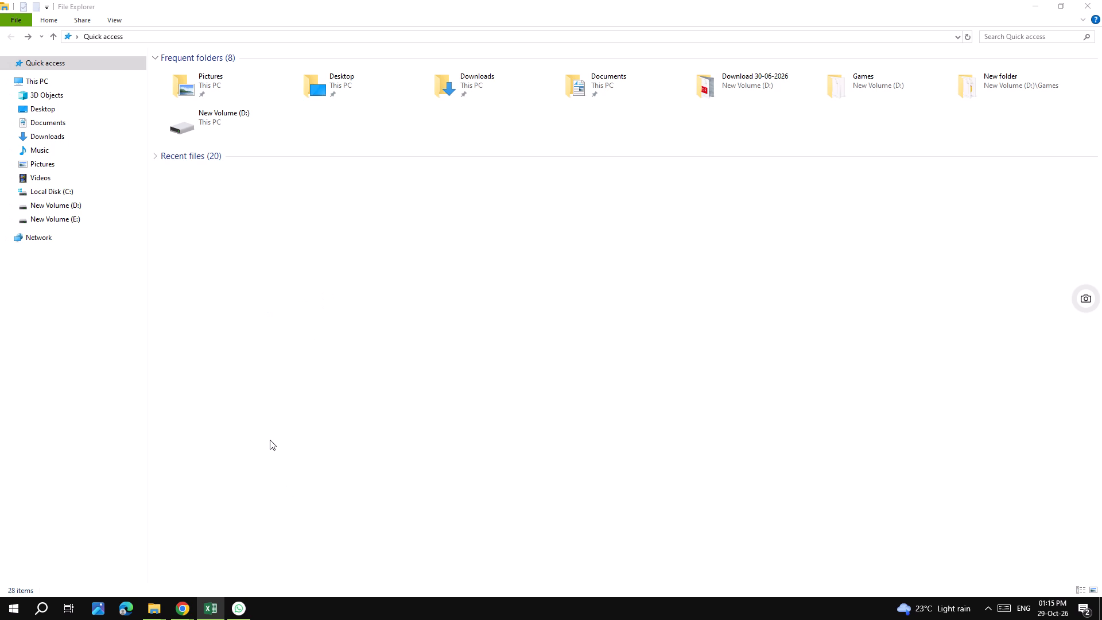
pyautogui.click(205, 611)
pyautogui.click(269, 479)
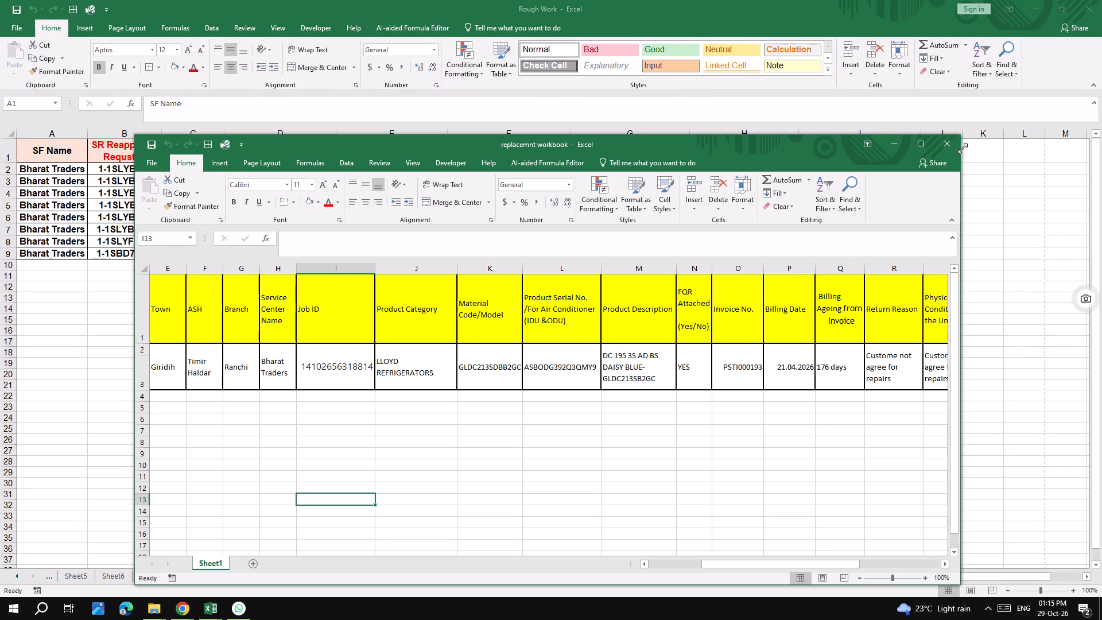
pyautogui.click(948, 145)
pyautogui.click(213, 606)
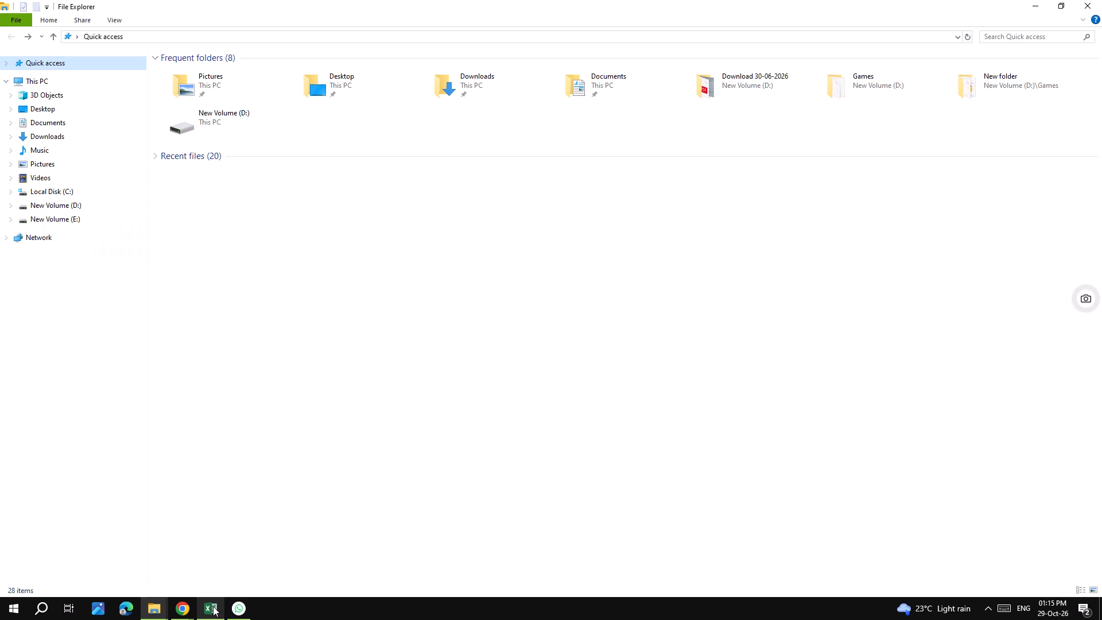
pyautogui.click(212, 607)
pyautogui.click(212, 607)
# Launch Excel through a Windows search for "ex" and open the recent SR Reapproval Excel workbook in a maximized window.
pyautogui.click(44, 609)
pyautogui.click(121, 579)
pyautogui.write('ex')
pyautogui.click(138, 382)
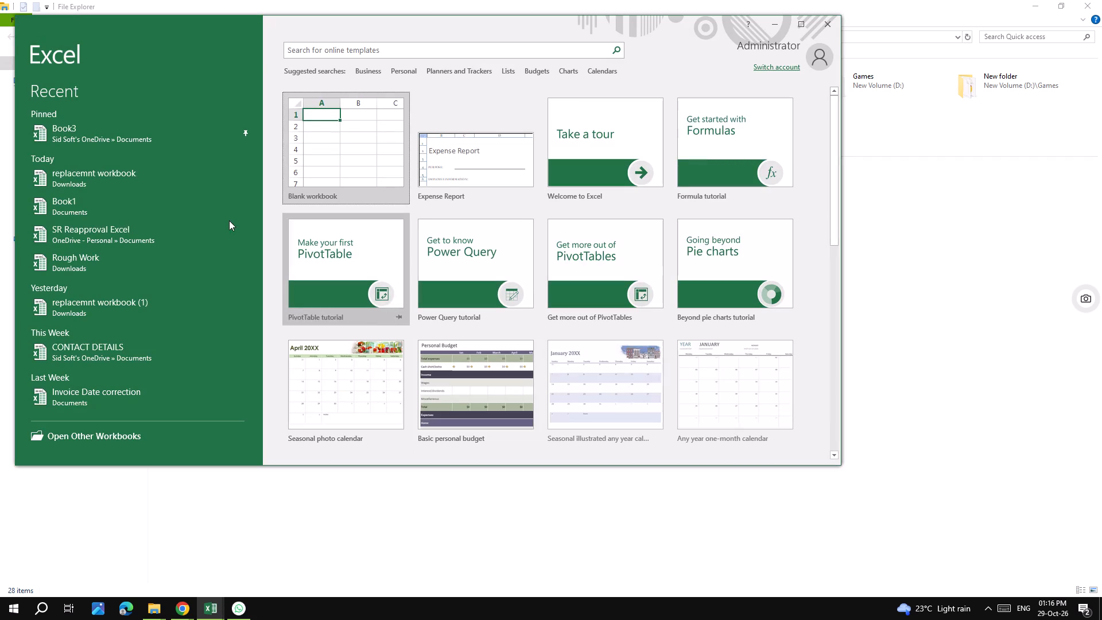
pyautogui.click(197, 234)
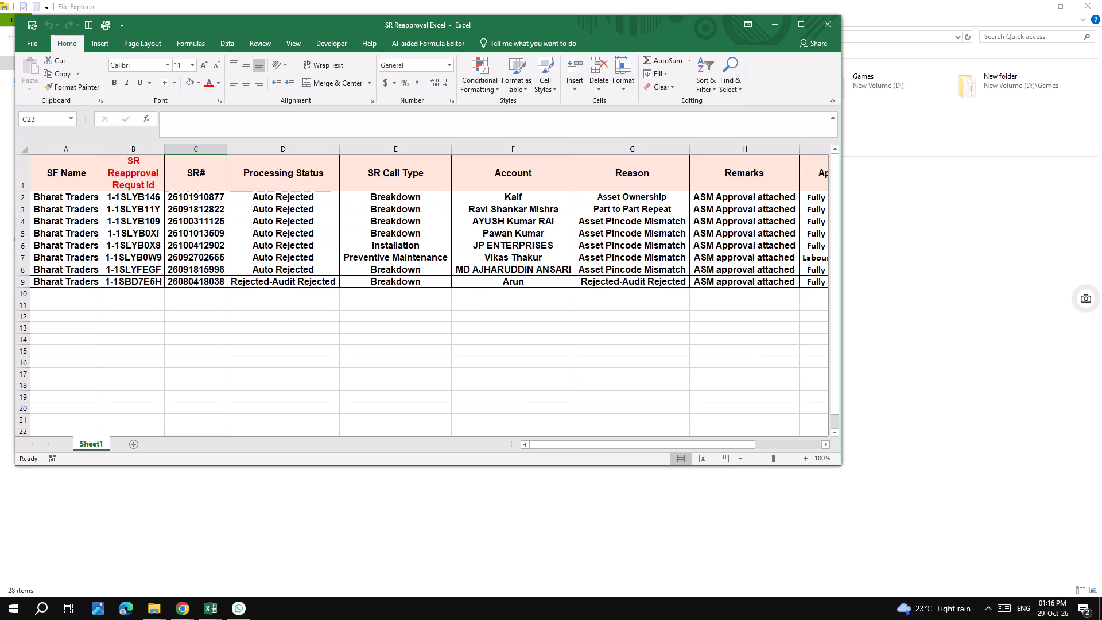
pyautogui.click(804, 24)
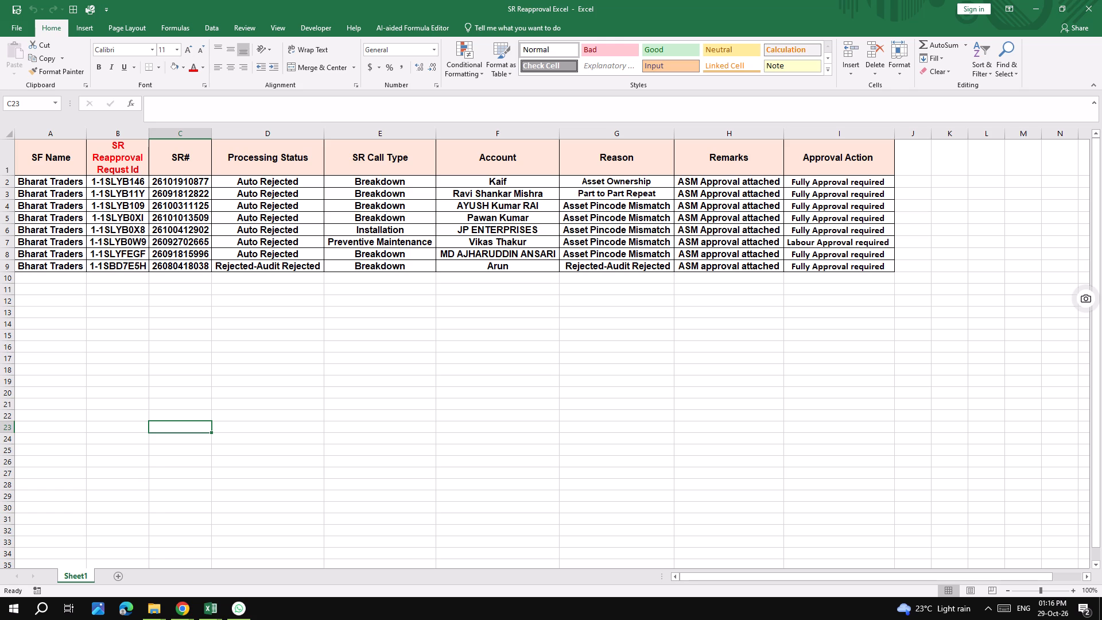
# Save the SR Reapproval Excel workbook in its current OneDrive location.
pyautogui.click(14, 5)
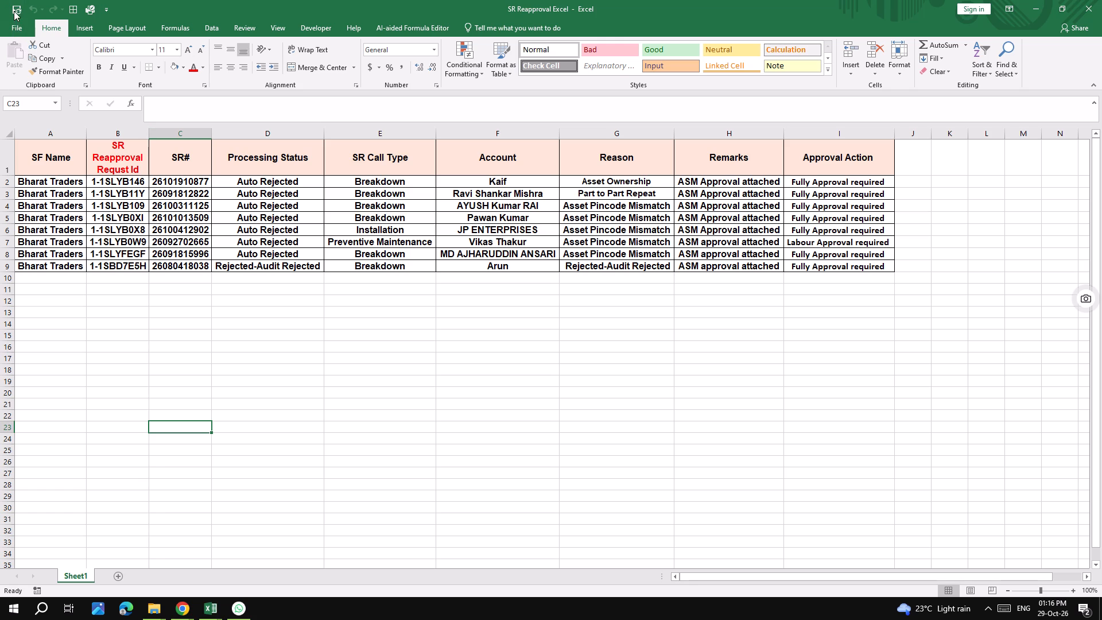
pyautogui.click(14, 11)
pyautogui.tripleClick(19, 5)
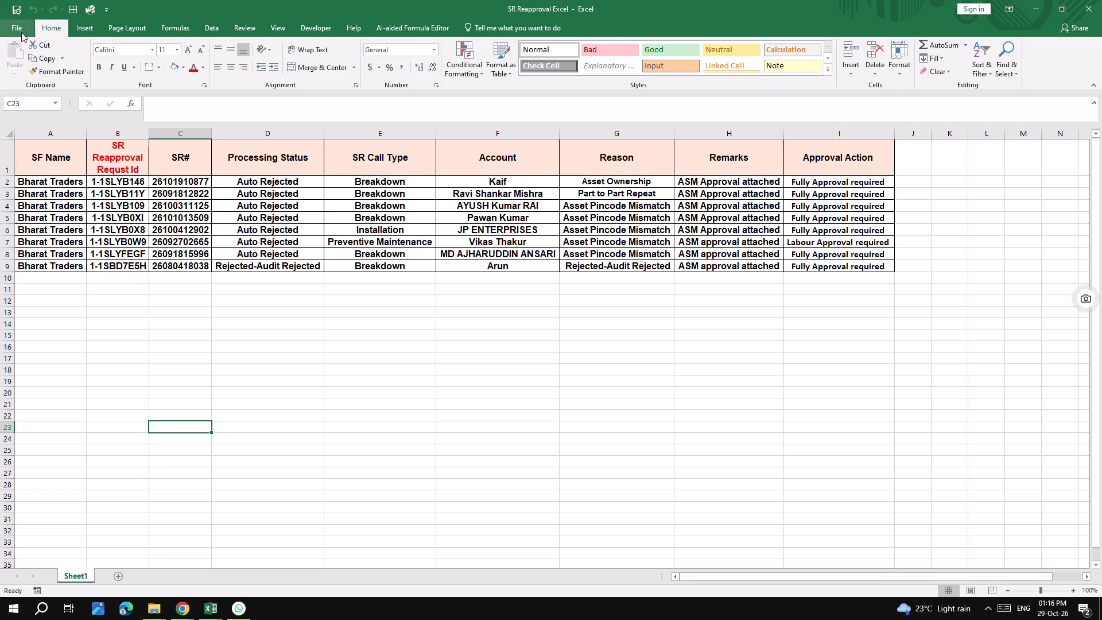
pyautogui.click(21, 30)
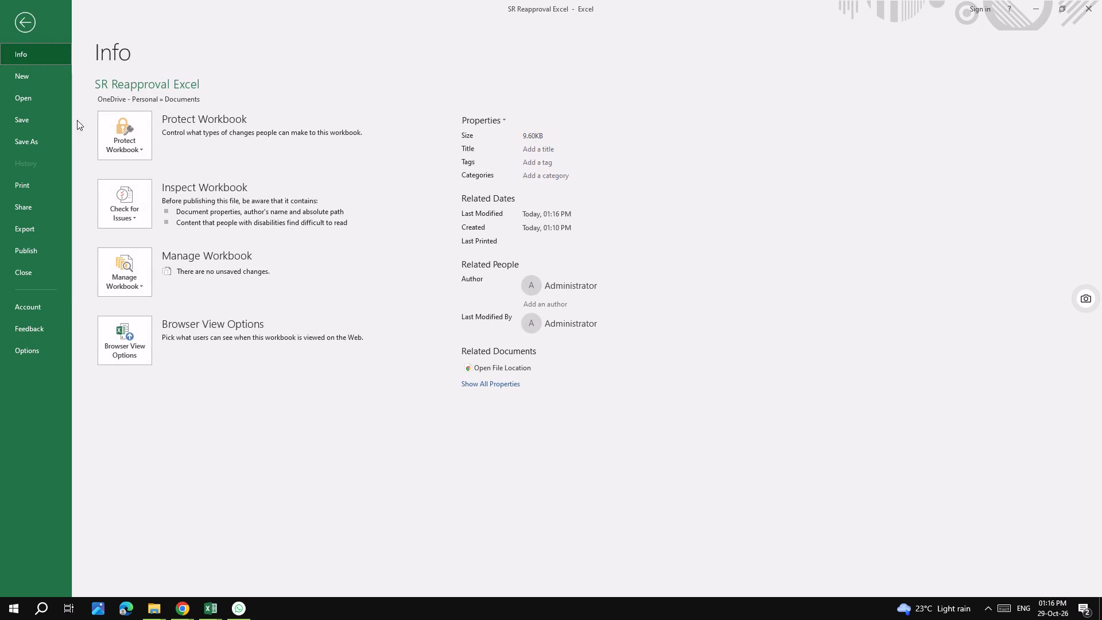
pyautogui.click(36, 121)
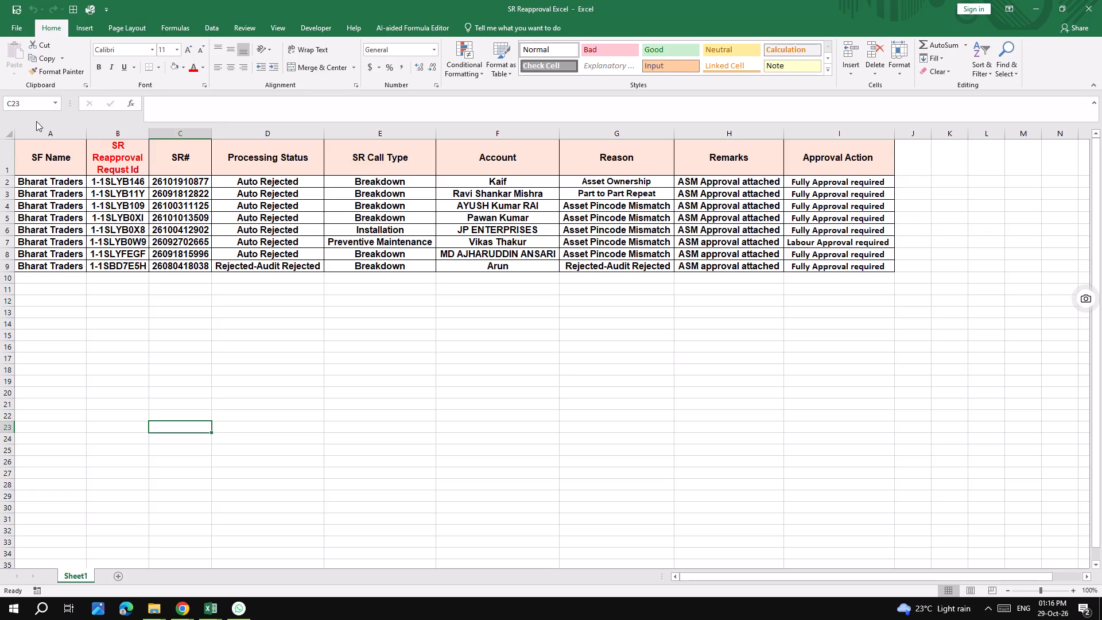
# Save the workbook again as SR Reapproval Excel in the OneDrive Documents folder, replacing the existing file of that name.
pyautogui.click(18, 29)
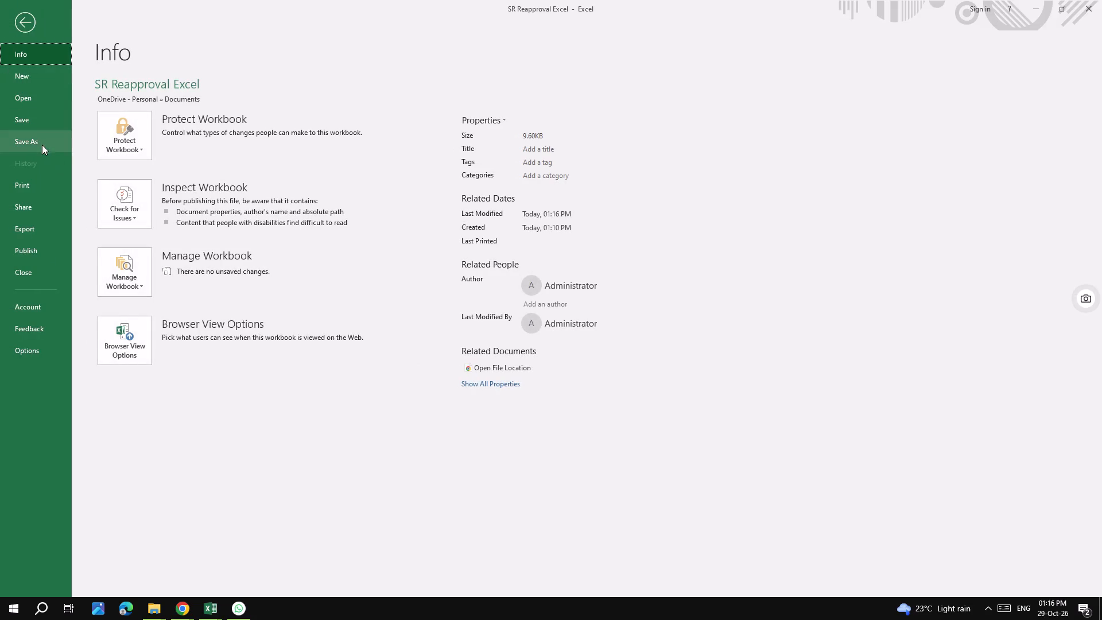
pyautogui.click(42, 143)
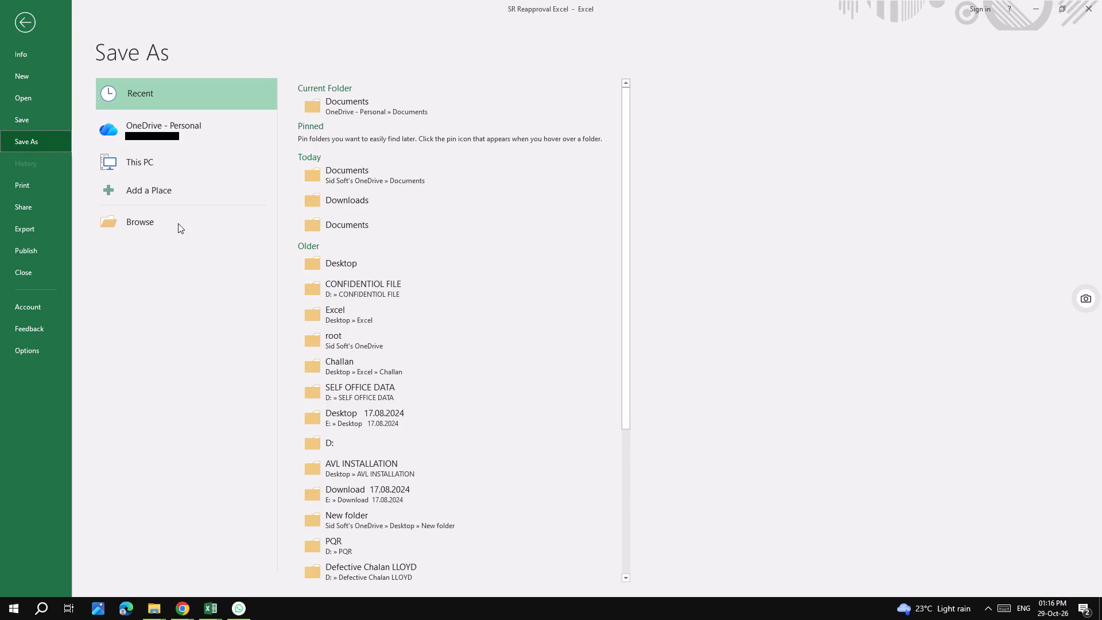
pyautogui.click(178, 223)
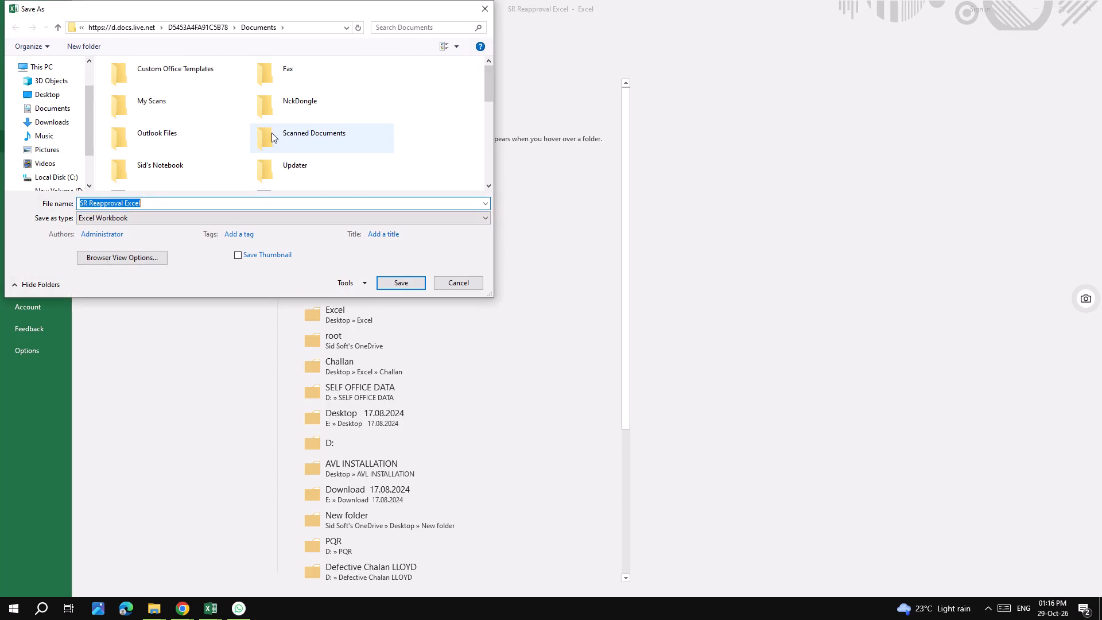
pyautogui.scroll(-4, 273, 133)
pyautogui.scroll(-4, 213, 121)
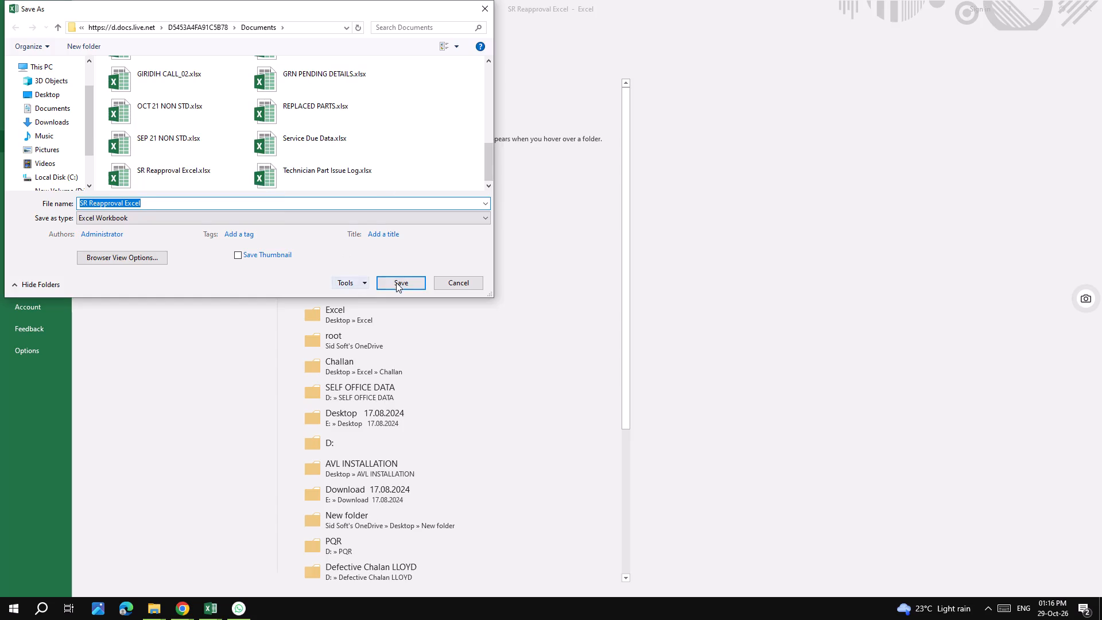
pyautogui.click(396, 282)
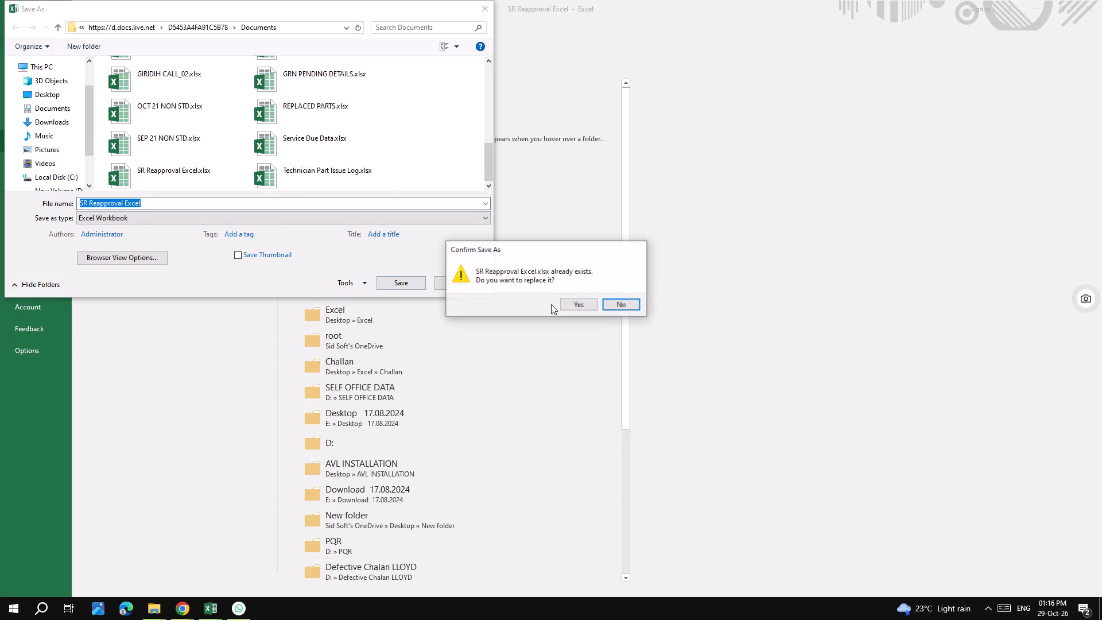
pyautogui.click(588, 304)
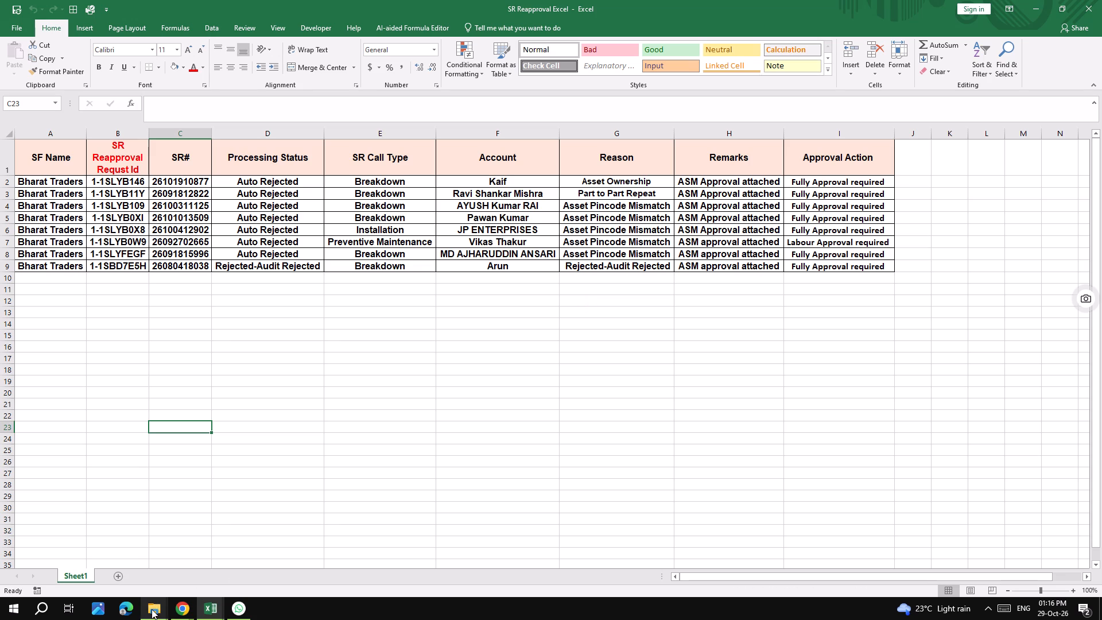
# Check the PC's local Documents folder in File Explorer for the saved SR Reapproval Excel file, and return to the workbook.
pyautogui.click(152, 609)
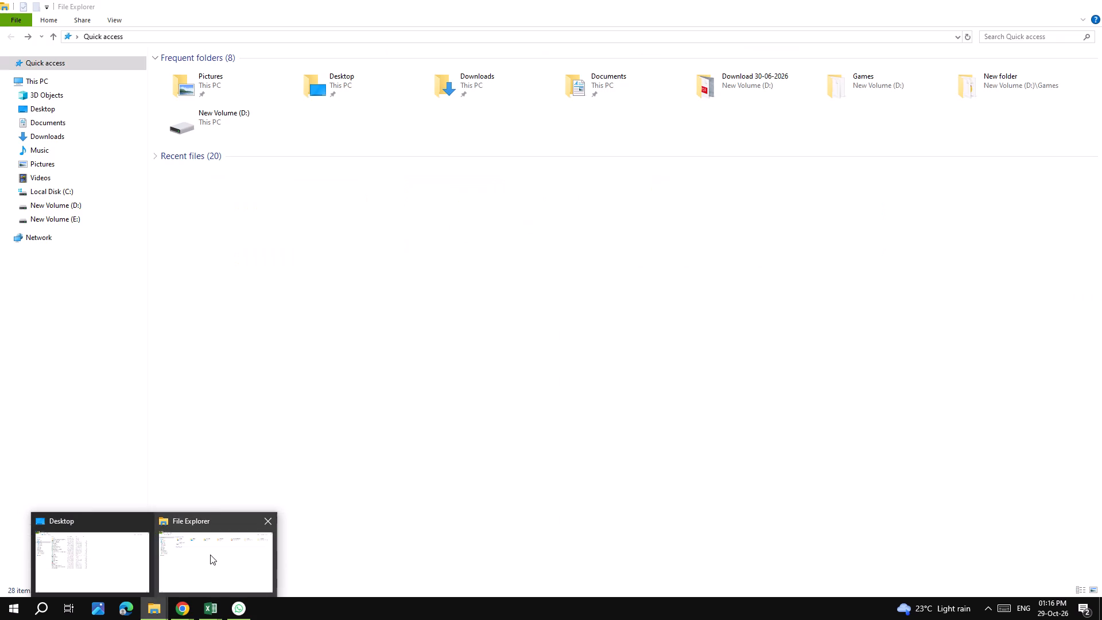
pyautogui.click(210, 555)
pyautogui.doubleClick(623, 91)
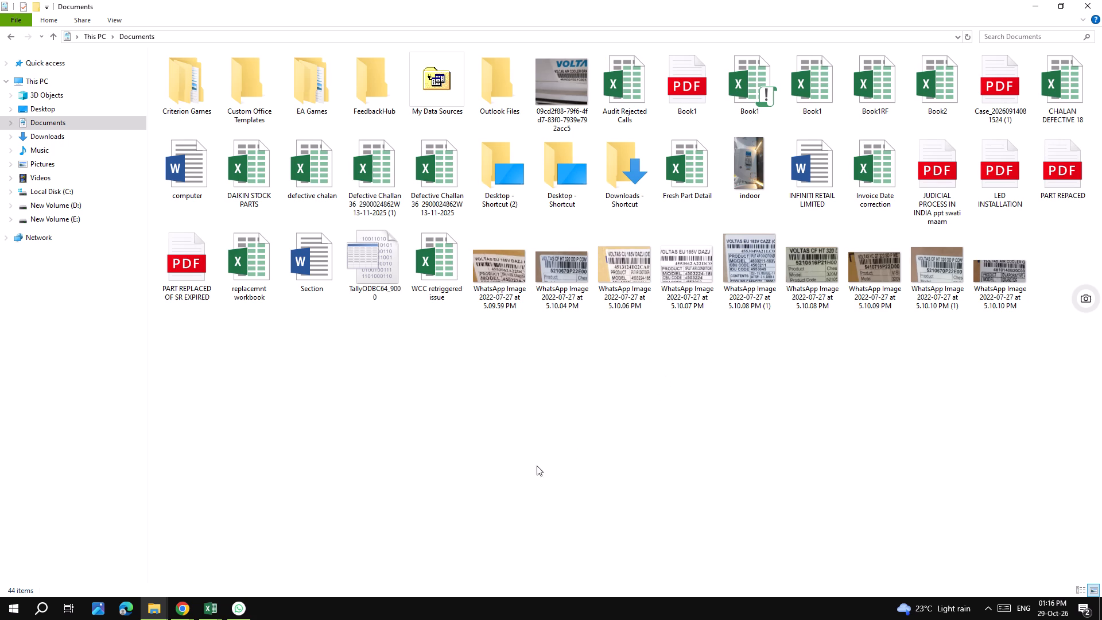
pyautogui.rightClick(478, 424)
pyautogui.click(540, 474)
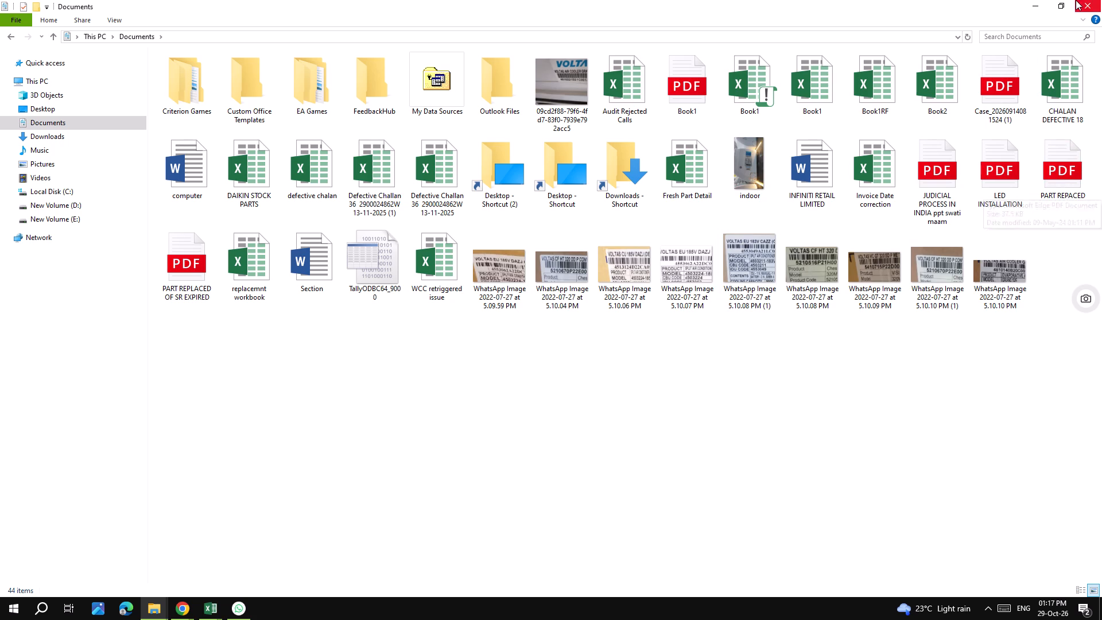
pyautogui.click(1038, 4)
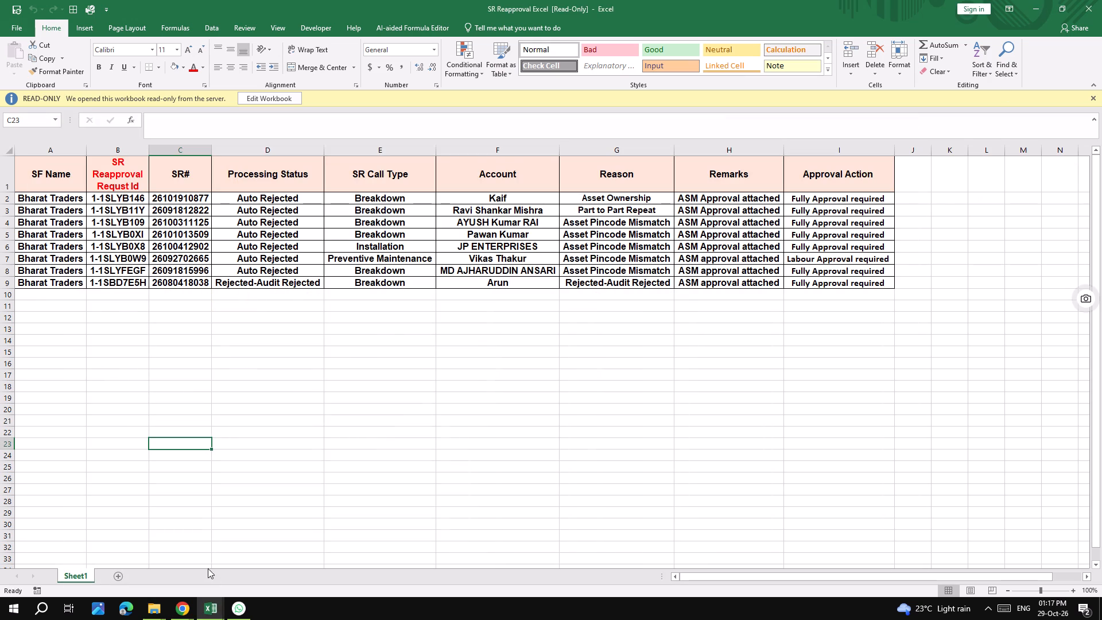
pyautogui.click(311, 491)
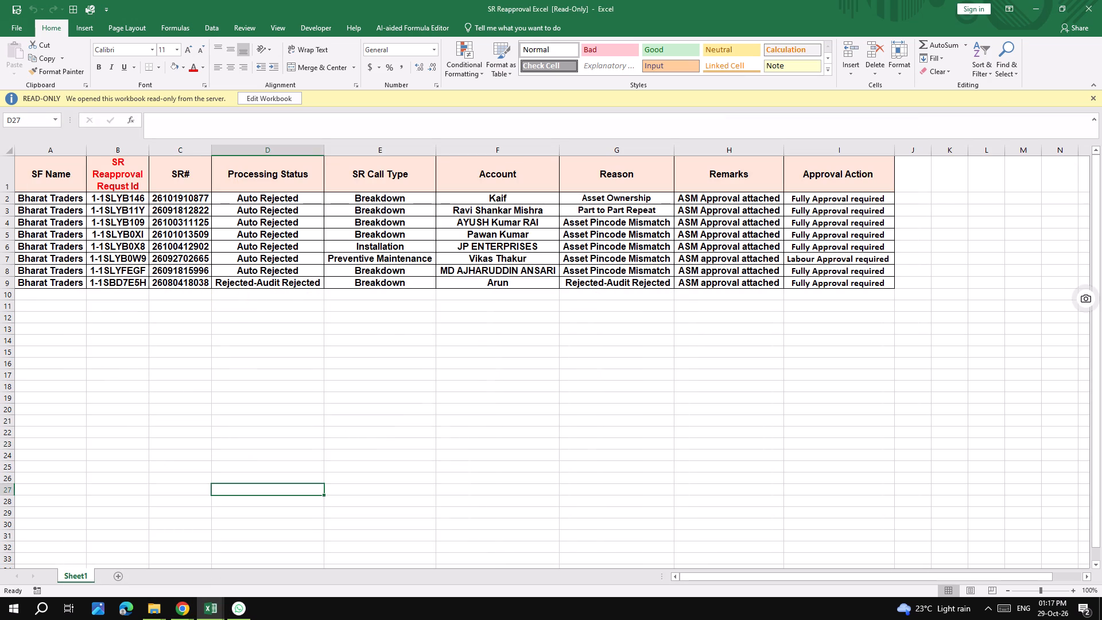
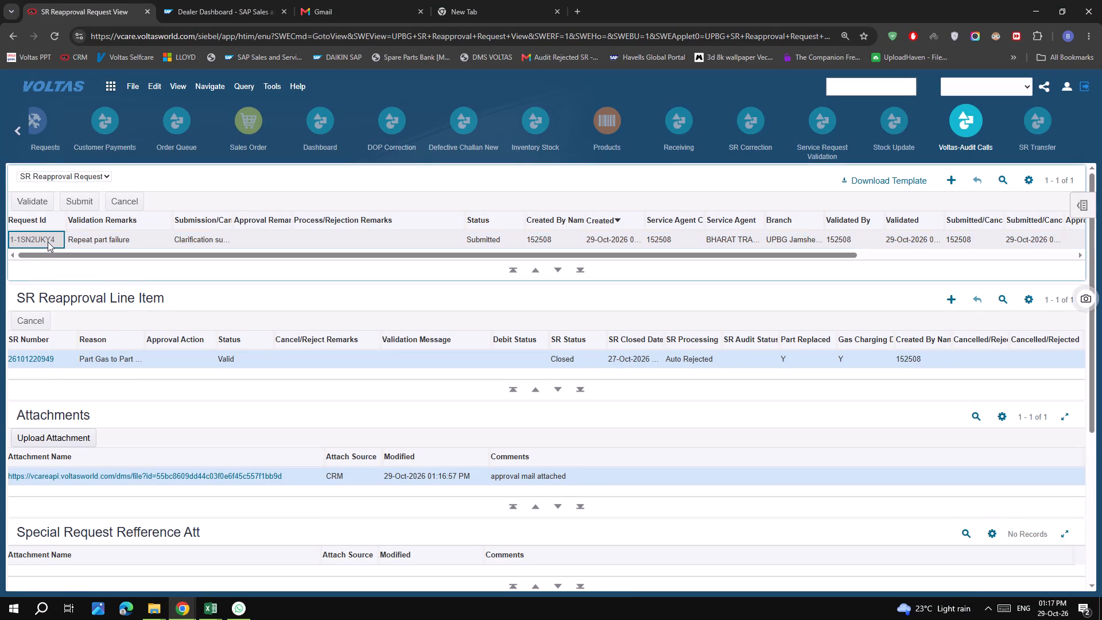
pyautogui.tripleClick(56, 238)
pyautogui.hotkey('ctrl', 'c')
pyautogui.hotkey('ctrl', 'c')
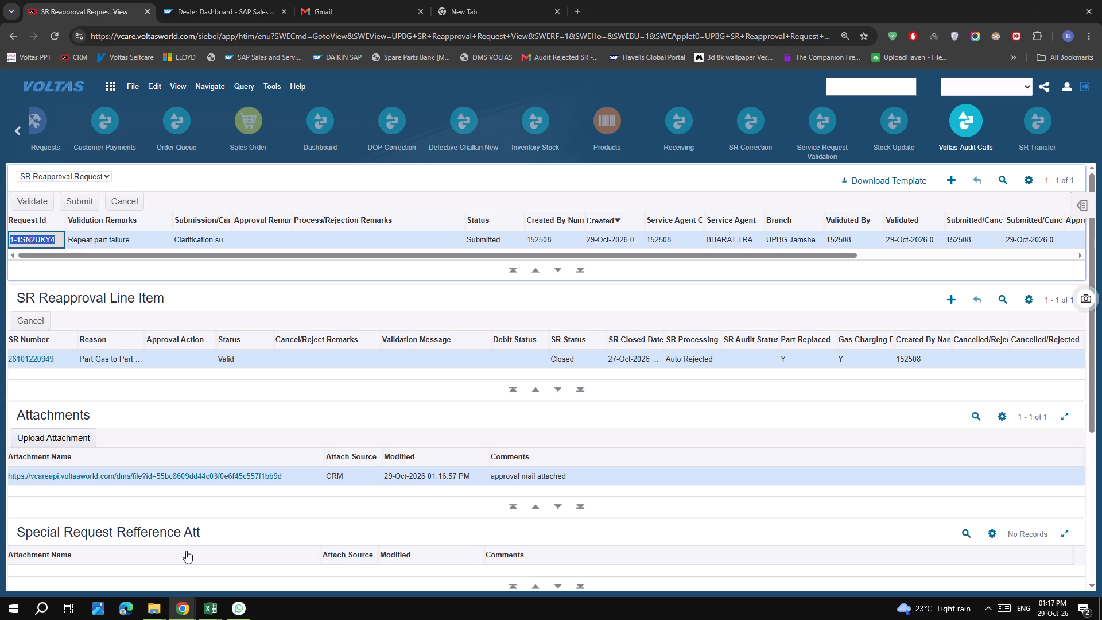
pyautogui.click(242, 563)
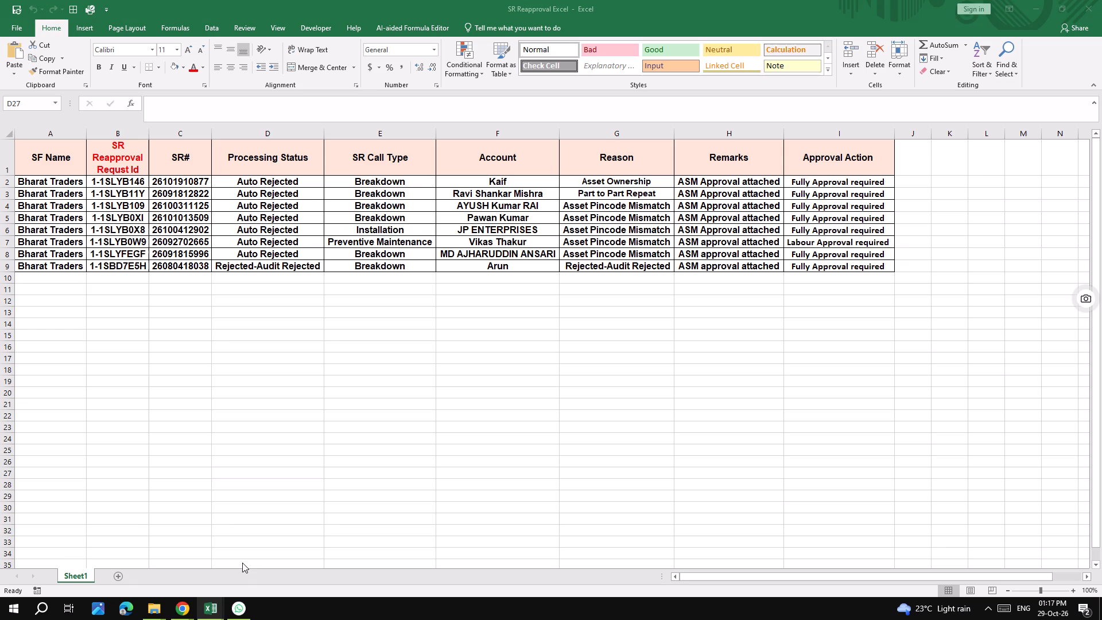
pyautogui.click(123, 273)
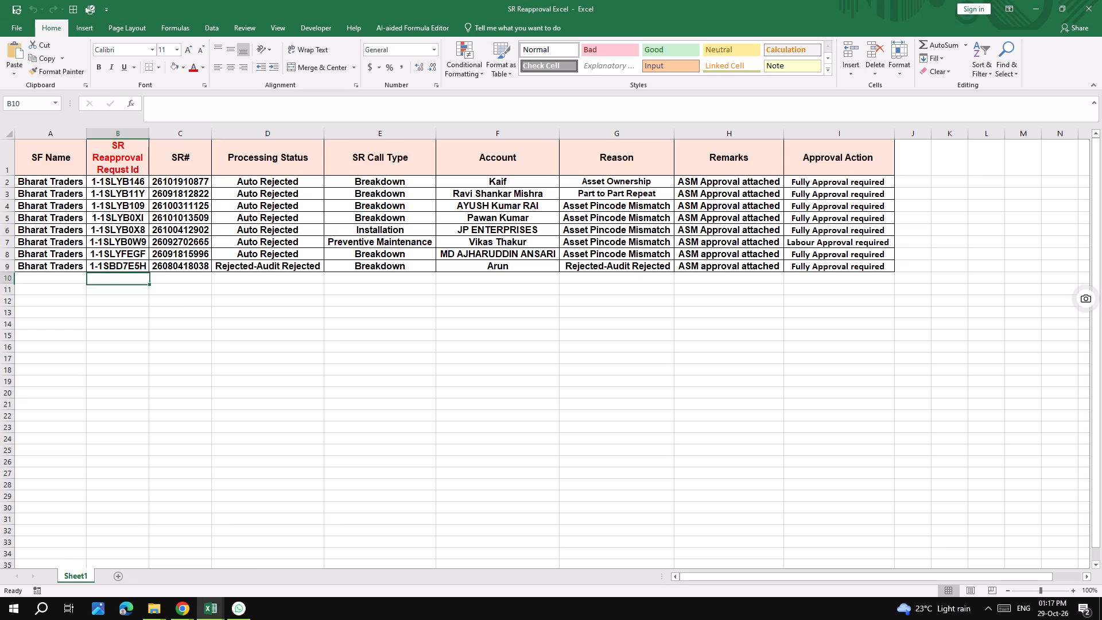
pyautogui.hotkey('ctrl', 'v')
pyautogui.click(64, 266)
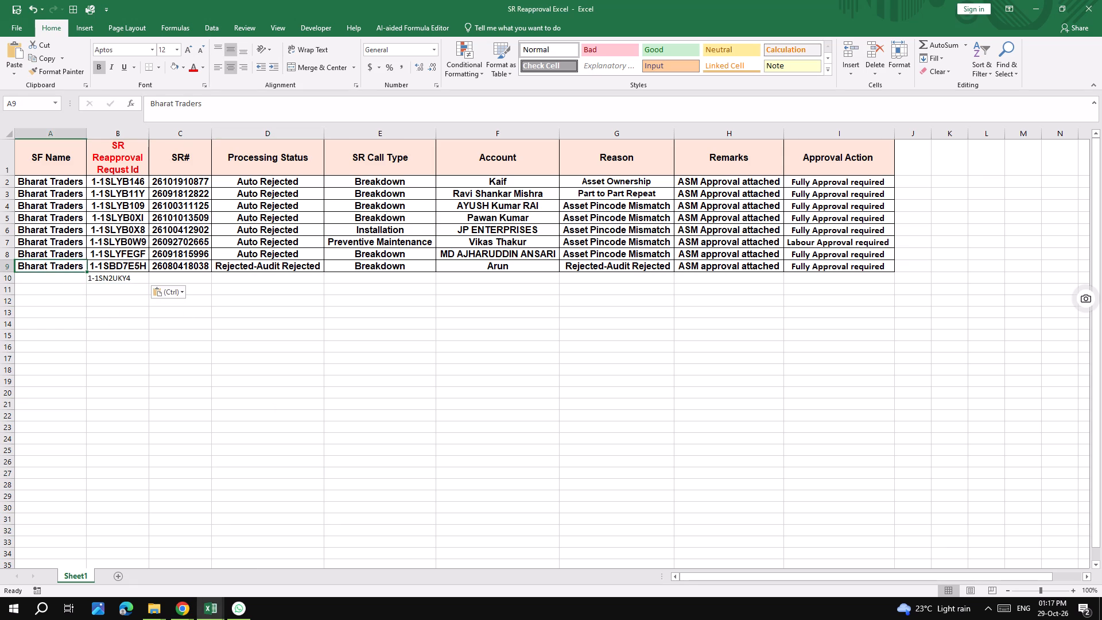
pyautogui.moveTo(86, 270); pyautogui.dragTo(85, 285)
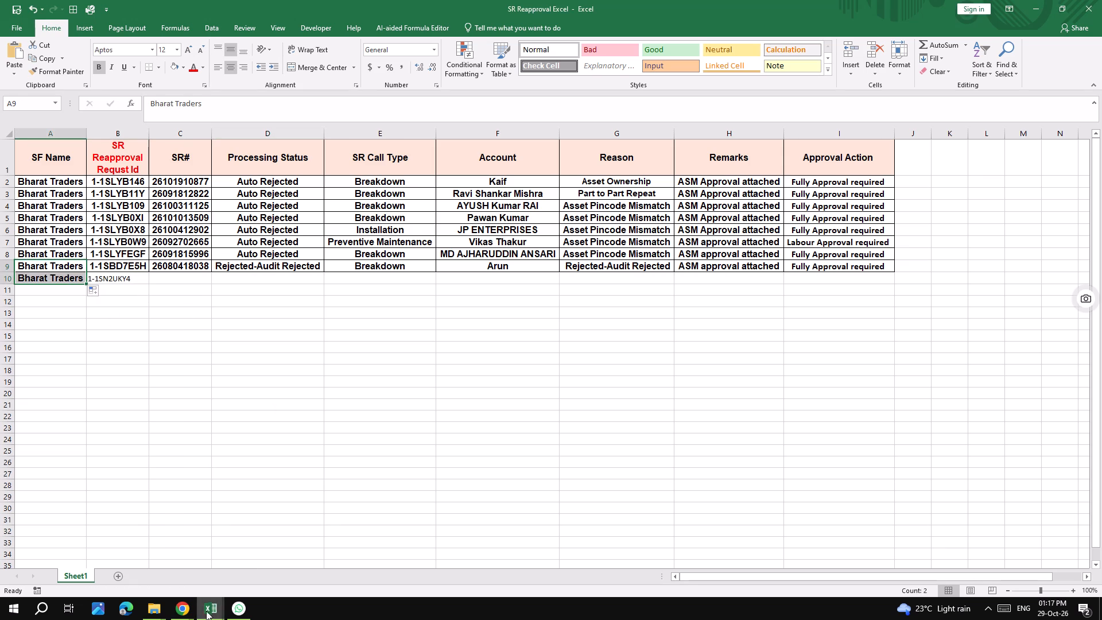
pyautogui.click(183, 613)
pyautogui.click(112, 564)
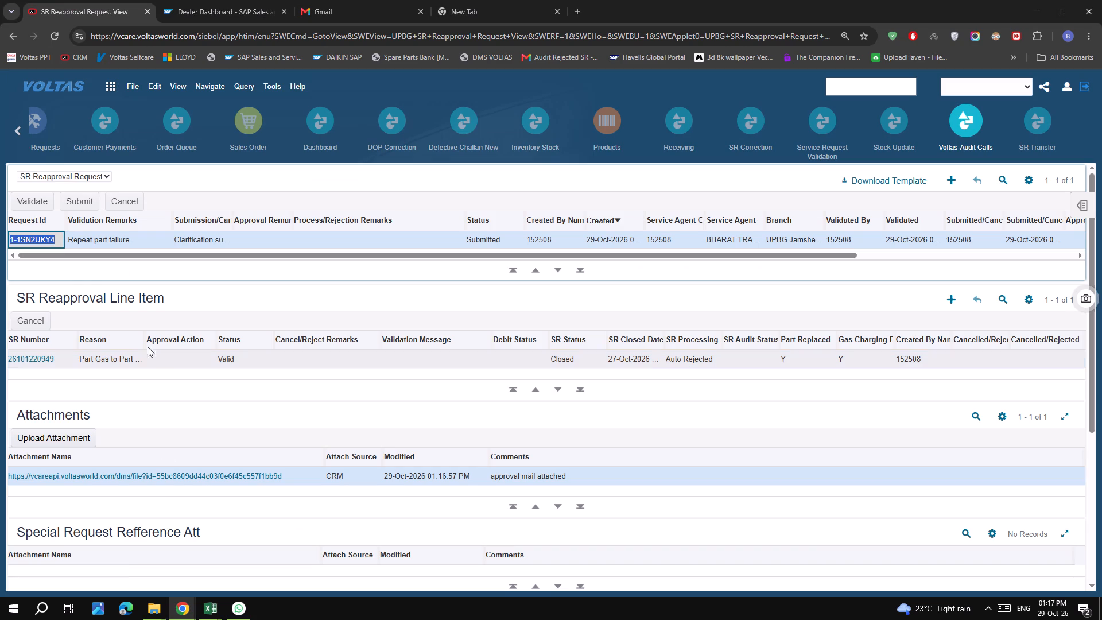
pyautogui.doubleClick(65, 356)
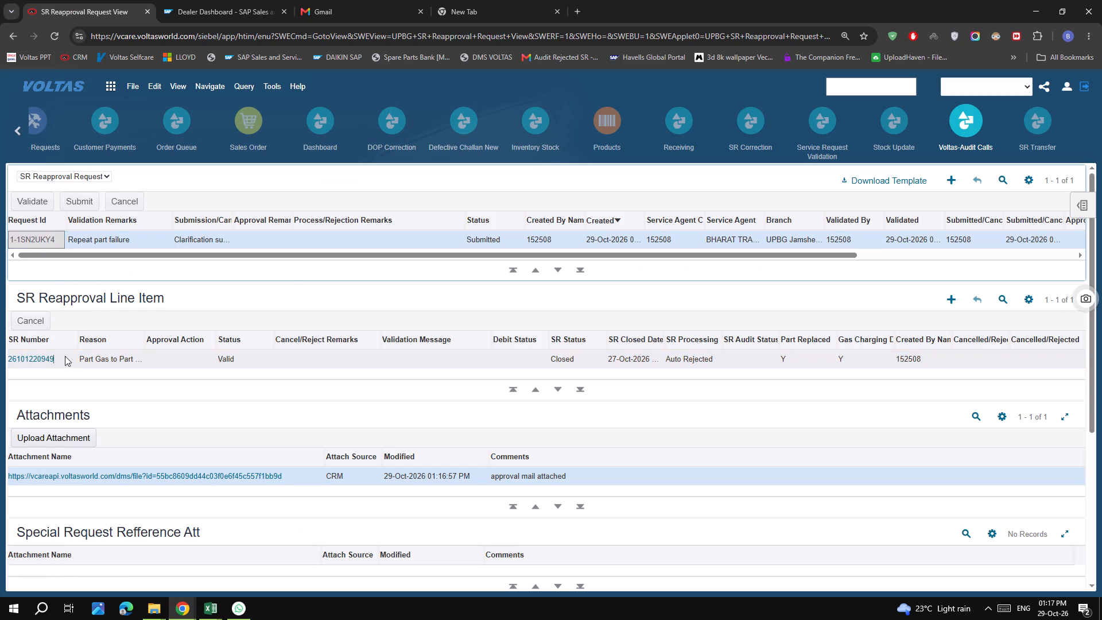
pyautogui.hotkey('ctrl', 'c')
pyautogui.hotkey('ctrl', 'c')
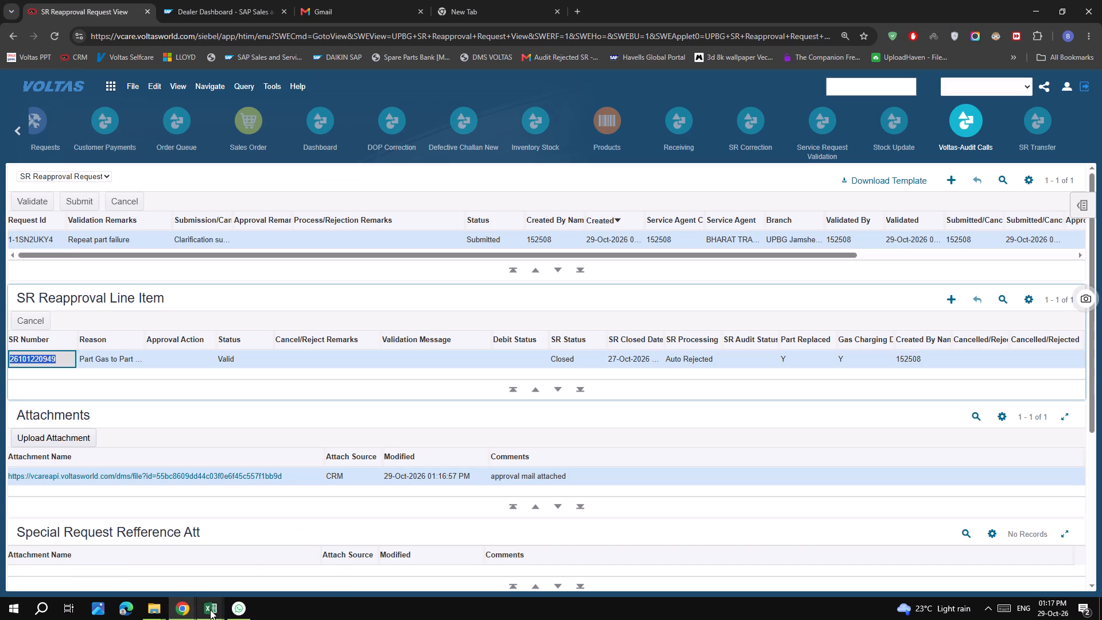
pyautogui.click(210, 610)
pyautogui.click(241, 571)
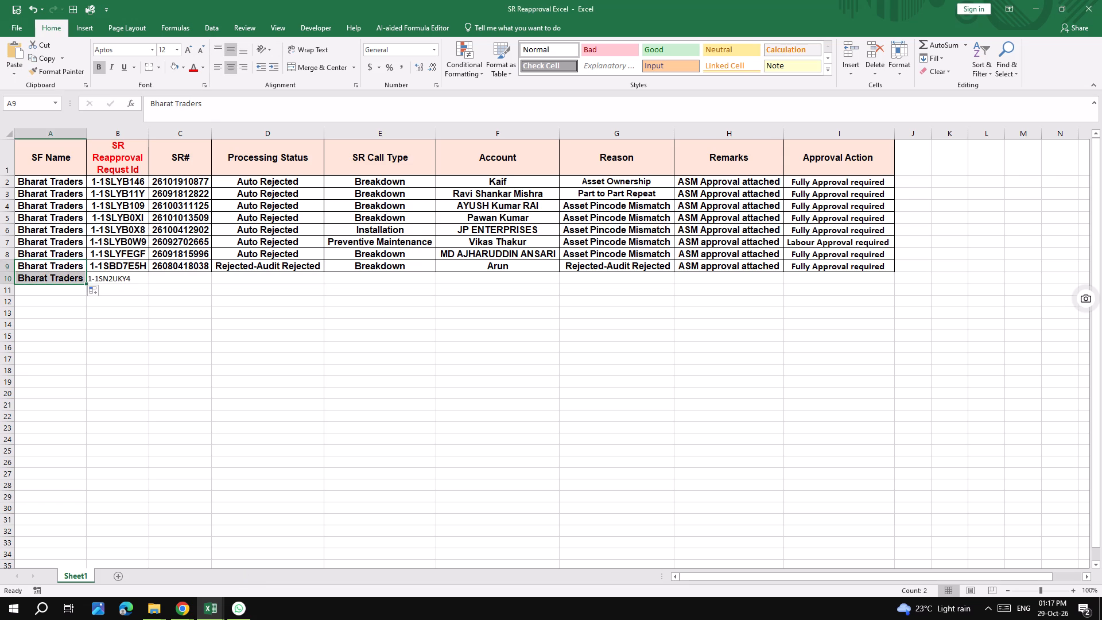
pyautogui.click(174, 280)
pyautogui.hotkey('ctrl', 'v')
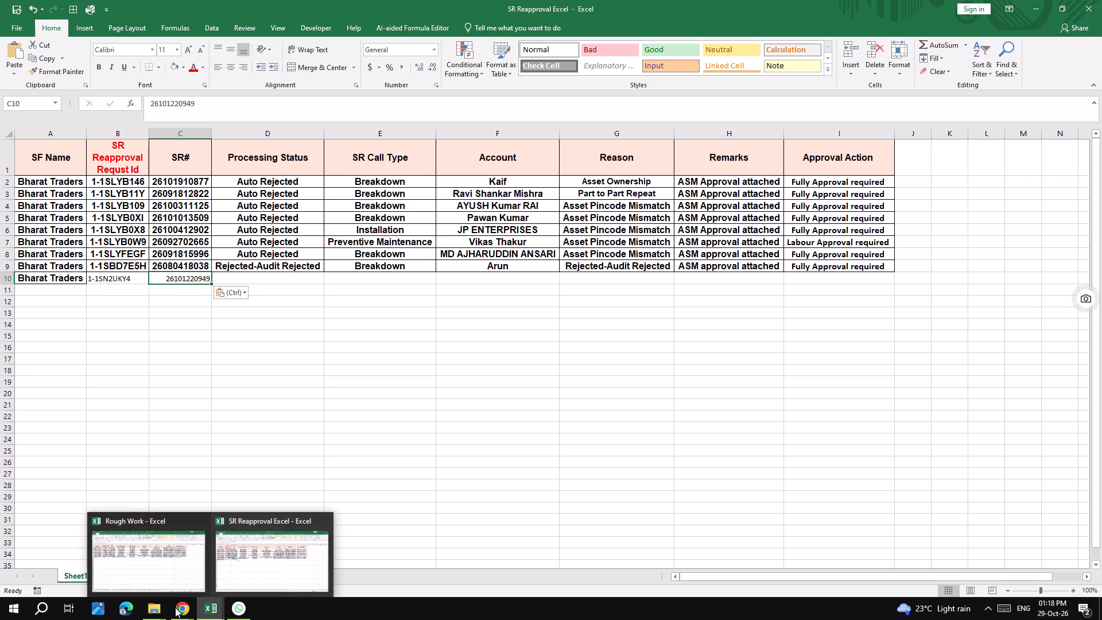
# Copy the line item's reason, Part Gas to Part Gas Repeat, from the CRM into row 10's Reason cell.
pyautogui.click(120, 564)
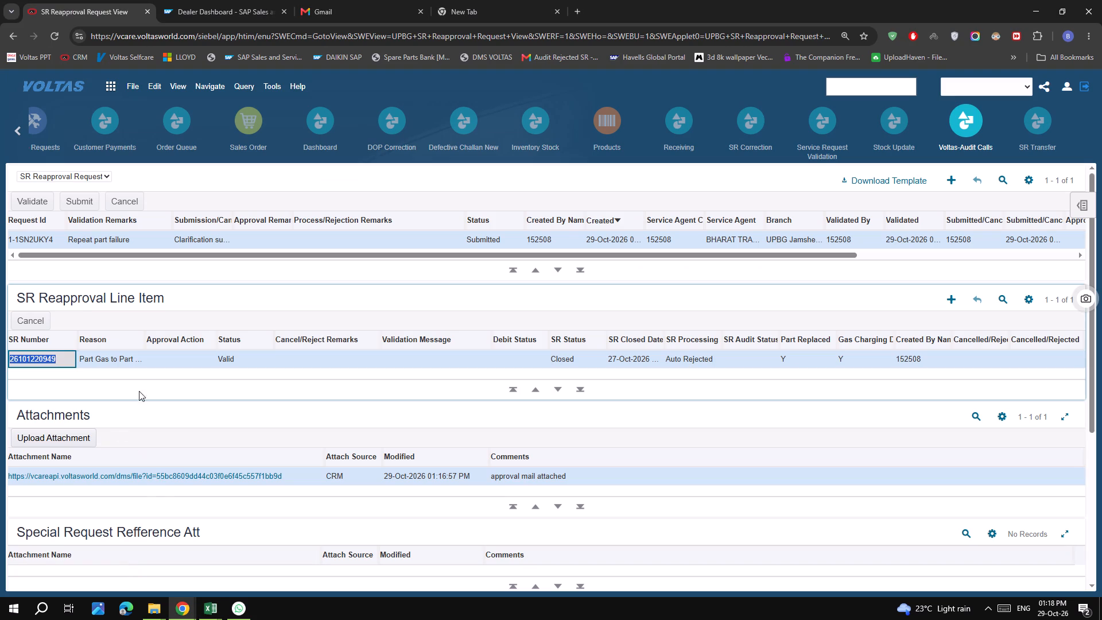
pyautogui.doubleClick(124, 359)
pyautogui.hotkey('ctrl', 'c')
pyautogui.hotkey('ctrl', 'c')
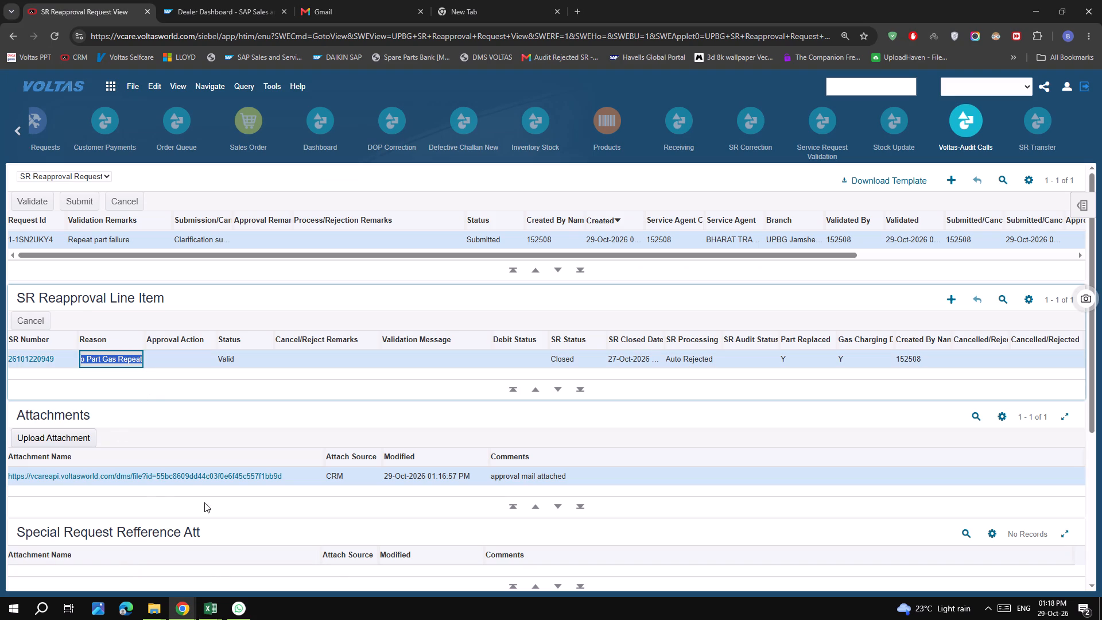
pyautogui.click(214, 608)
pyautogui.click(222, 549)
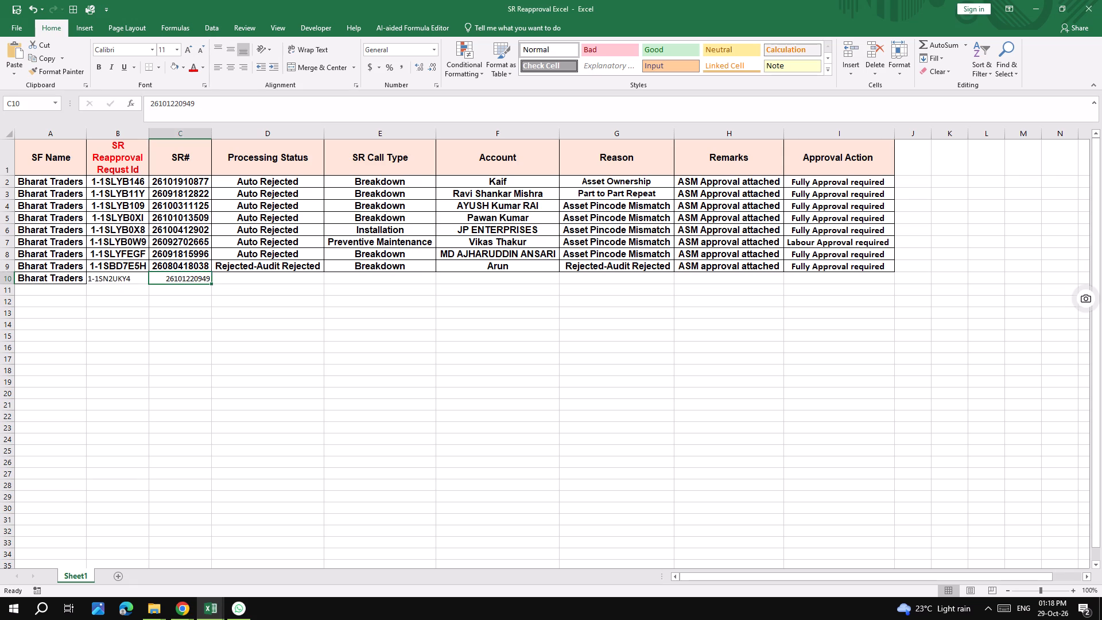
pyautogui.click(627, 282)
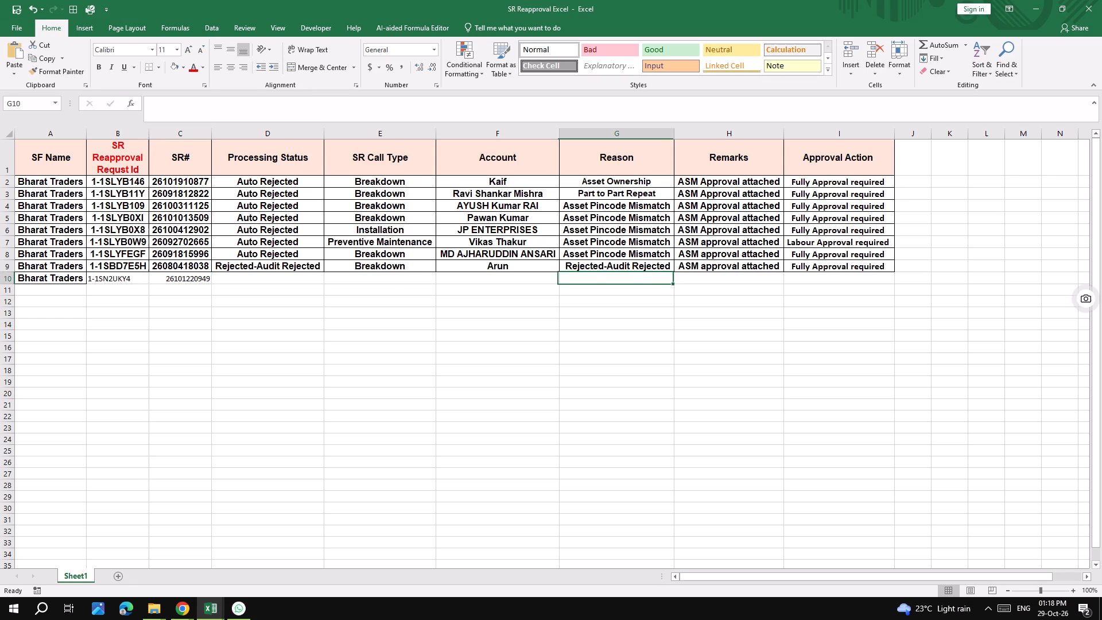
pyautogui.hotkey('ctrl', 'v')
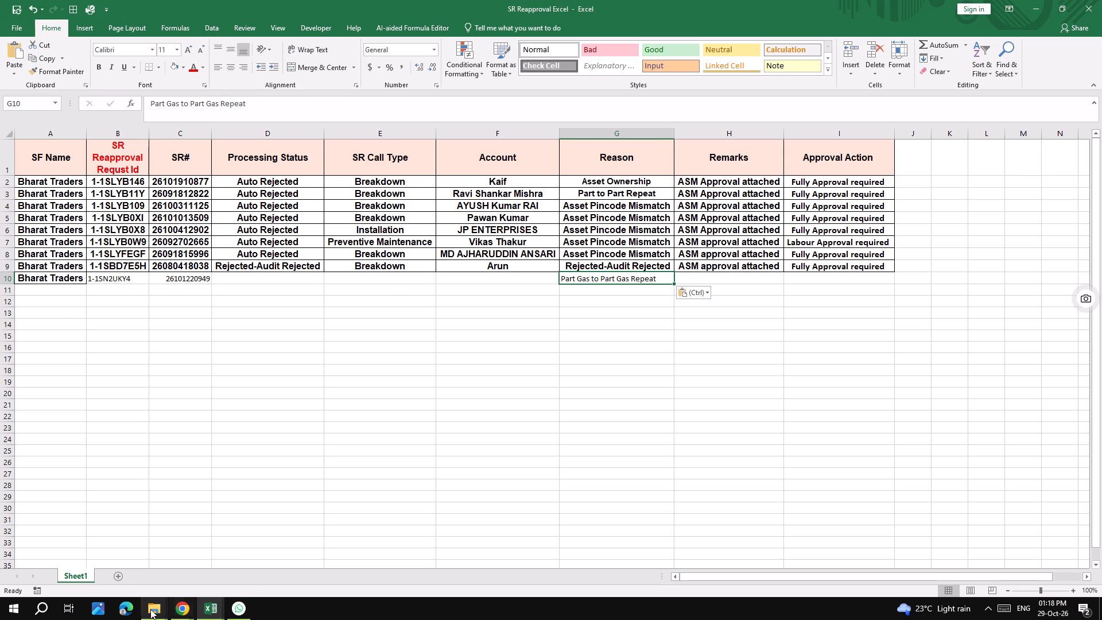
# Set row 10's Processing Status to Auto Rejected by copying the status cell of row 8.
pyautogui.click(150, 609)
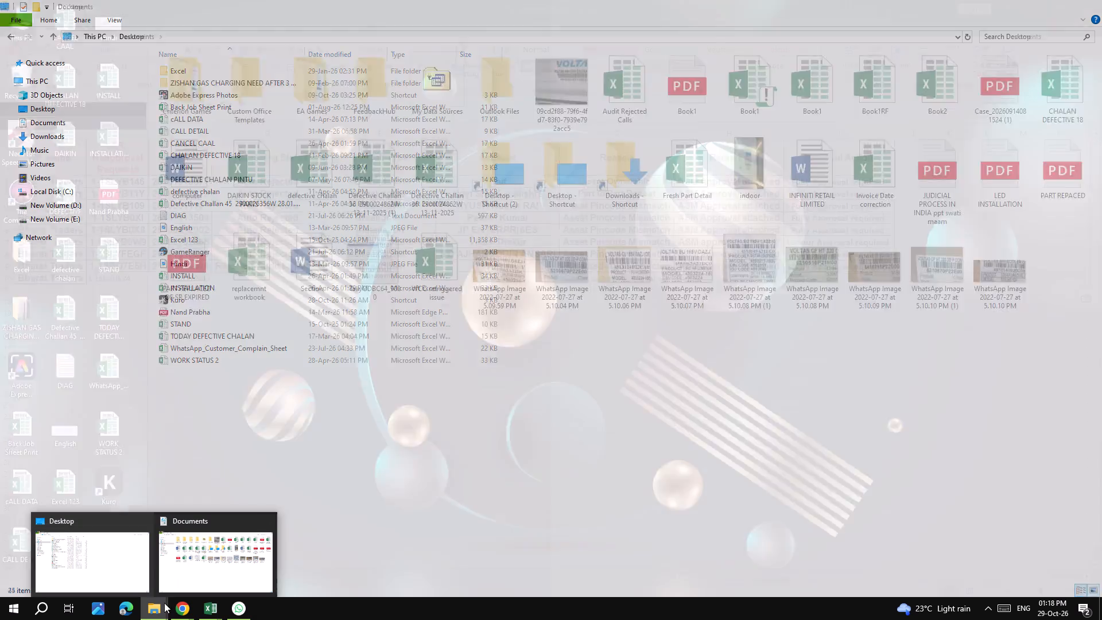
pyautogui.click(188, 608)
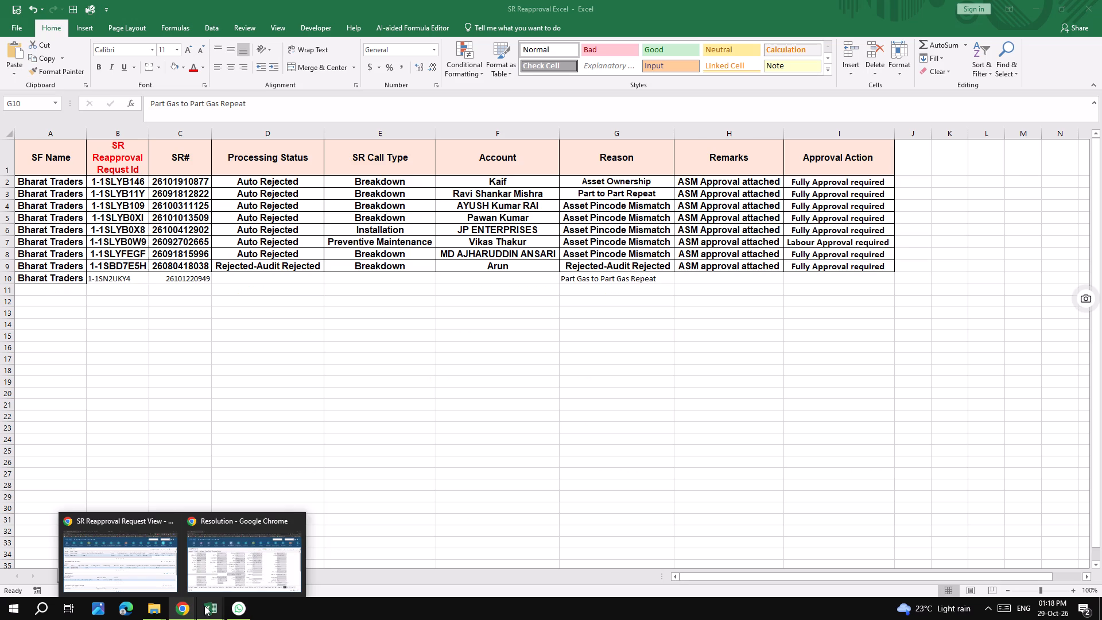
pyautogui.click(204, 606)
pyautogui.click(308, 270)
pyautogui.click(309, 258)
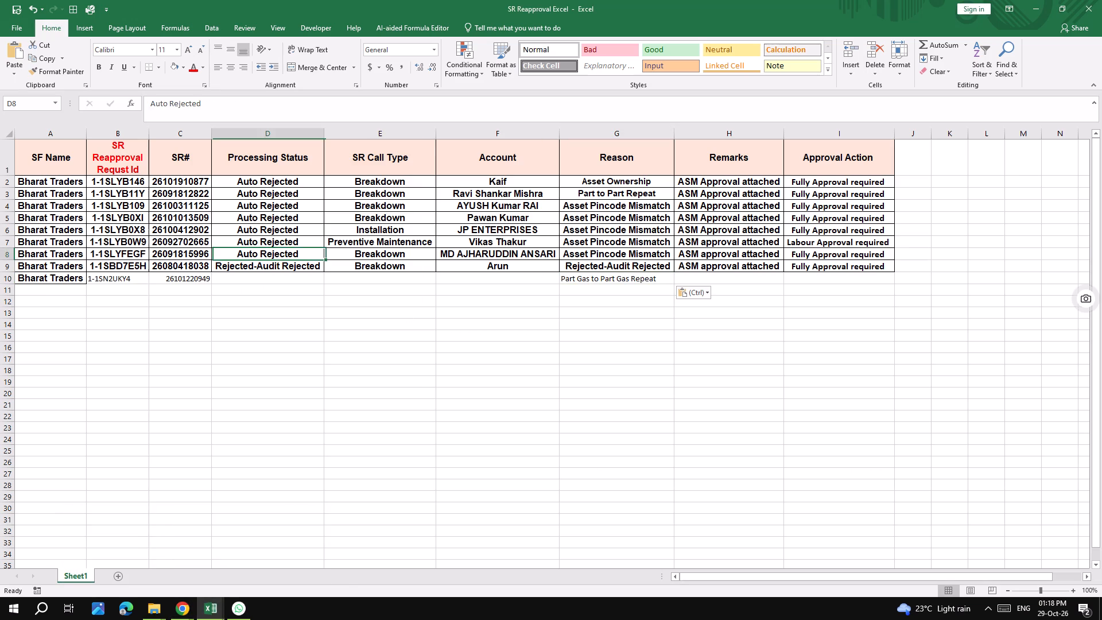
pyautogui.hotkey('ctrl', 'c')
pyautogui.click(294, 280)
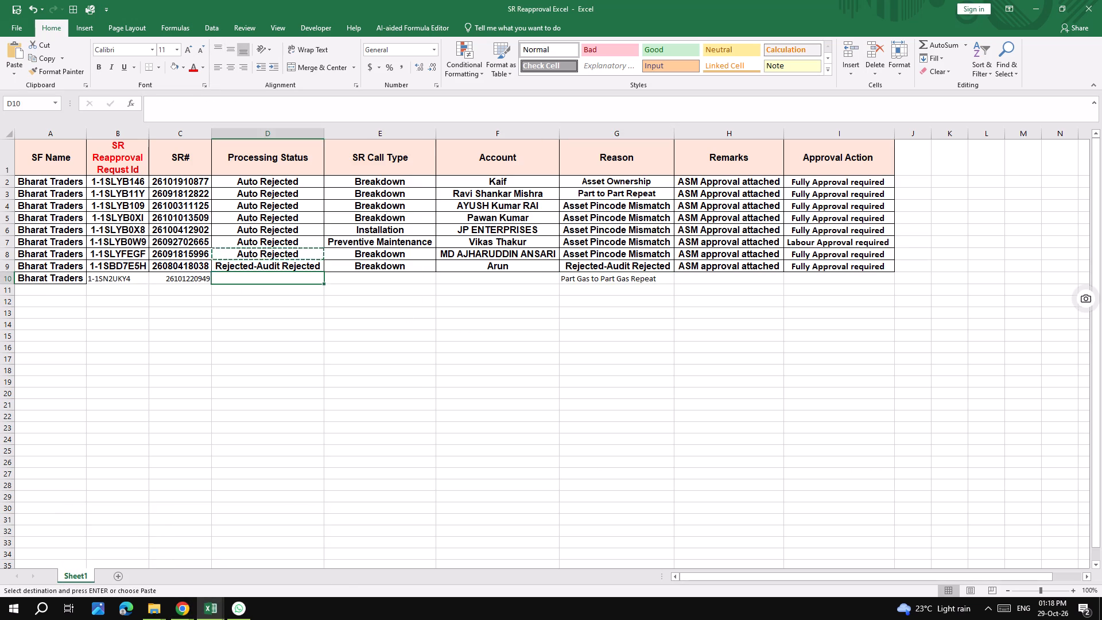
pyautogui.press('Return')
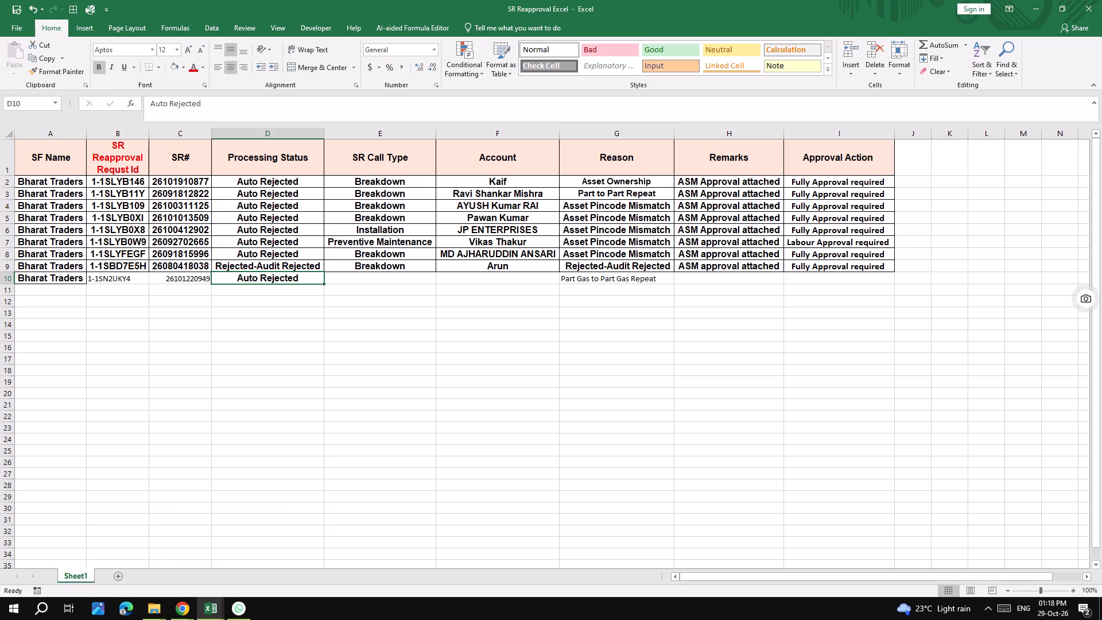
pyautogui.click(179, 609)
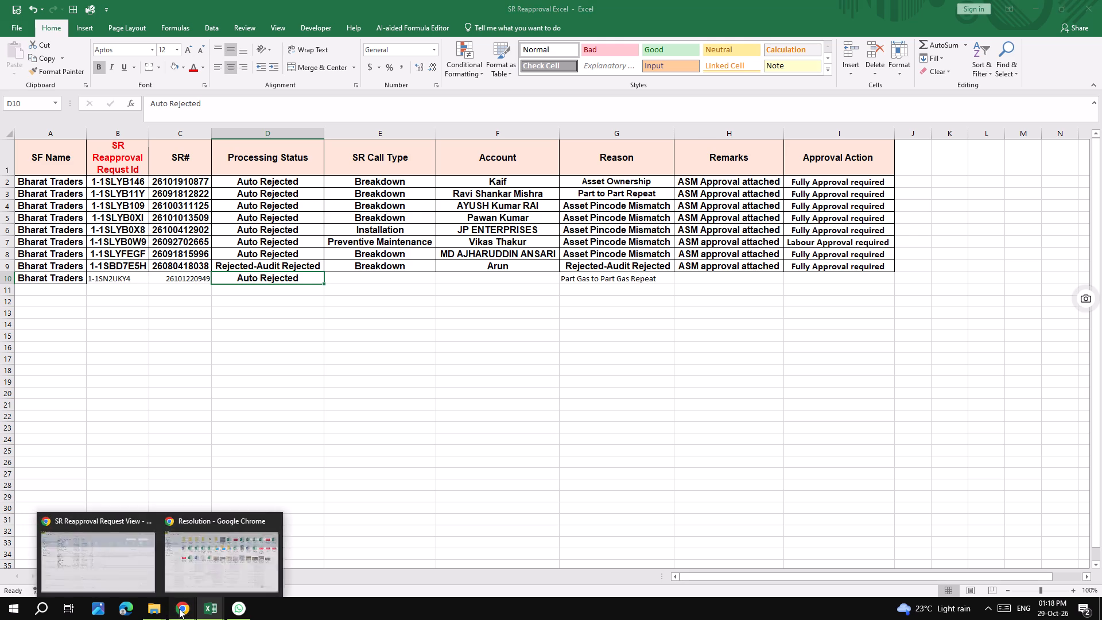
pyautogui.click(130, 558)
pyautogui.click(64, 356)
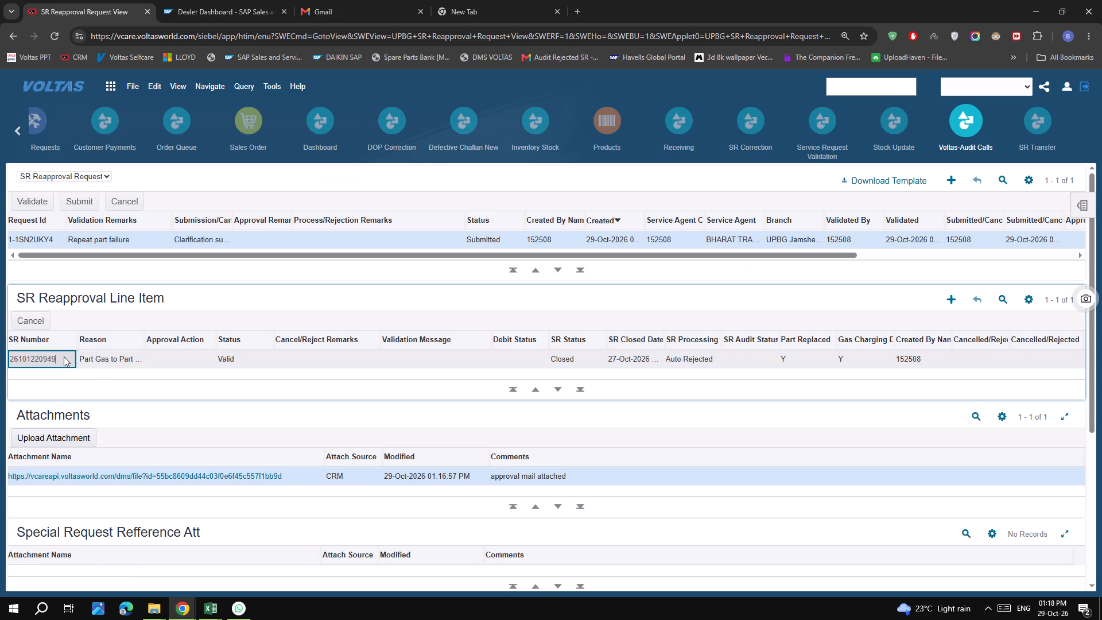
pyautogui.hotkey('ctrl', 'c')
pyautogui.hotkey('ctrl', 'c')
pyautogui.click(180, 616)
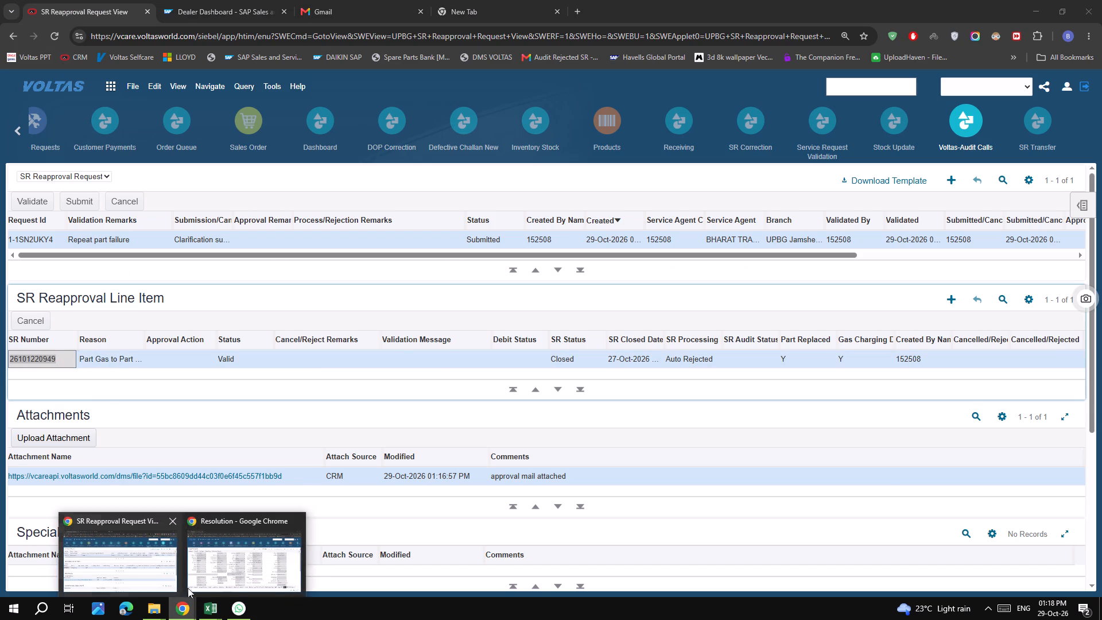
pyautogui.click(251, 569)
pyautogui.click(824, 176)
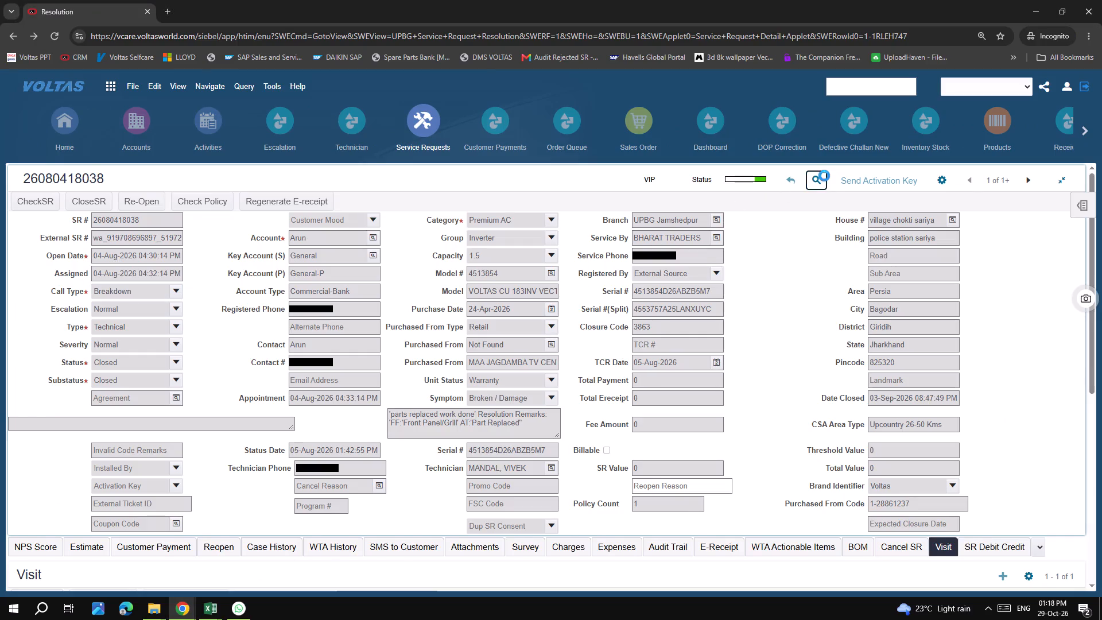
pyautogui.hotkey('ctrl', 'v')
pyautogui.press('Return')
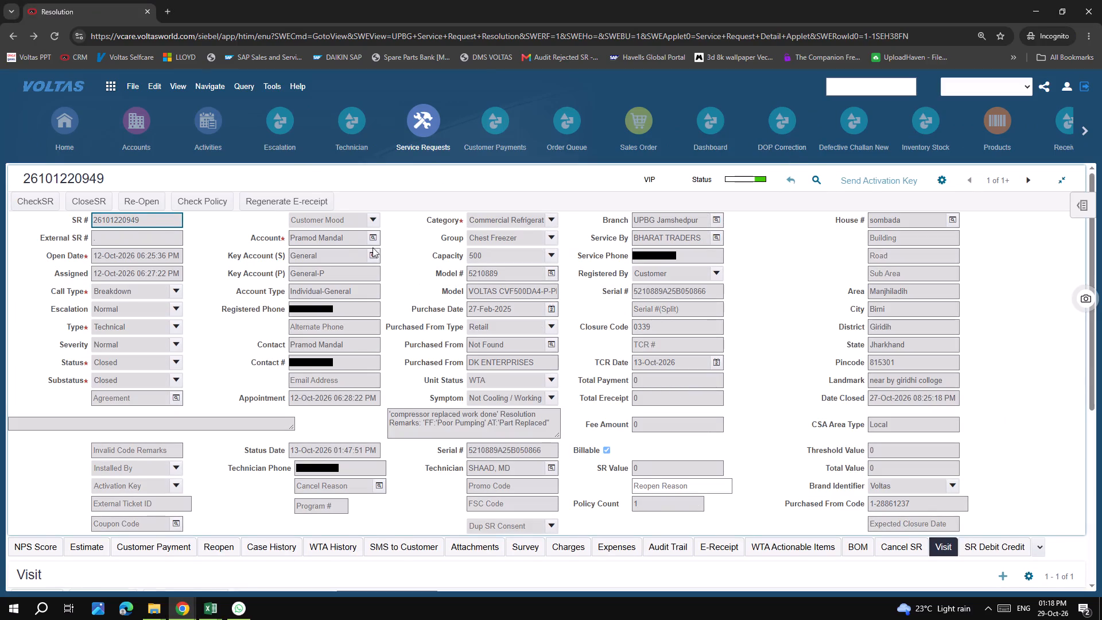
# Copy the SR's account name from the CRM into row 10's Account cell, and fill Breakdown as its SR Call Type.
pyautogui.tripleClick(344, 238)
pyautogui.hotkey('ctrl', 'c')
pyautogui.hotkey('ctrl', 'c')
pyautogui.hotkey('ctrl', 'c')
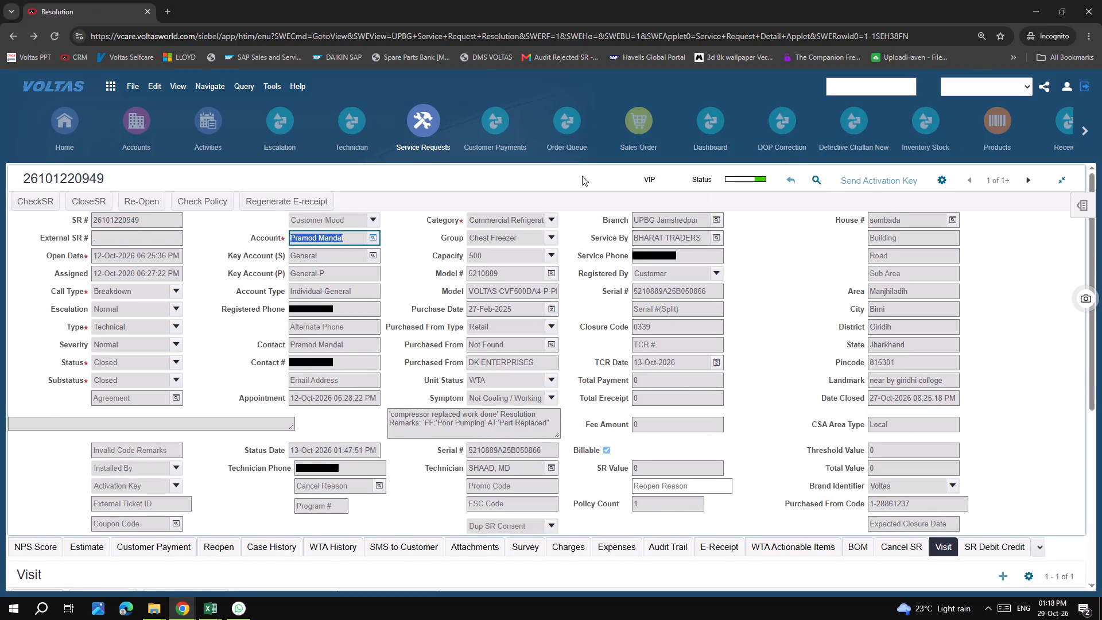
pyautogui.click(1031, 9)
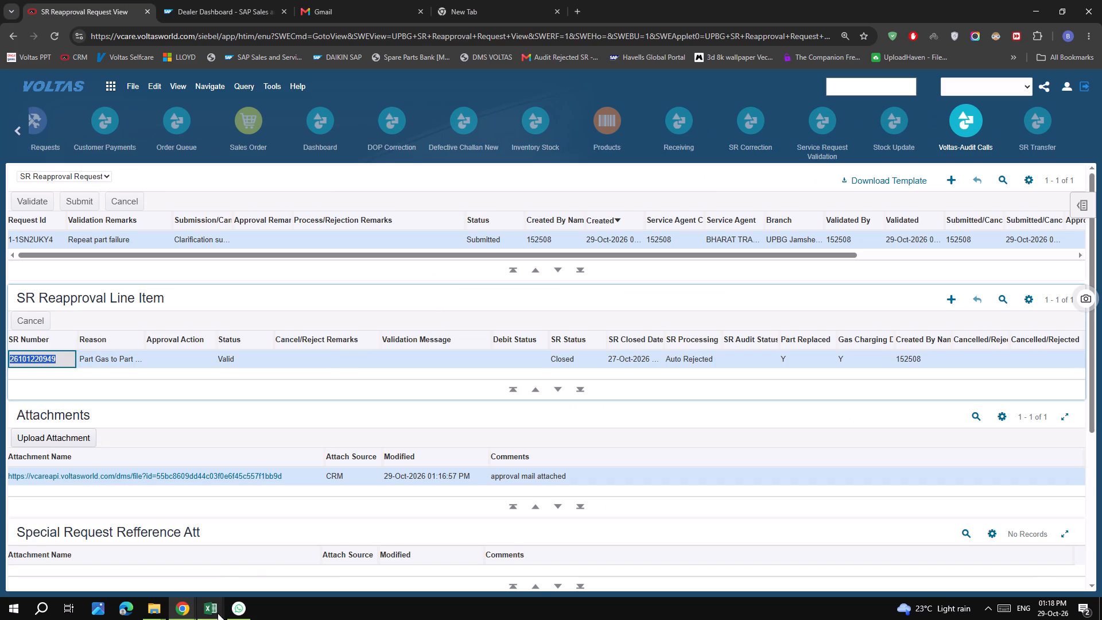
pyautogui.click(218, 613)
pyautogui.click(251, 558)
pyautogui.click(408, 281)
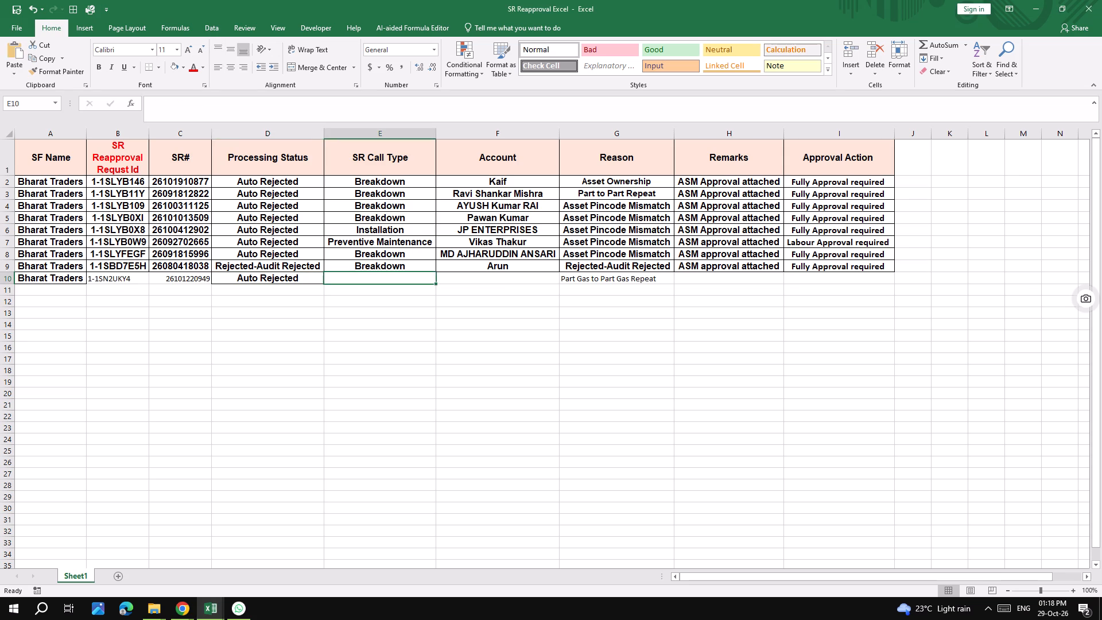
pyautogui.click(431, 269)
pyautogui.moveTo(437, 270); pyautogui.dragTo(437, 278)
pyautogui.click(475, 280)
pyautogui.hotkey('ctrl', 'v')
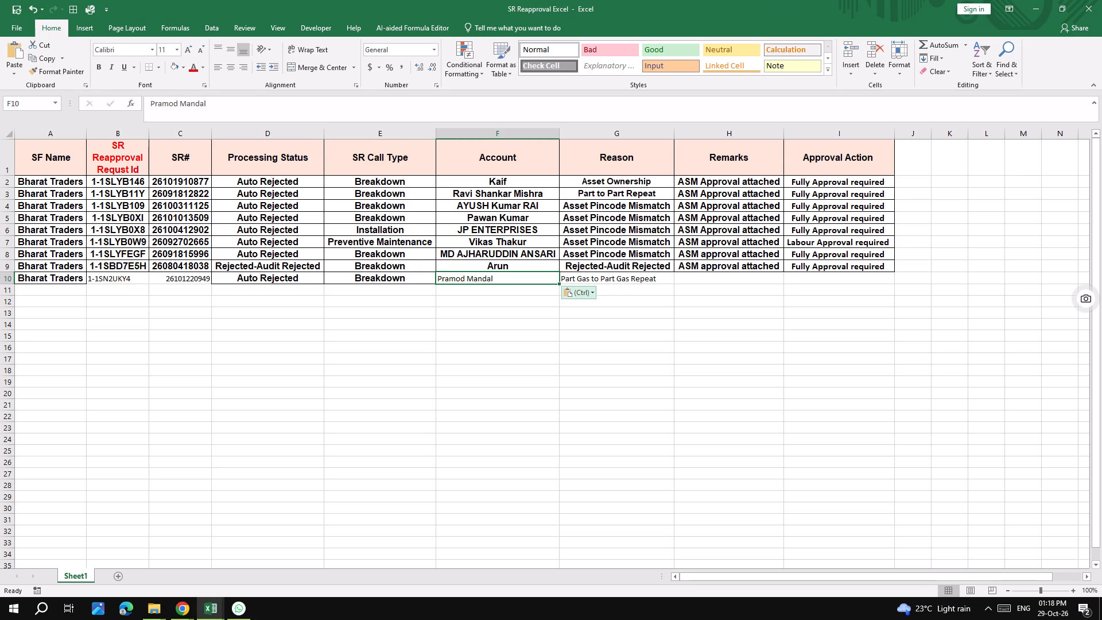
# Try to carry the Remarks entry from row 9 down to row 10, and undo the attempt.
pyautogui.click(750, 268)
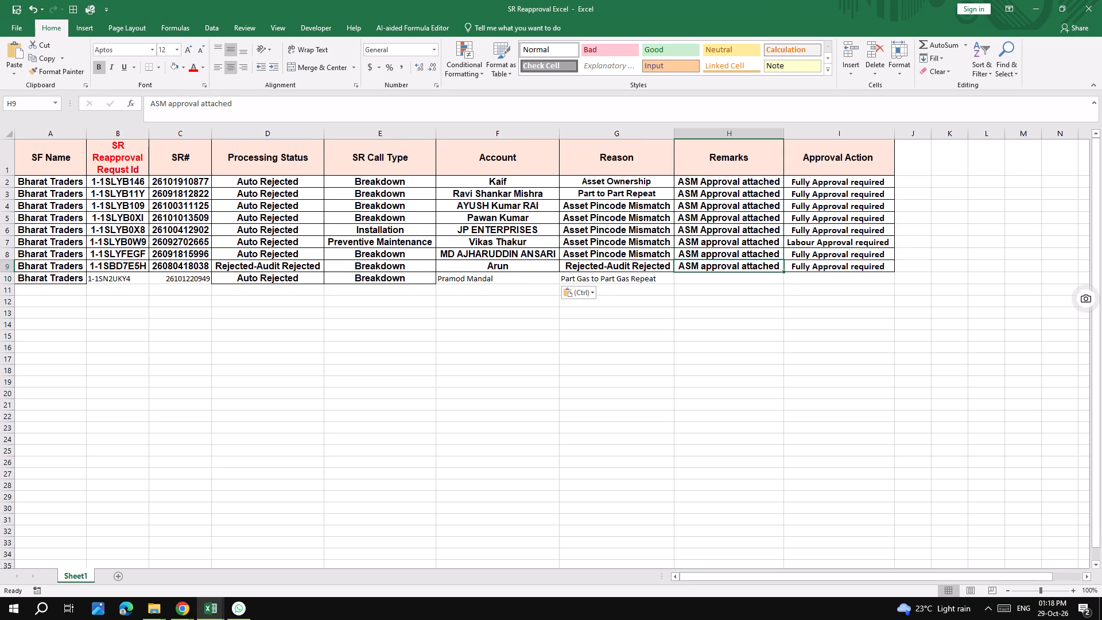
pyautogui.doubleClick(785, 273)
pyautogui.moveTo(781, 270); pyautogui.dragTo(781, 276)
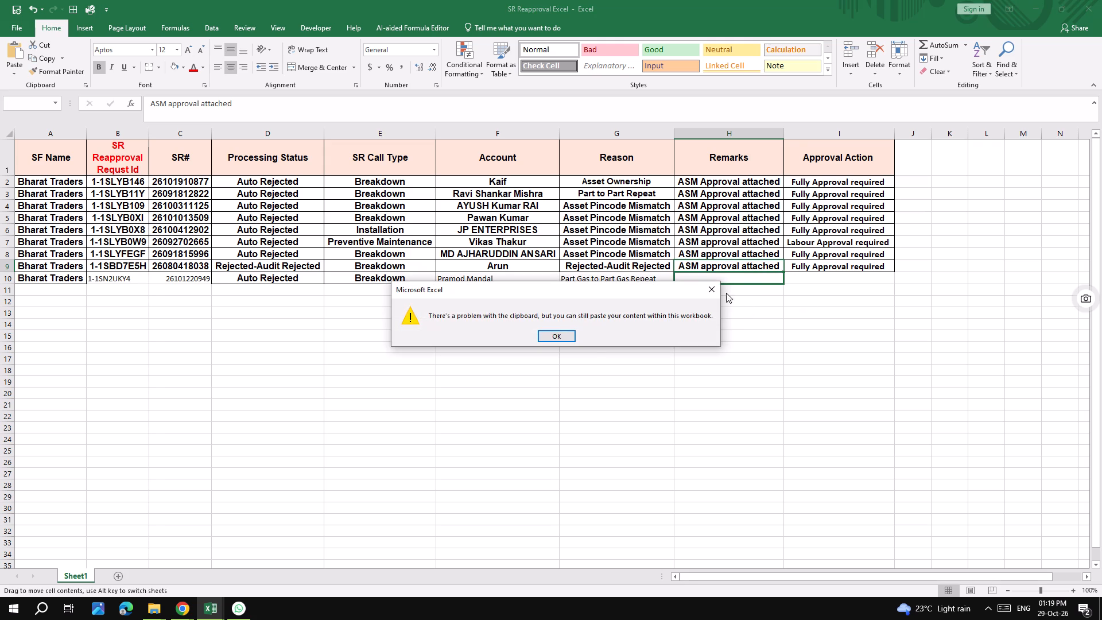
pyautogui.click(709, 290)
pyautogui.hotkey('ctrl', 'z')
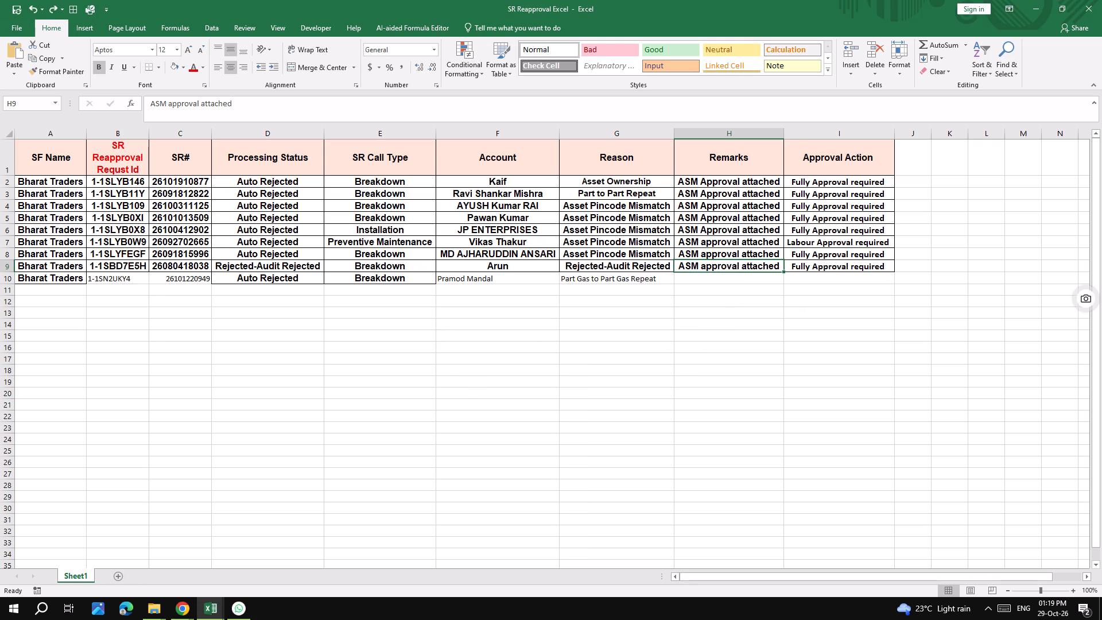
# Fill row 10's Remarks with "ASM approval attached" and Approval Action with "Fully Approval required" from row 9.
pyautogui.moveTo(783, 270); pyautogui.dragTo(783, 281)
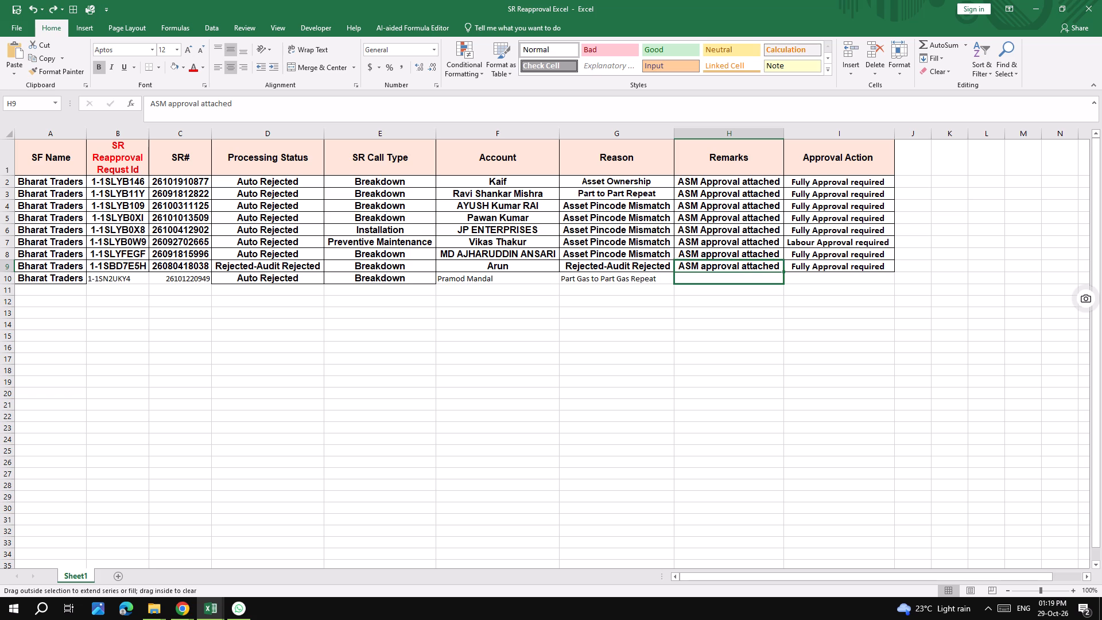
pyautogui.moveTo(857, 269); pyautogui.dragTo(857, 281)
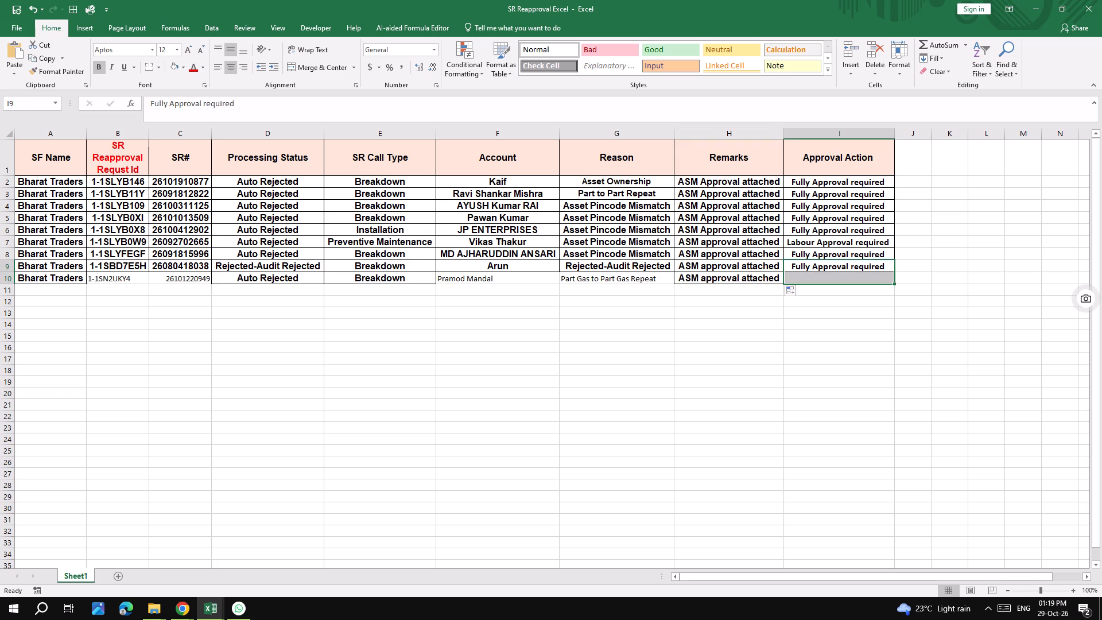
pyautogui.click(880, 305)
pyautogui.click(884, 268)
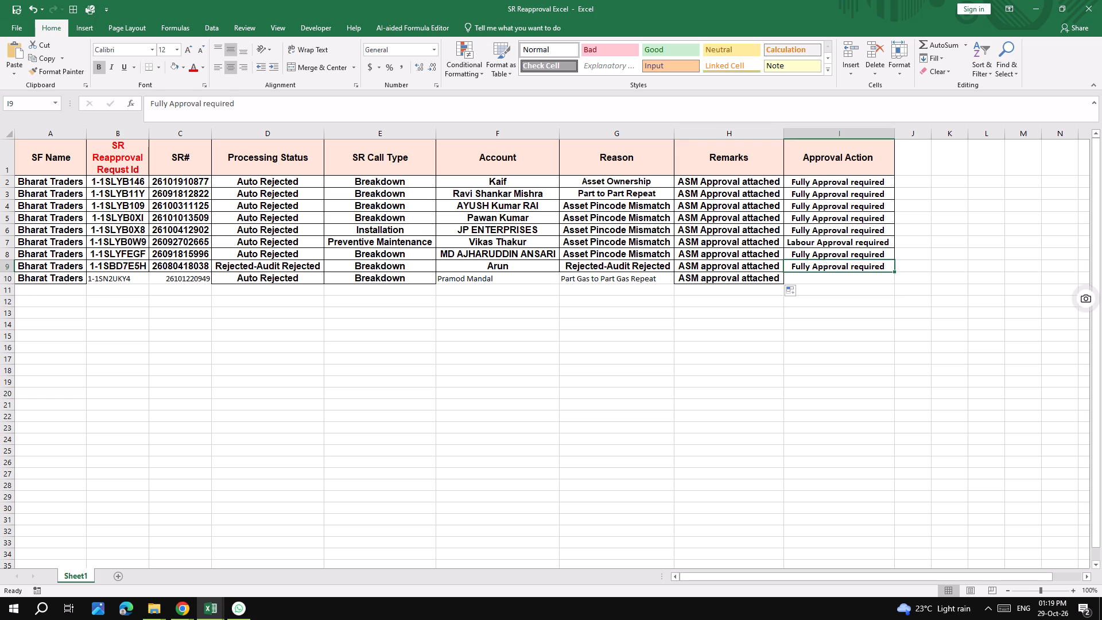
pyautogui.moveTo(895, 272); pyautogui.dragTo(893, 284)
pyautogui.click(866, 334)
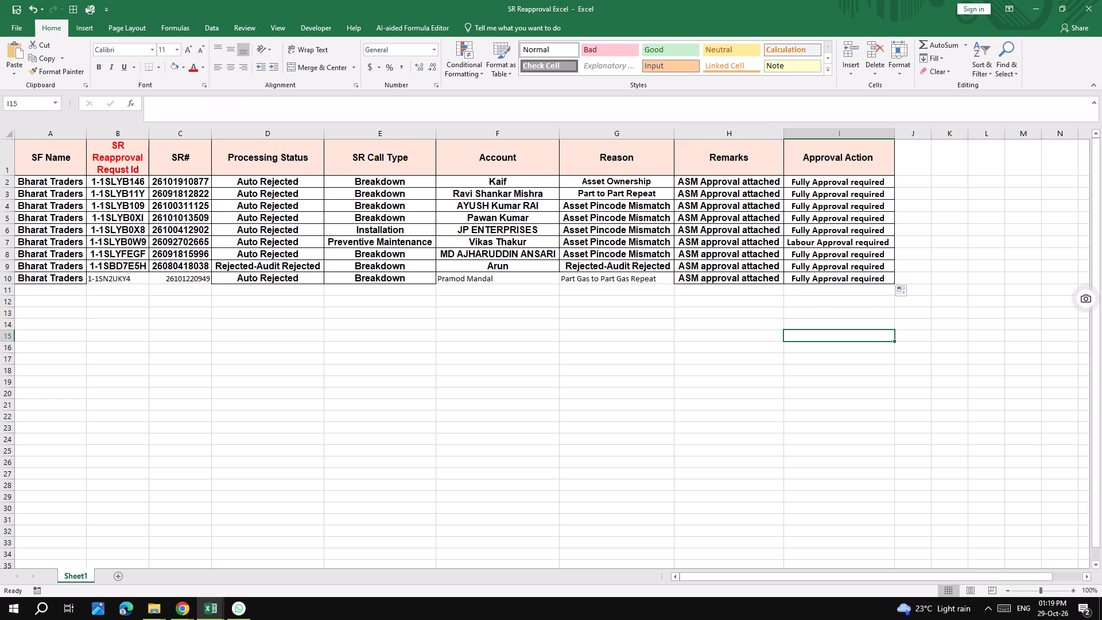
# Match row 10's request ID, SR#, Account and Reason cells to the bold, centred, bordered table style using Format Painter.
pyautogui.click(110, 278)
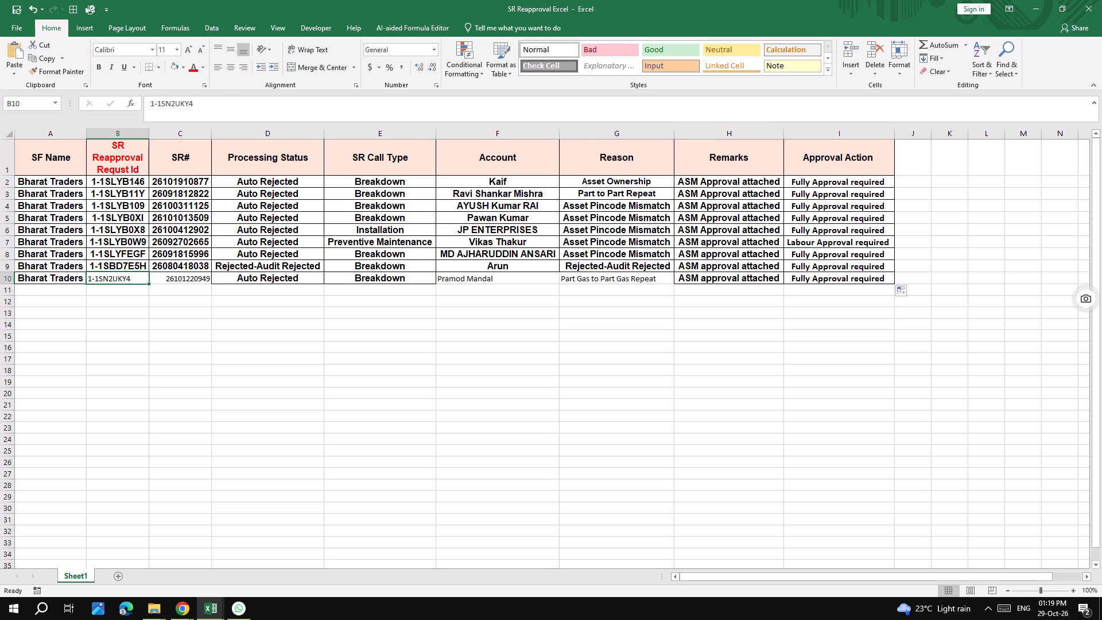
pyautogui.click(68, 278)
pyautogui.click(59, 72)
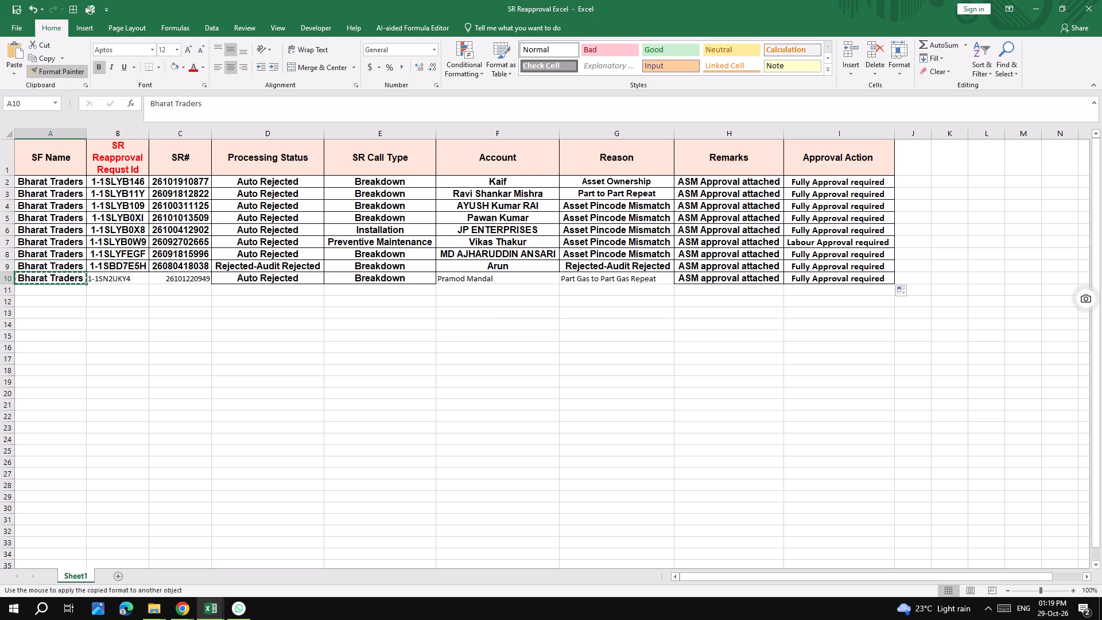
pyautogui.moveTo(122, 277); pyautogui.dragTo(185, 276)
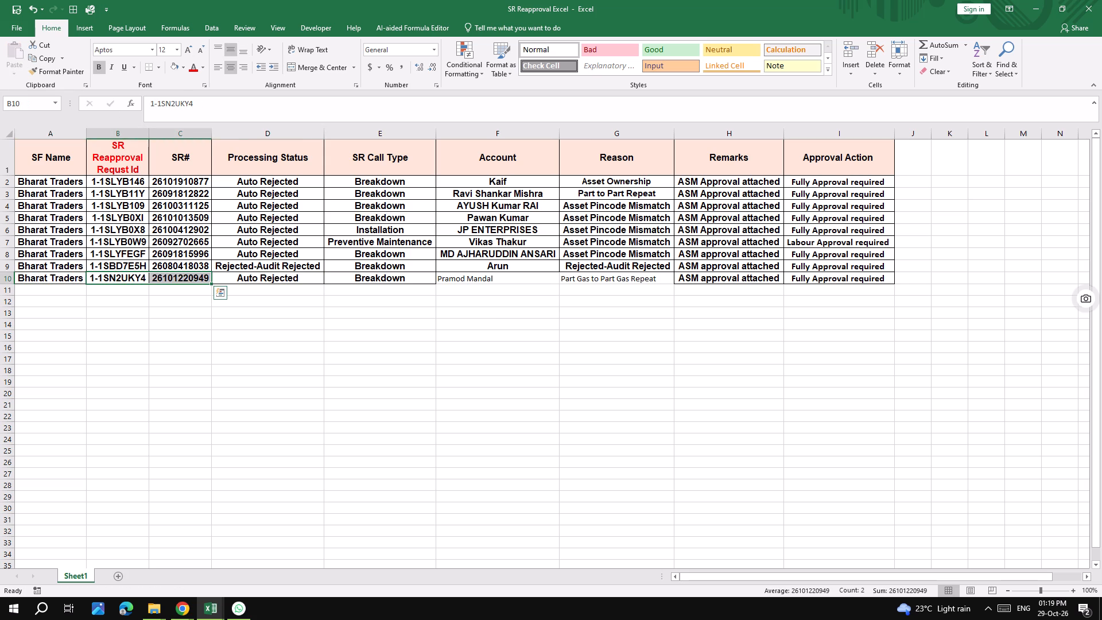
pyautogui.click(389, 276)
pyautogui.click(65, 69)
pyautogui.moveTo(480, 281); pyautogui.dragTo(584, 280)
pyautogui.click(623, 358)
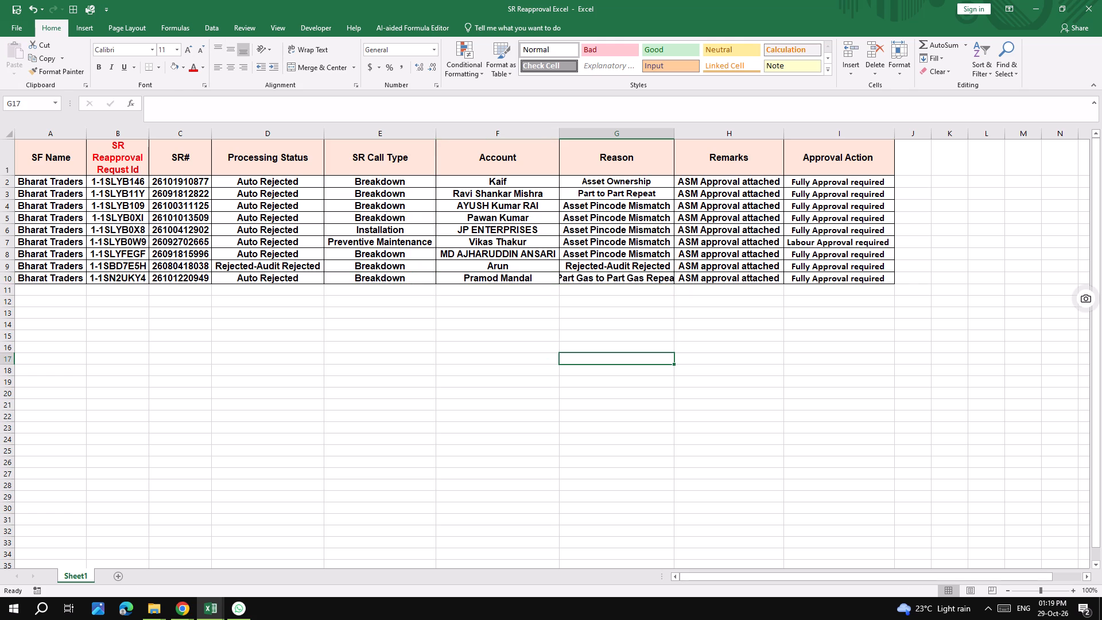
# Autofit the Reason column to the width of its contents.
pyautogui.doubleClick(677, 135)
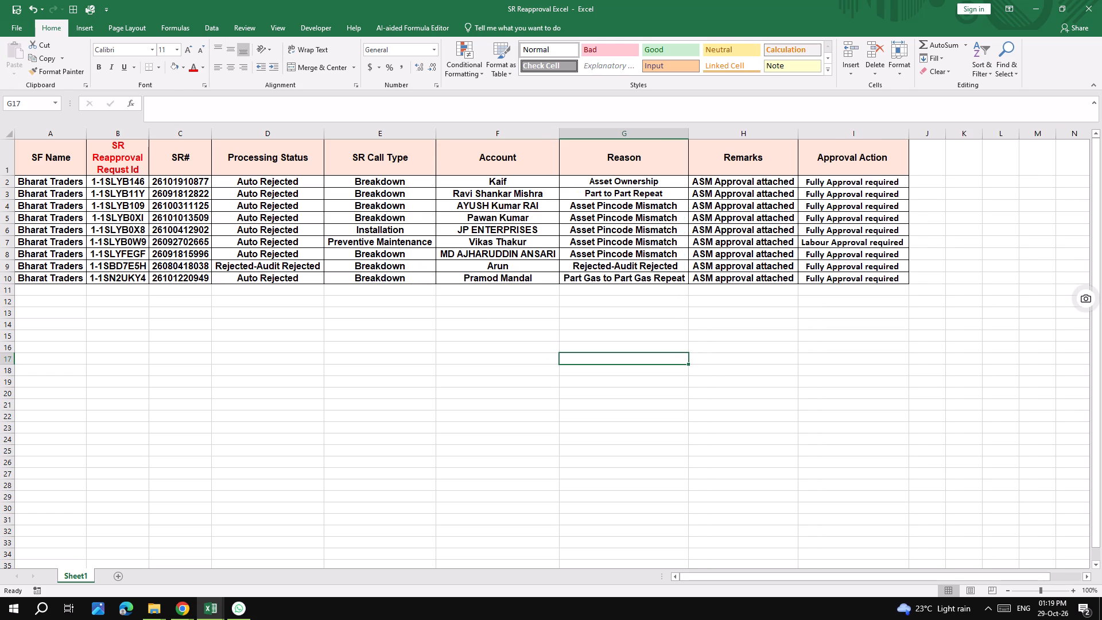
pyautogui.click(317, 363)
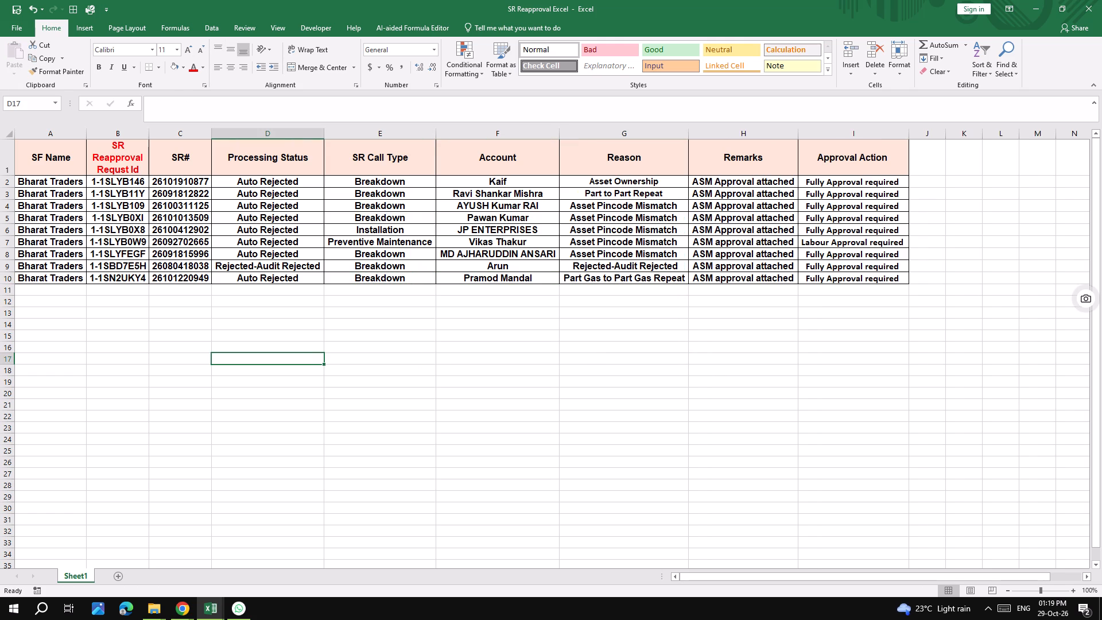
# Open the Save As locations for the workbook and show the recent folders.
pyautogui.click(15, 29)
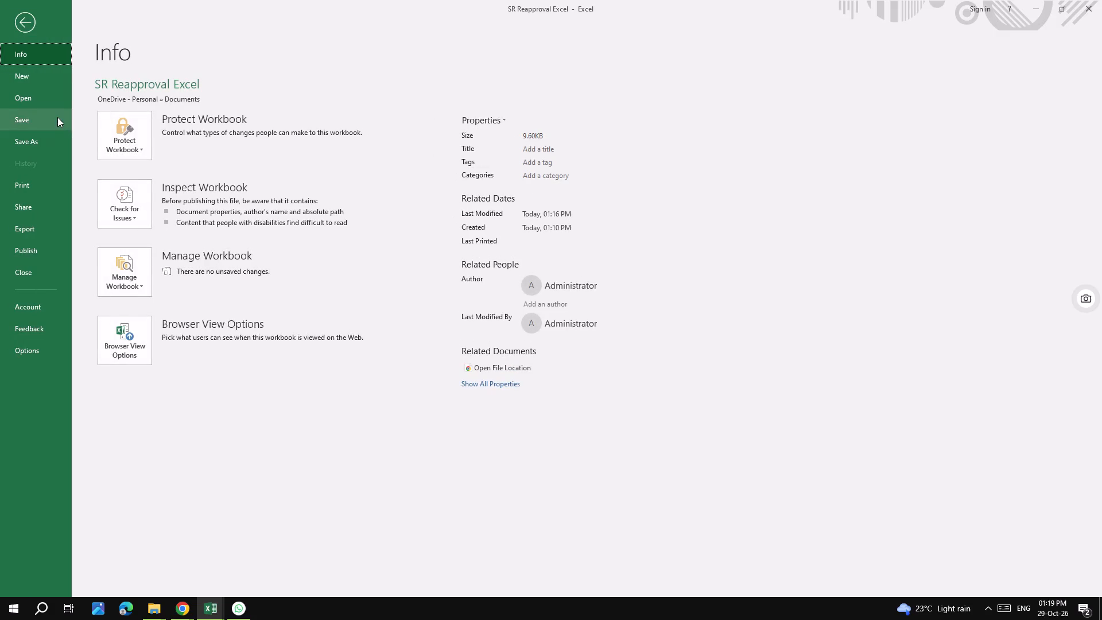
pyautogui.click(43, 144)
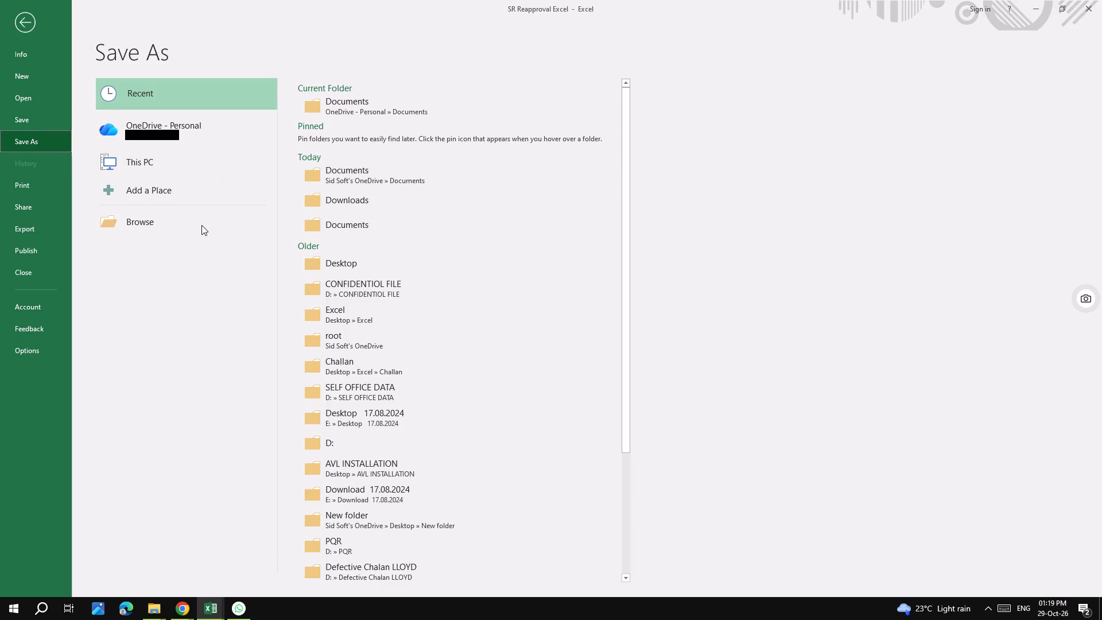
pyautogui.click(179, 190)
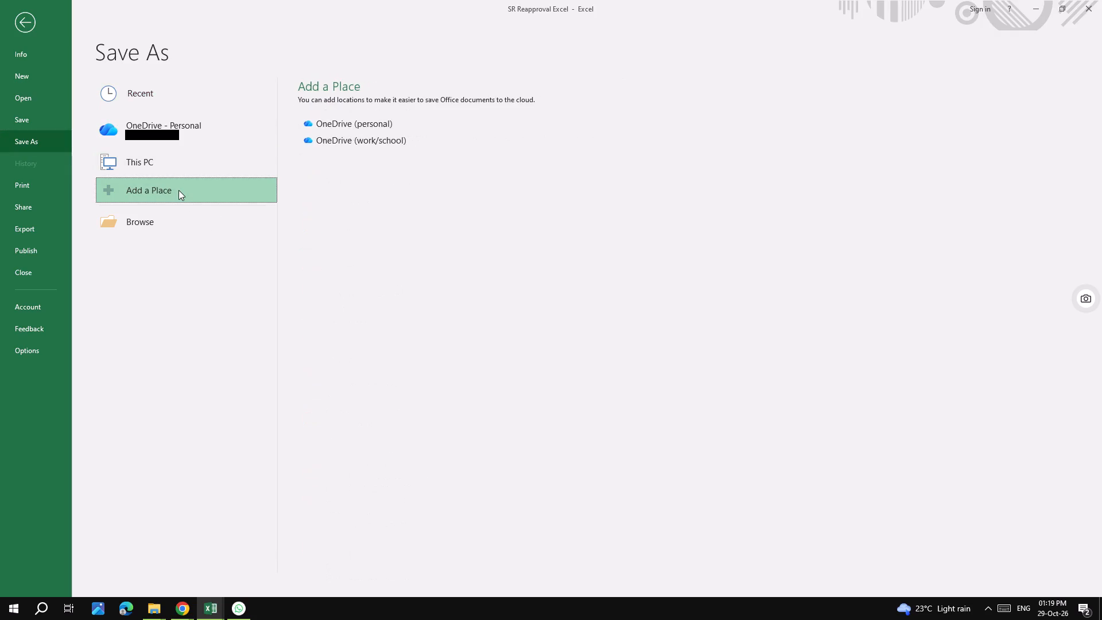
pyautogui.click(185, 108)
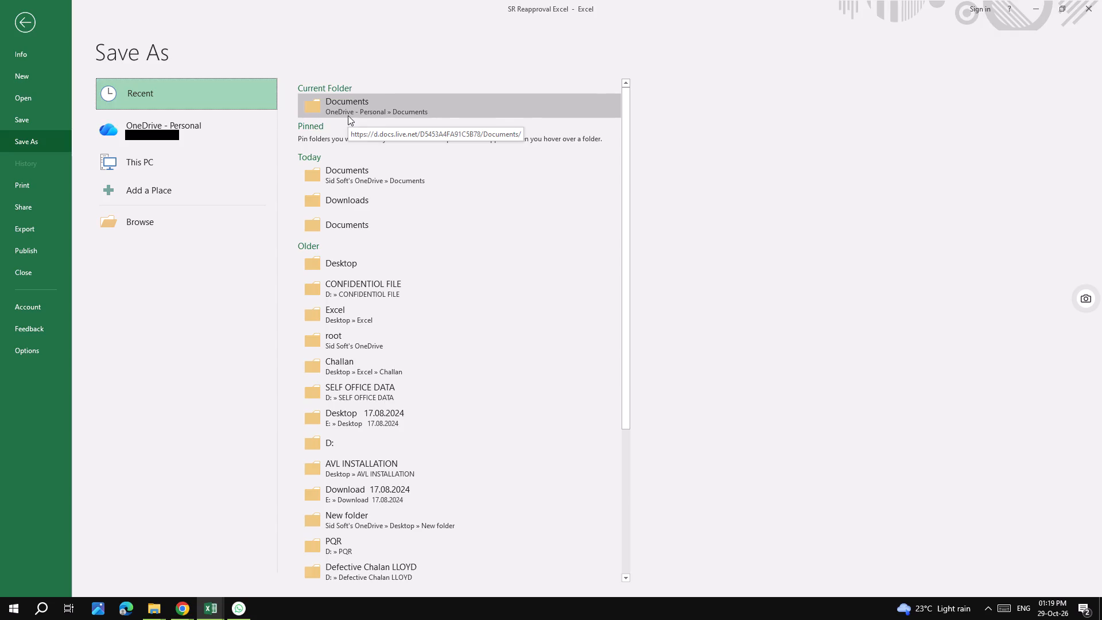
# Look through the Desktop and Documents folders in File Explorer, search Quick access for "pers", and close the window.
pyautogui.click(149, 610)
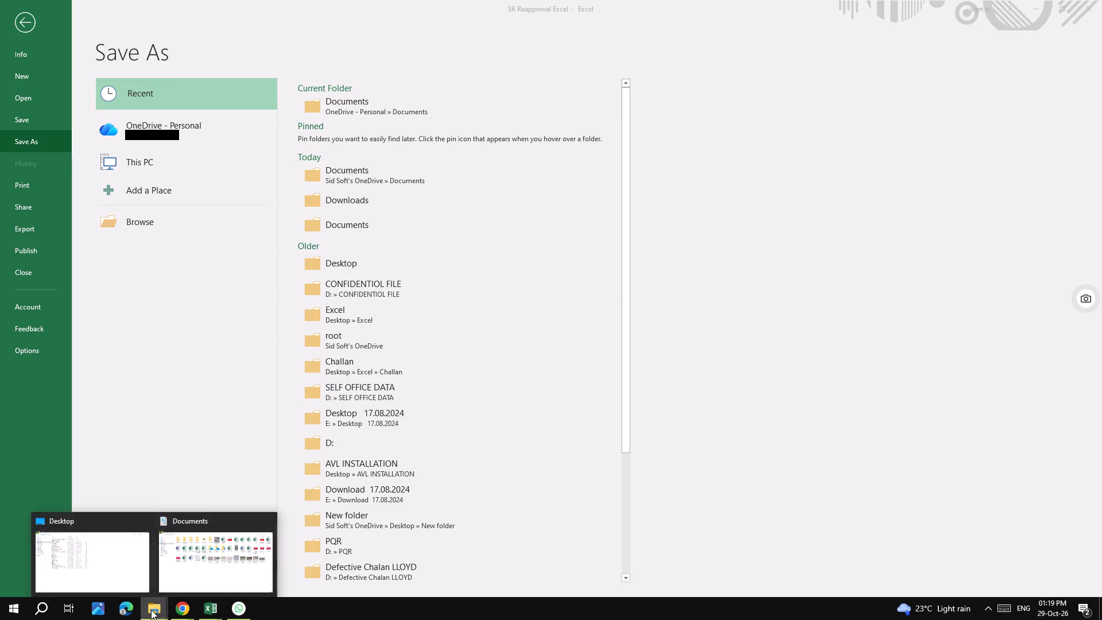
pyautogui.click(100, 579)
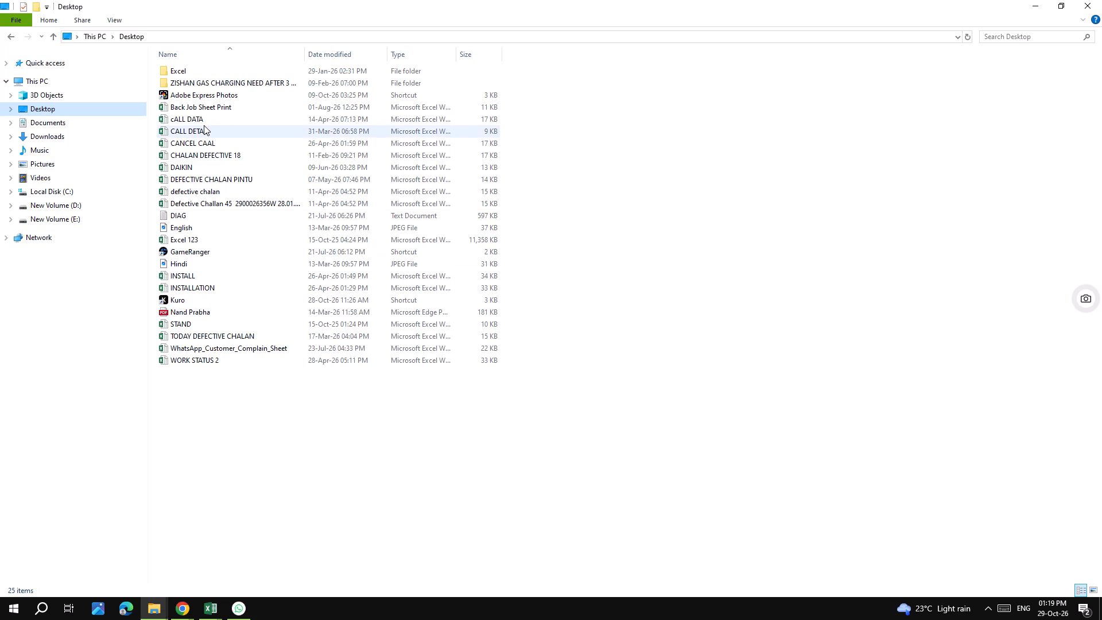
pyautogui.doubleClick(103, 127)
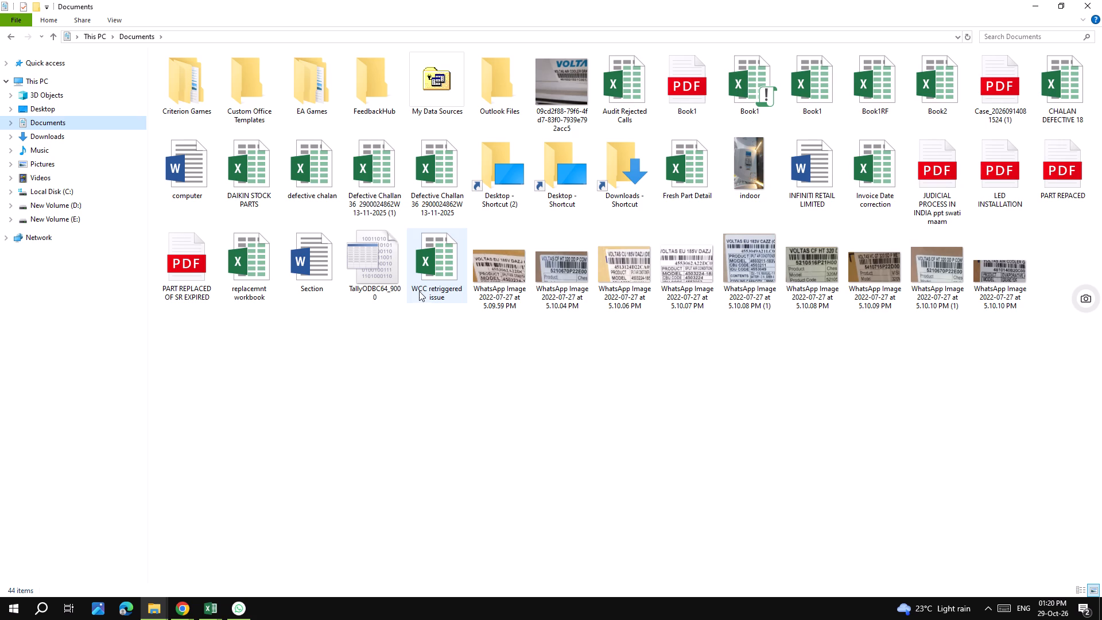
pyautogui.click(3, 37)
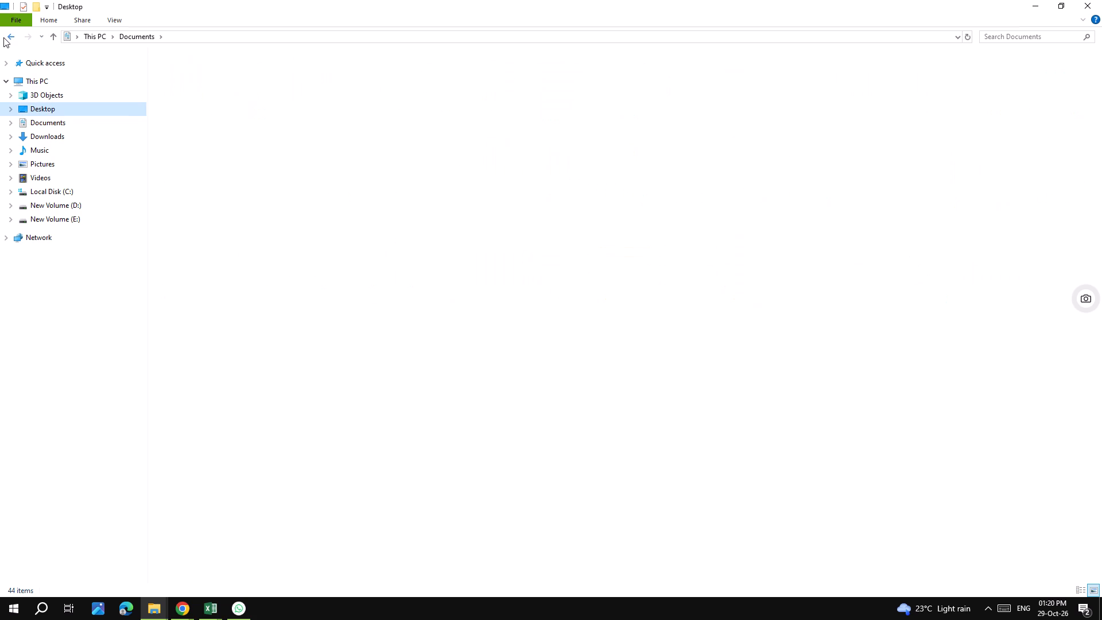
pyautogui.click(15, 33)
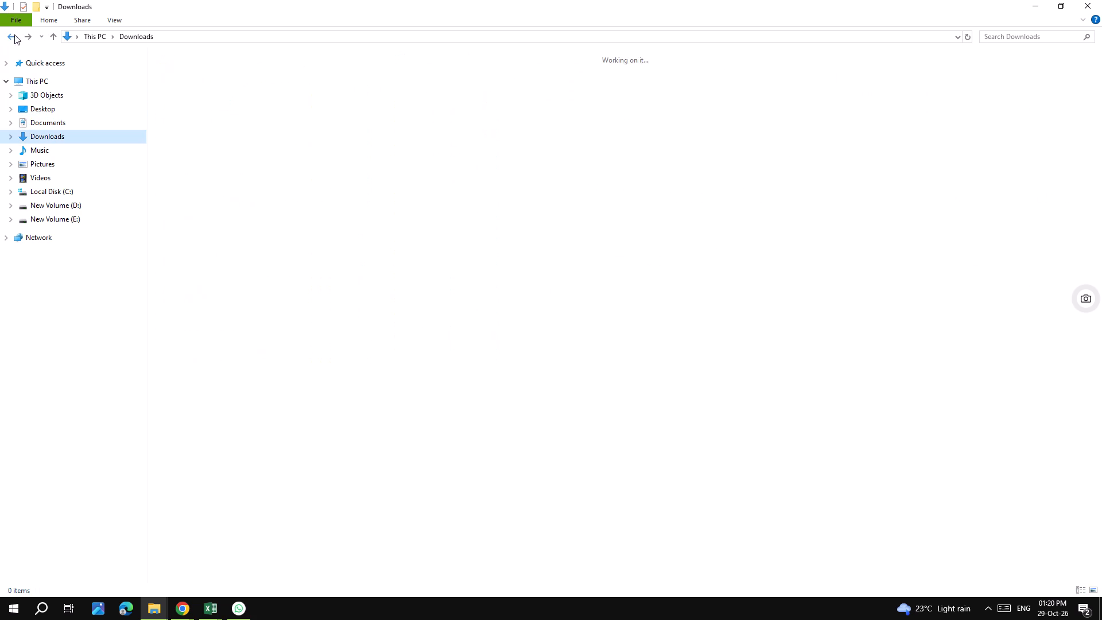
pyautogui.click(15, 38)
pyautogui.tripleClick(15, 38)
pyautogui.tripleClick(15, 38)
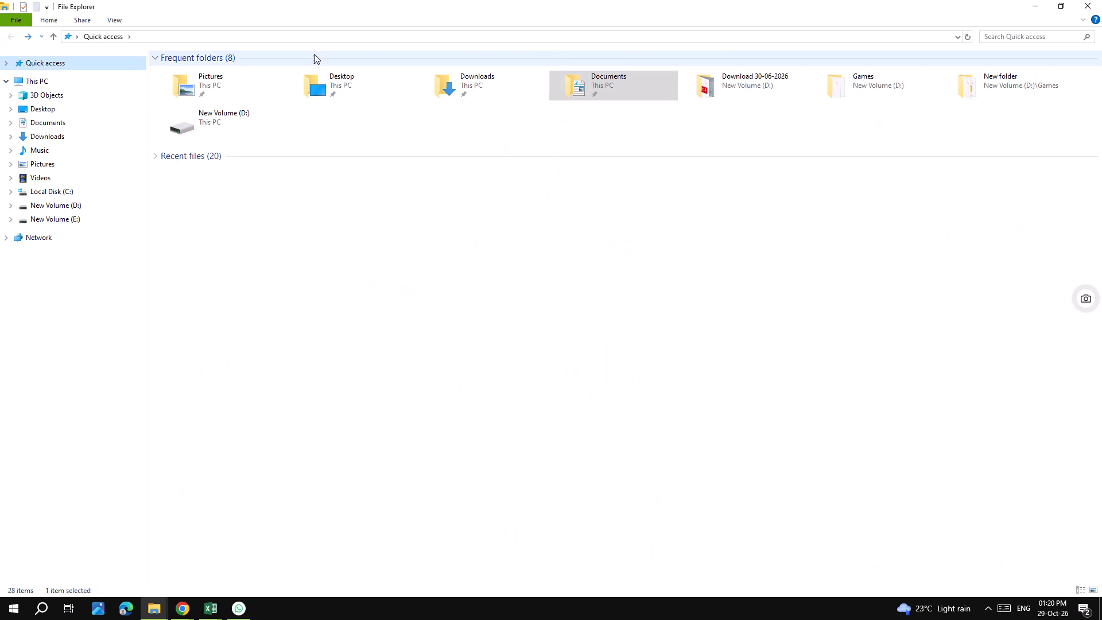
pyautogui.click(1011, 37)
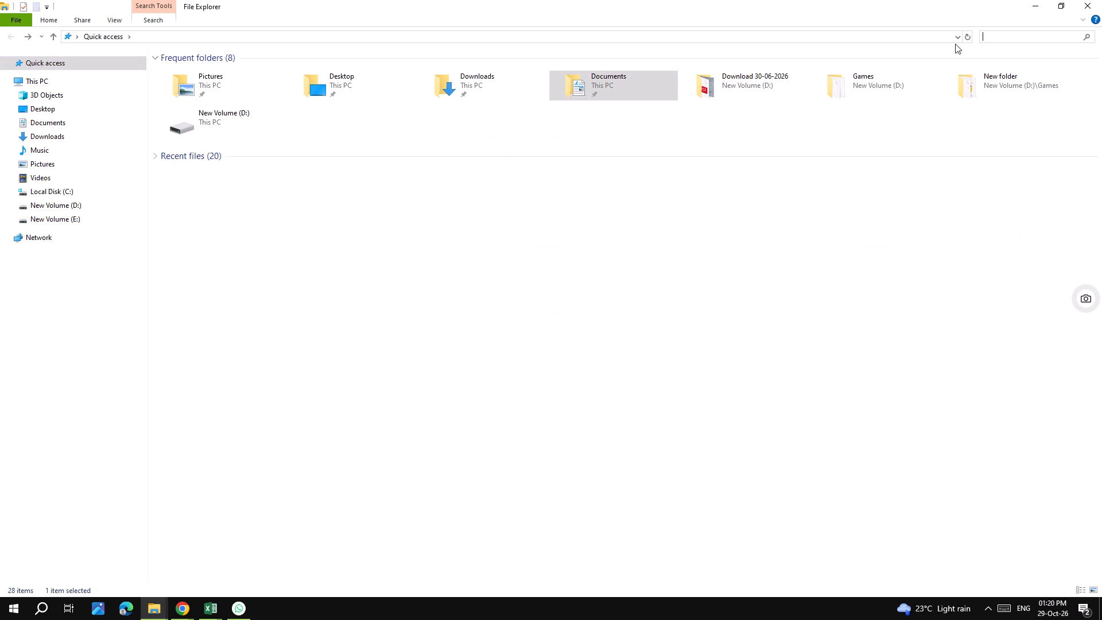
pyautogui.write('per')
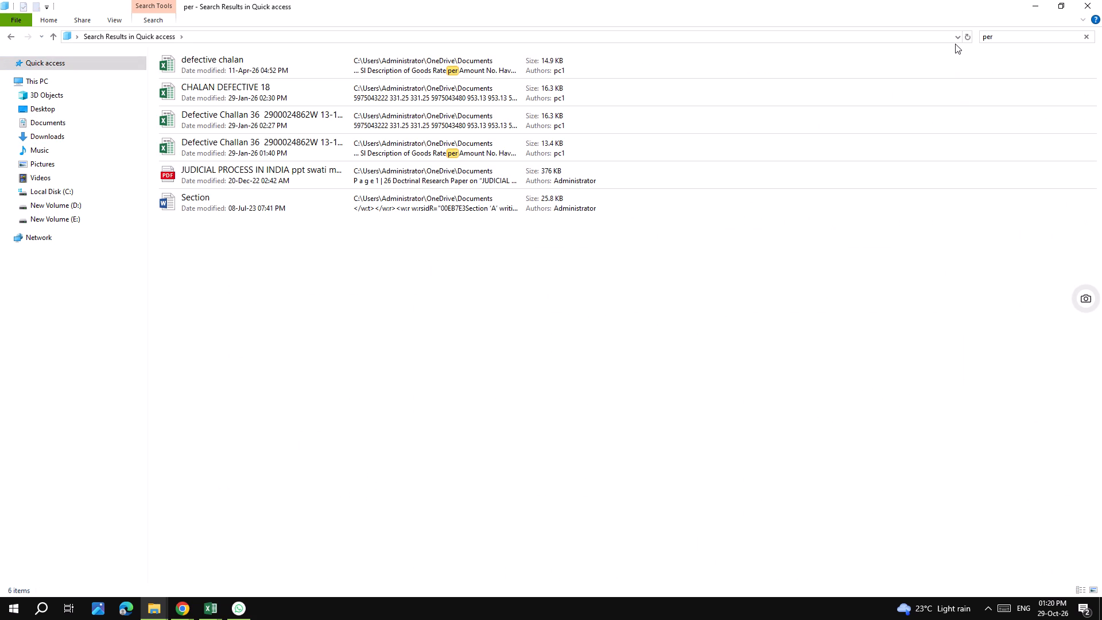
pyautogui.press('s')
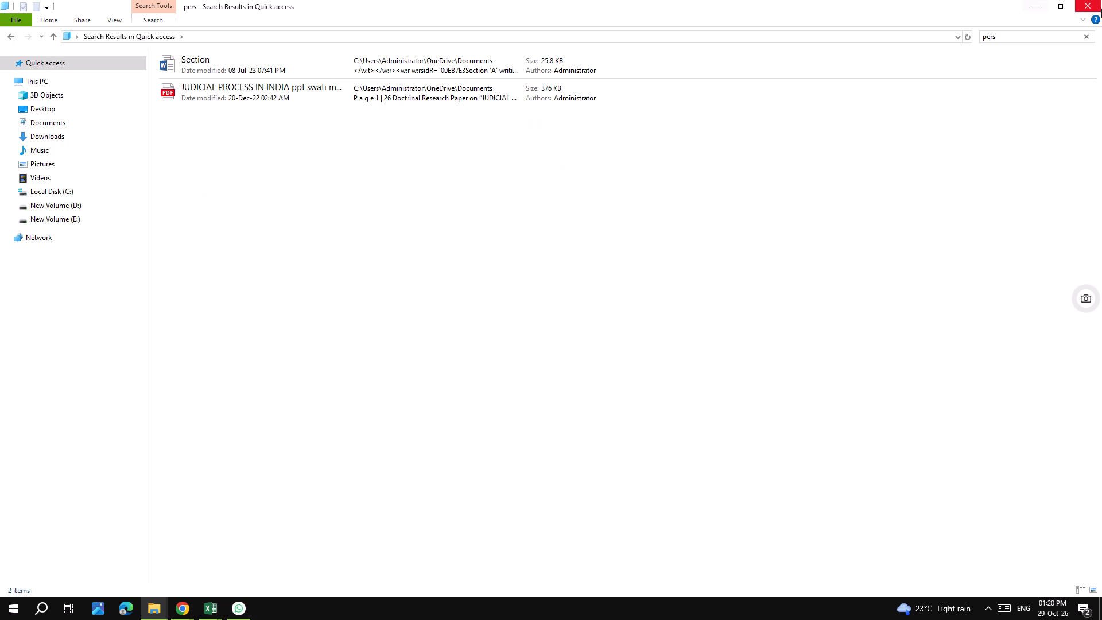
pyautogui.click(1086, 8)
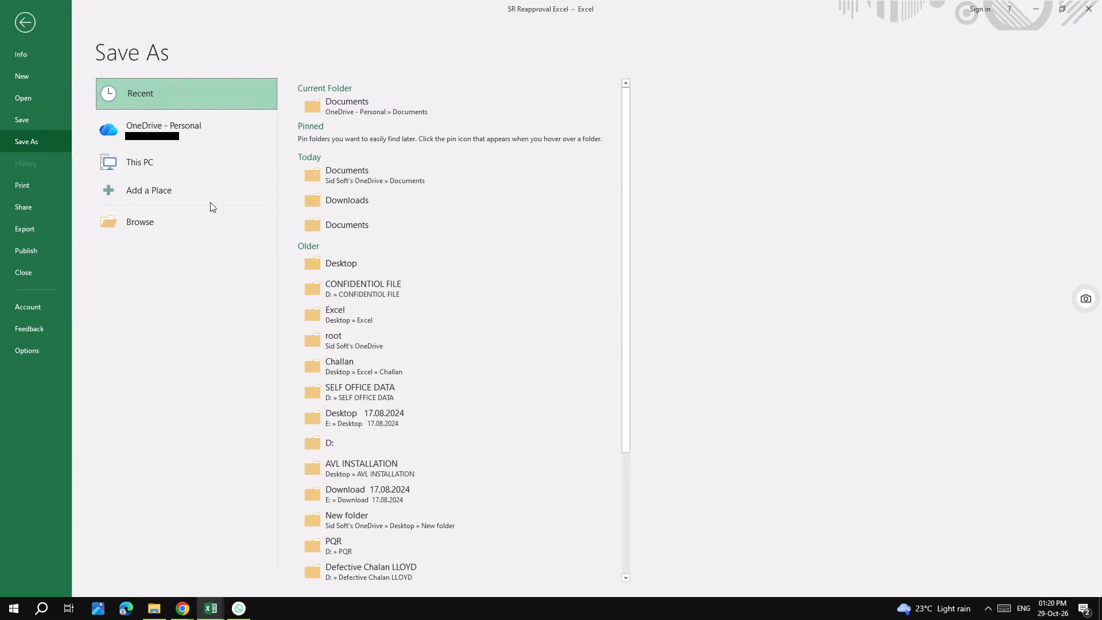
# Save the workbook to the Downloads folder as SR Reapproval Excel in Excel Workbook format.
pyautogui.click(378, 201)
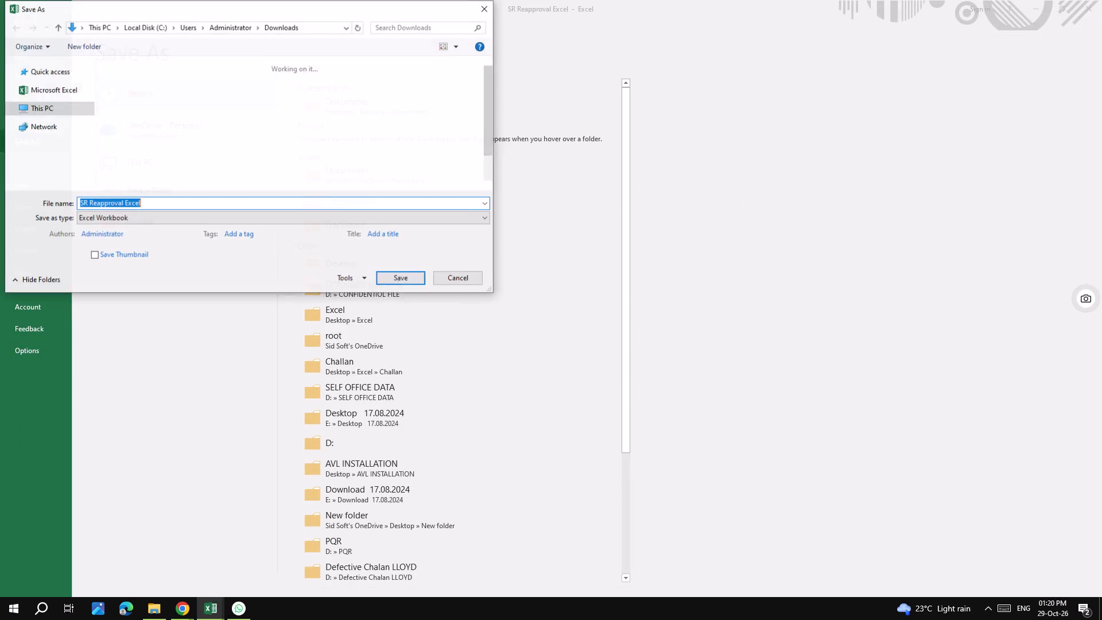
pyautogui.click(399, 274)
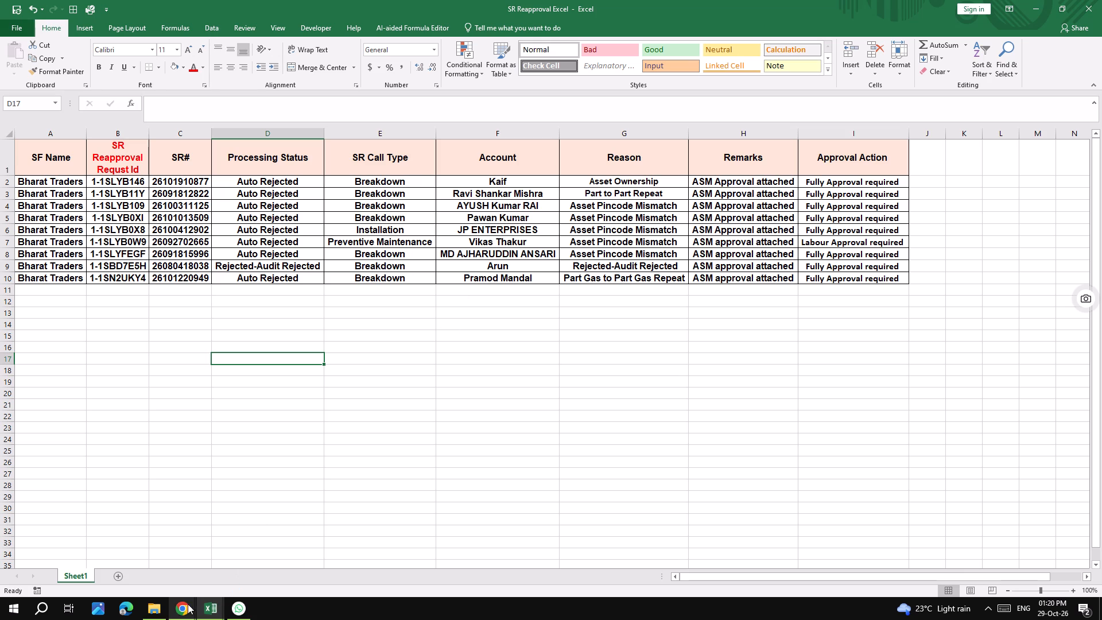
# Locate the SR Reapproval Excel file in the Downloads folder in File Explorer and open it.
pyautogui.click(158, 609)
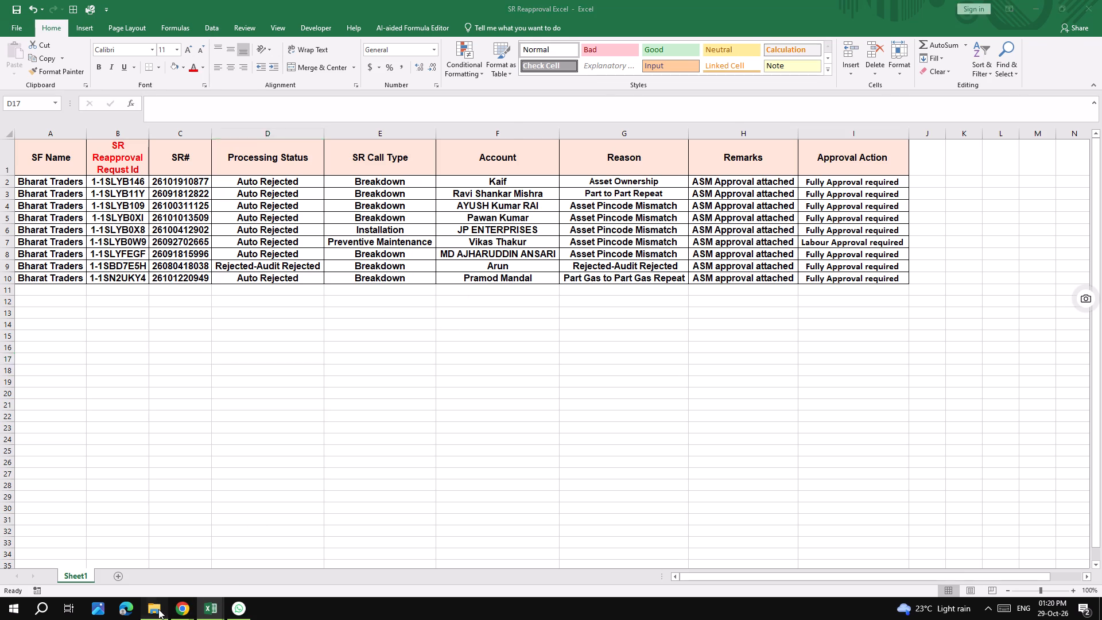
pyautogui.click(86, 133)
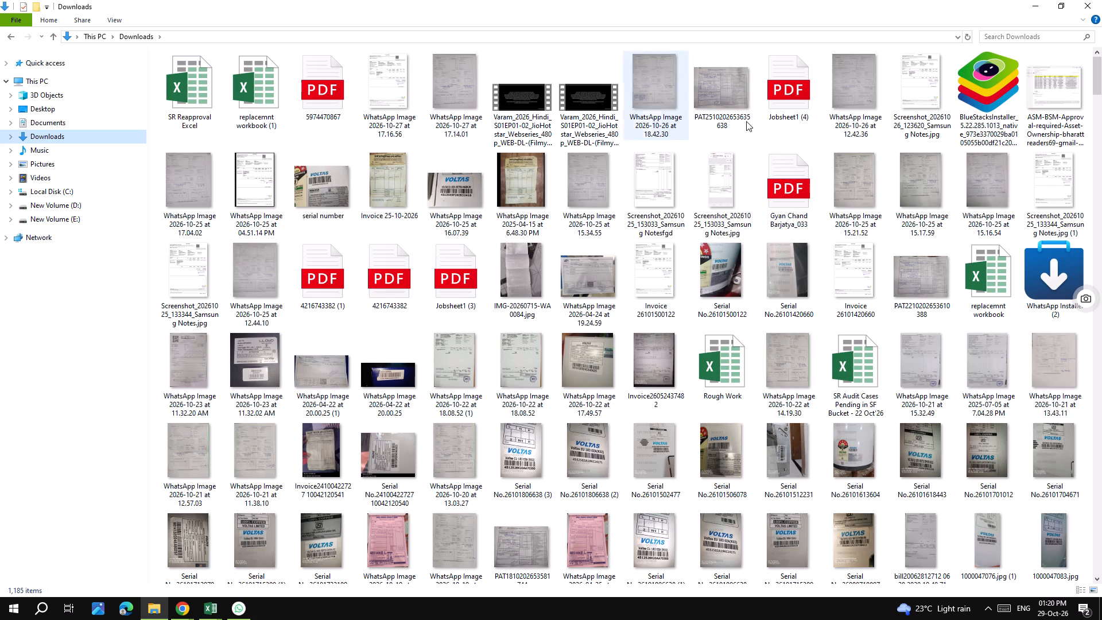
pyautogui.click(1040, 7)
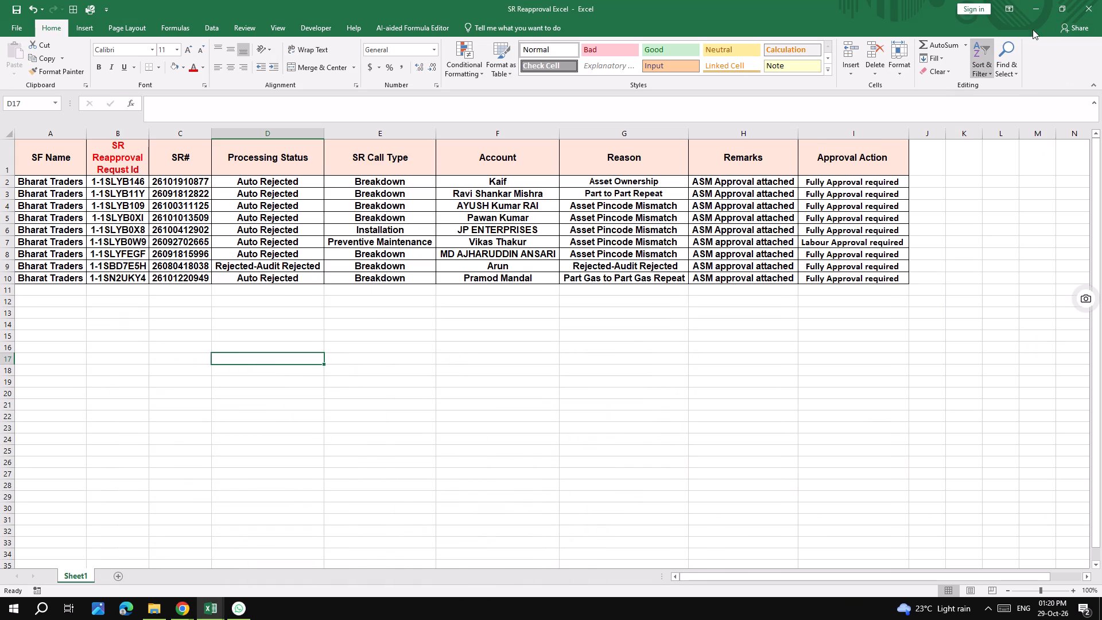
pyautogui.click(158, 611)
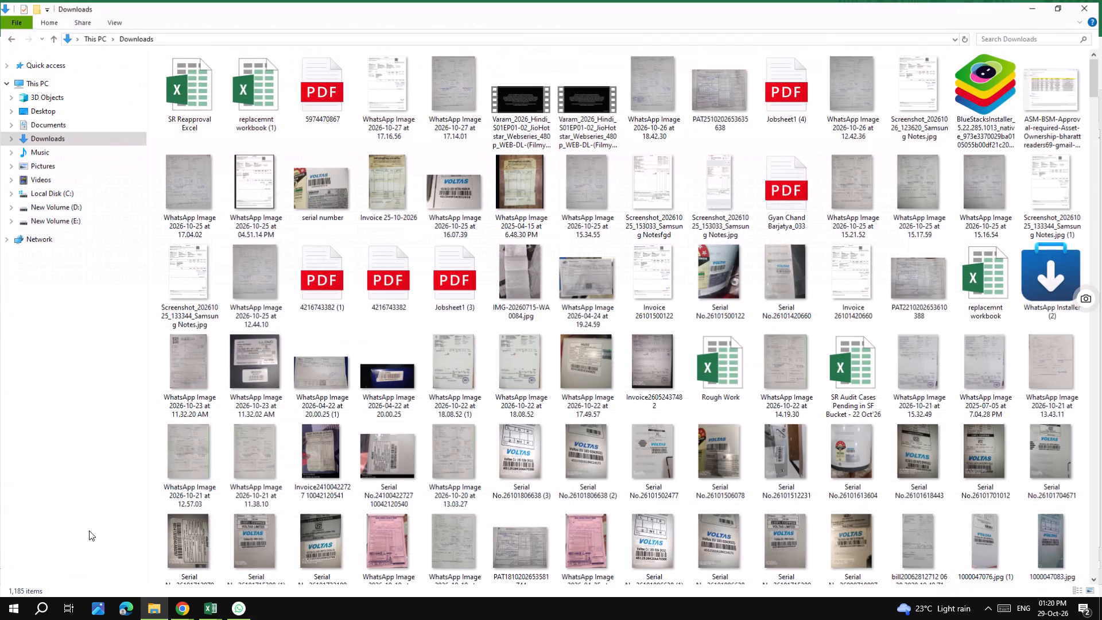
pyautogui.doubleClick(208, 121)
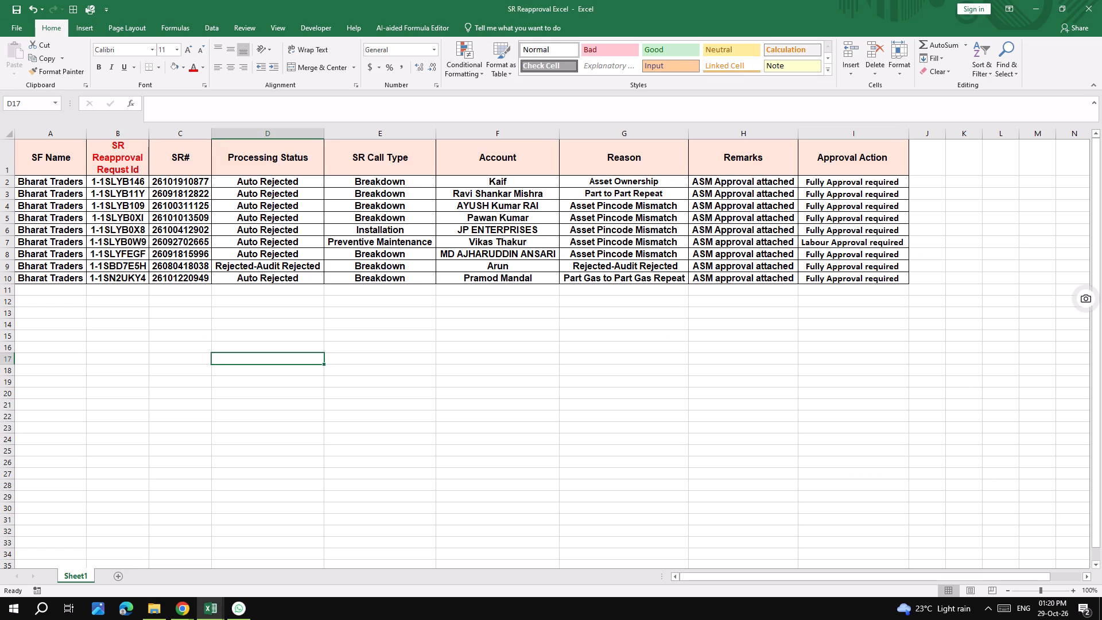
# Close the Rough Work workbook.
pyautogui.click(213, 607)
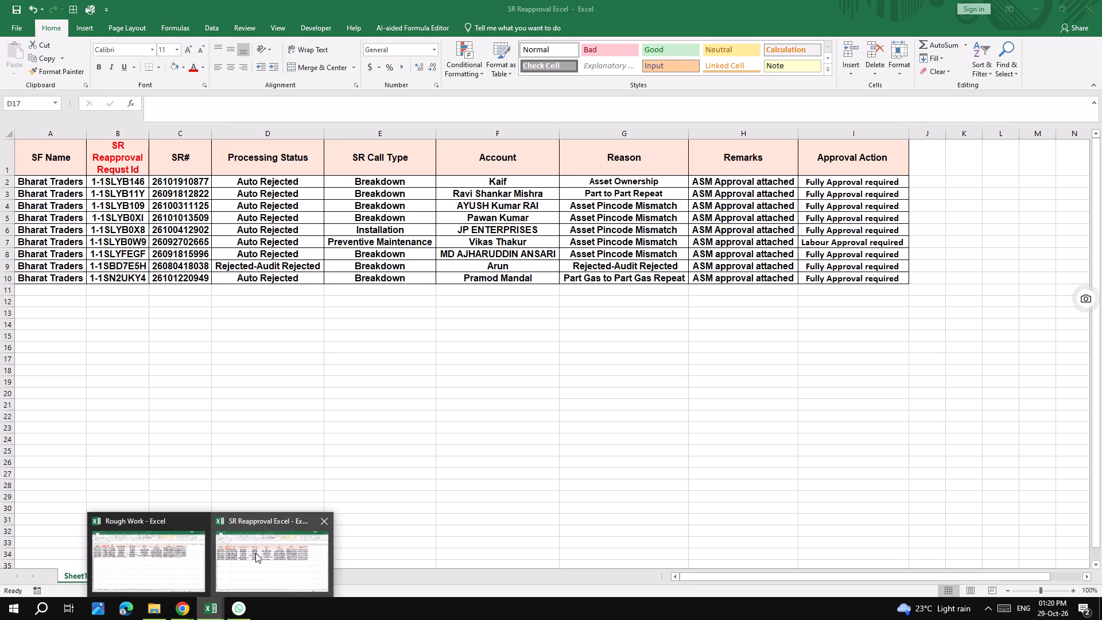
pyautogui.click(197, 524)
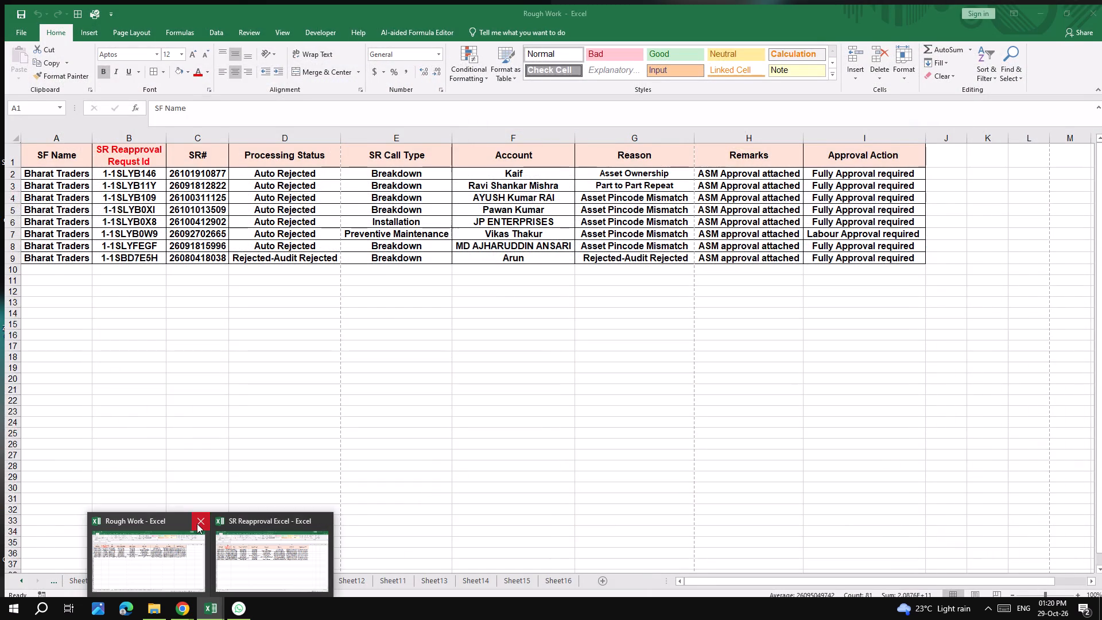
# Finish closing the Rough Work workbook, leaving the SR Reapproval Excel workbook open.
pyautogui.click(518, 323)
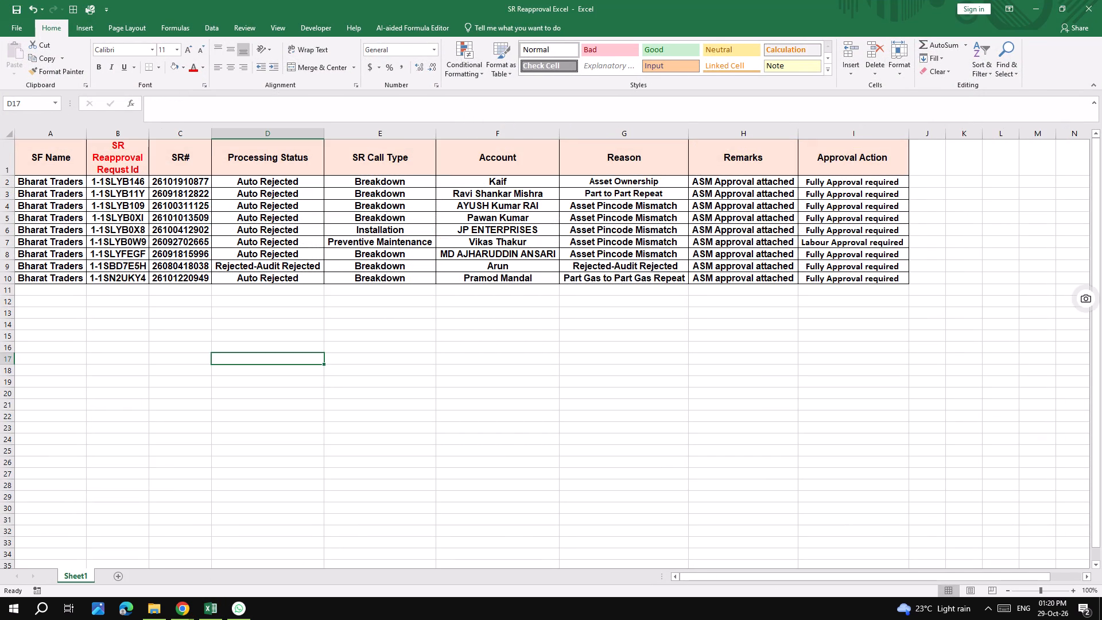
# Minimise the SR Reapproval Excel workbook and close the Downloads folder window.
pyautogui.click(214, 603)
pyautogui.click(207, 610)
pyautogui.click(207, 610)
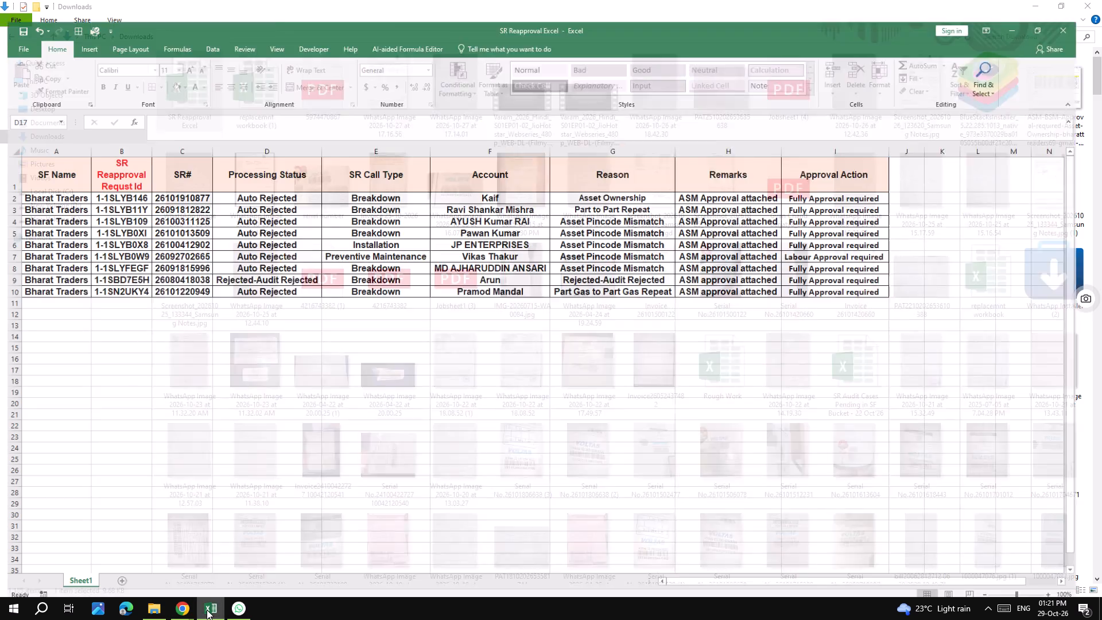
pyautogui.click(1042, 5)
pyautogui.click(1091, 10)
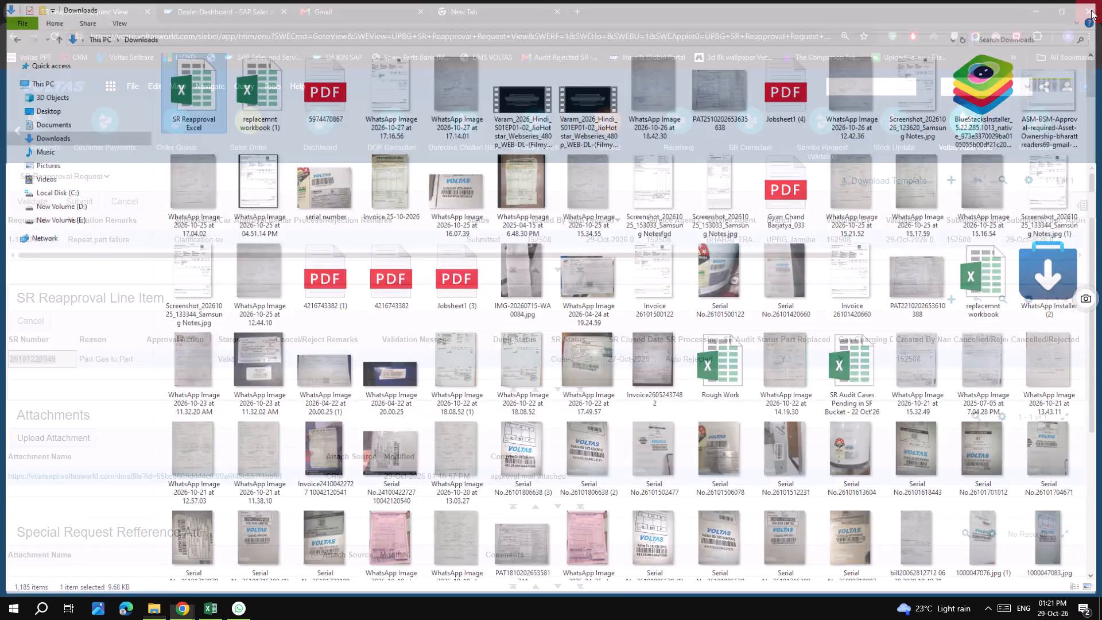
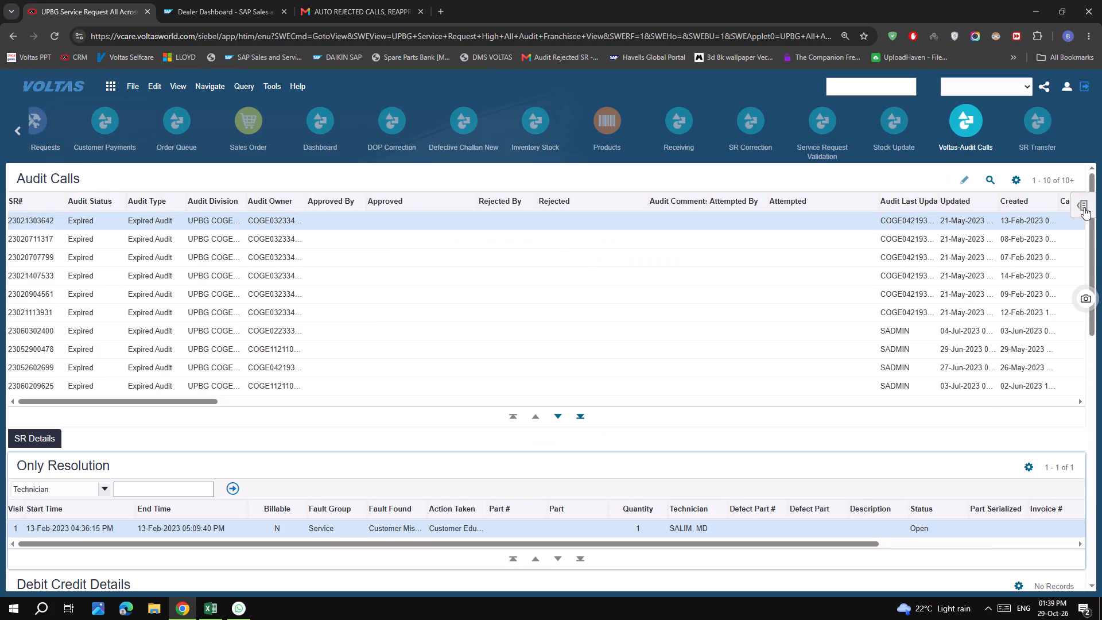
# Open the SR Reapproval Request view in Voltas CRM and go through the requests one by one, checking each status and line item.
pyautogui.click(1084, 207)
pyautogui.click(1025, 177)
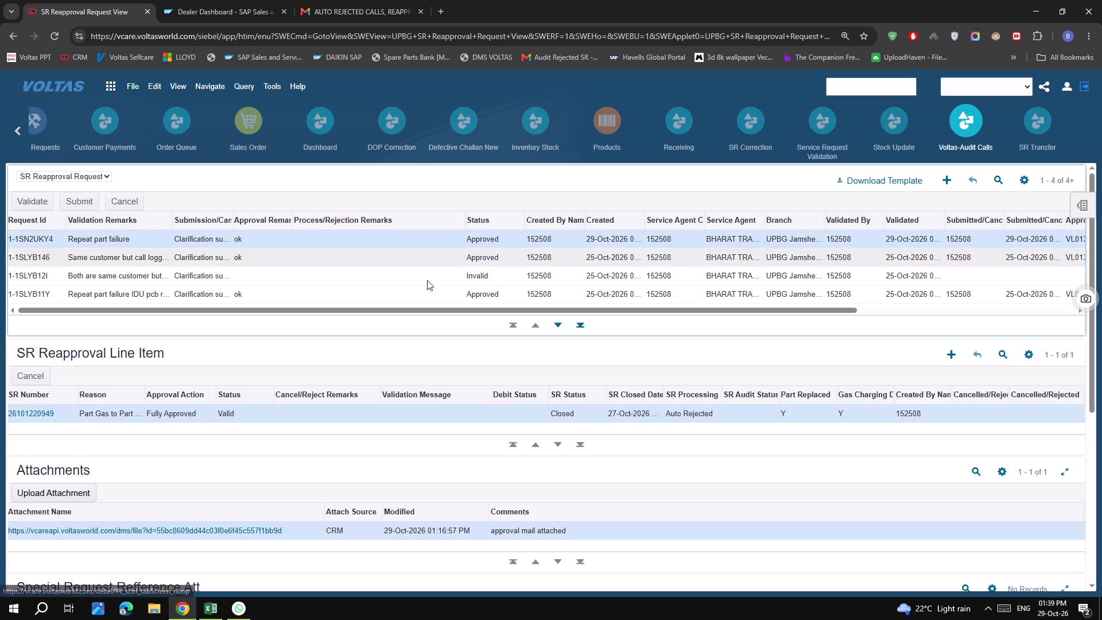
pyautogui.tripleClick(558, 325)
pyautogui.tripleClick(558, 325)
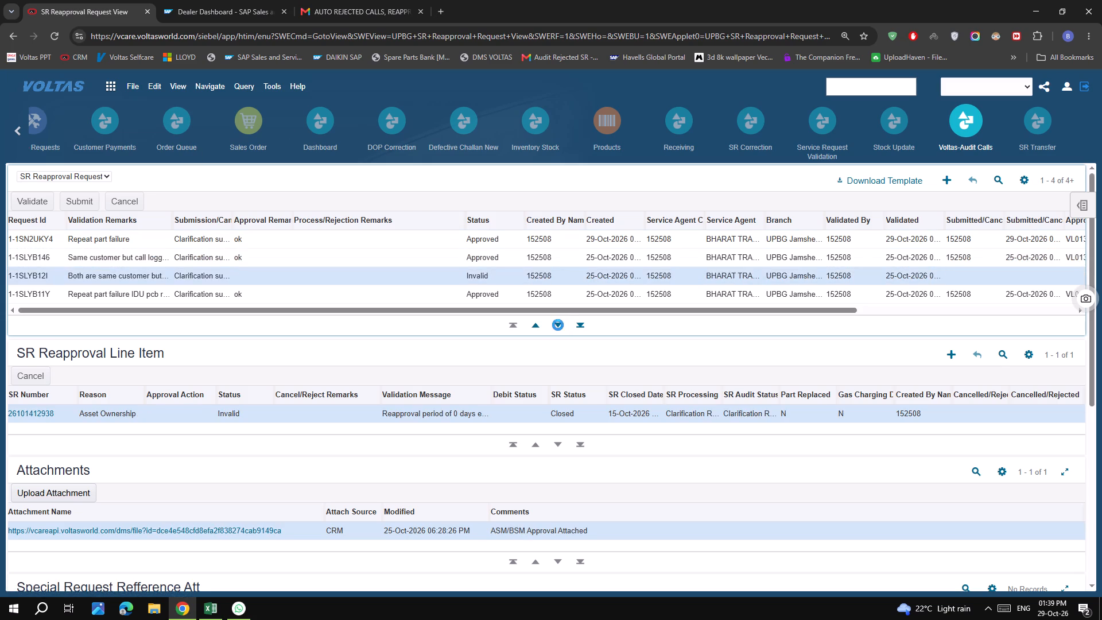
pyautogui.tripleClick(558, 325)
pyautogui.doubleClick(558, 325)
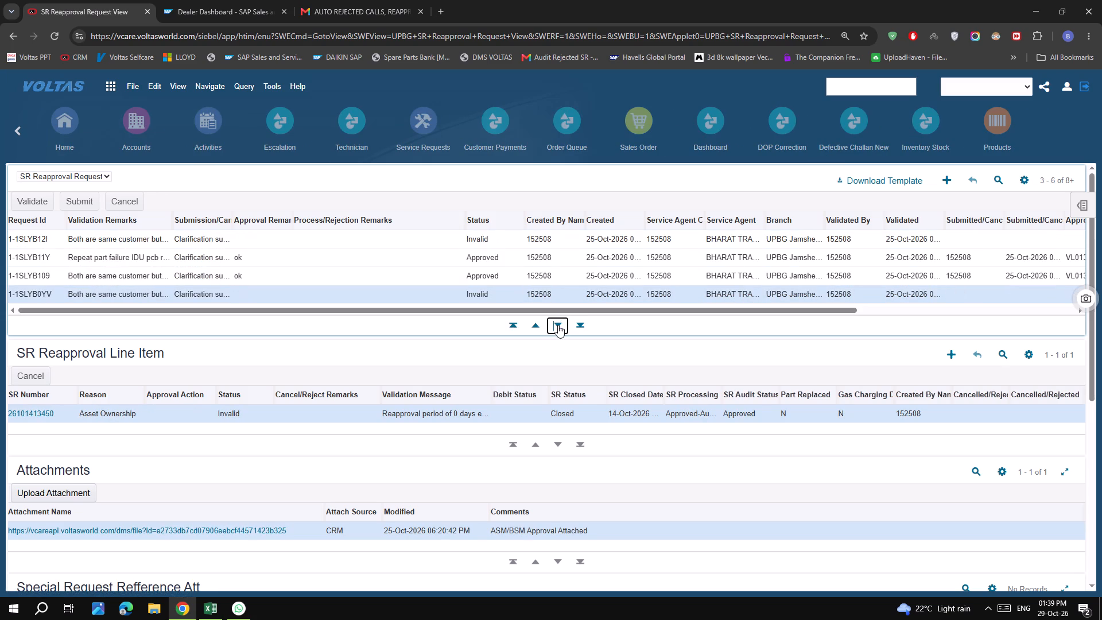
pyautogui.click(558, 325)
pyautogui.click(558, 325)
pyautogui.tripleClick(558, 325)
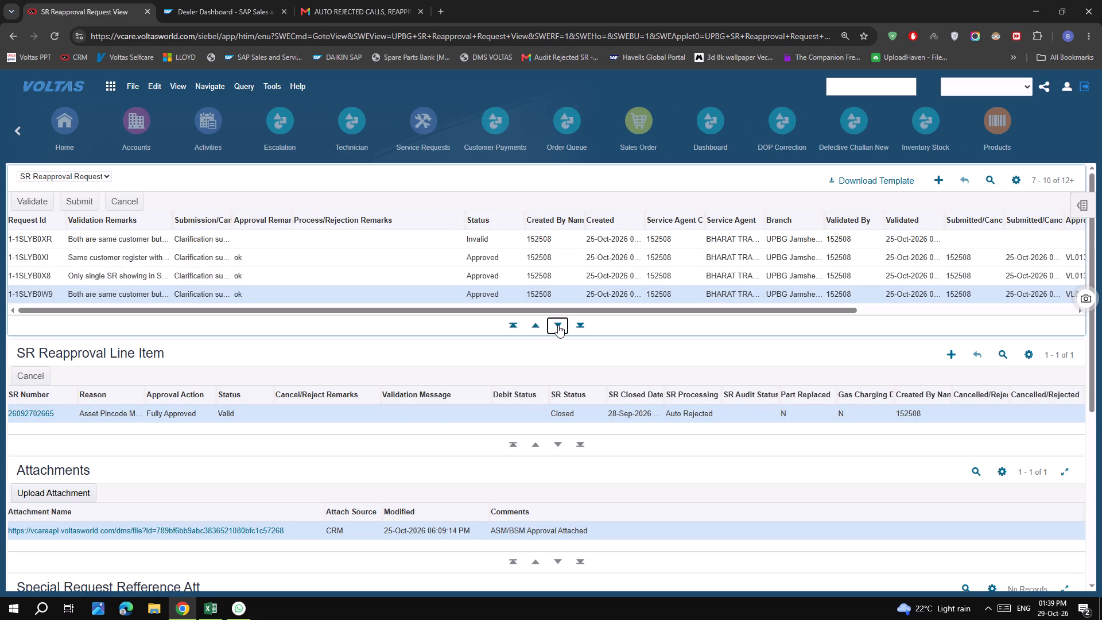
pyautogui.click(558, 325)
pyautogui.click(558, 325)
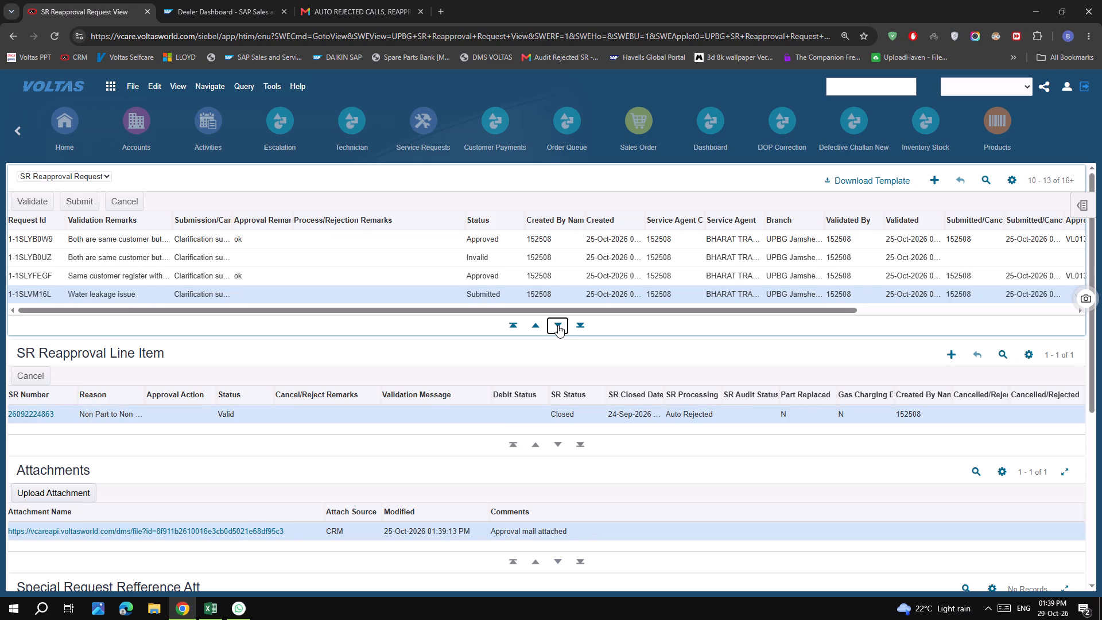
pyautogui.click(558, 325)
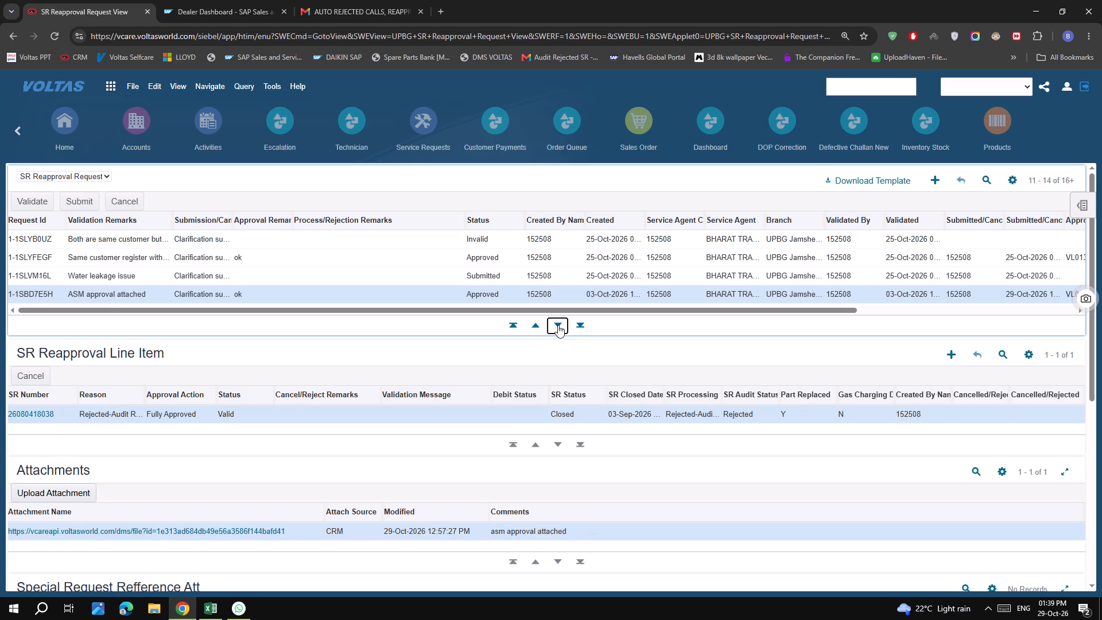
pyautogui.click(558, 325)
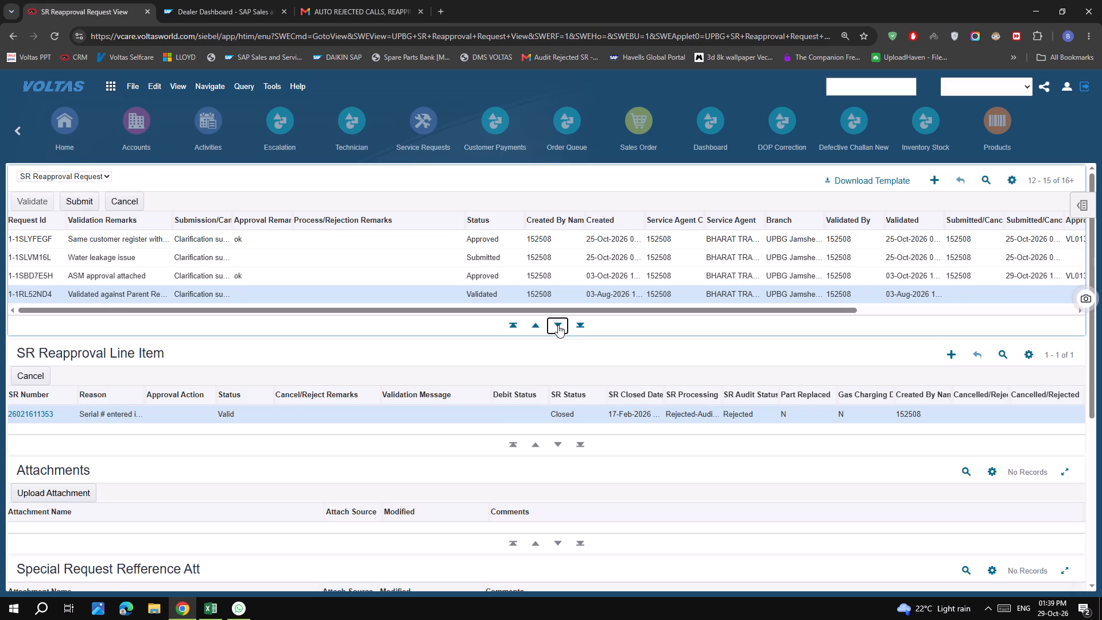
pyautogui.click(558, 325)
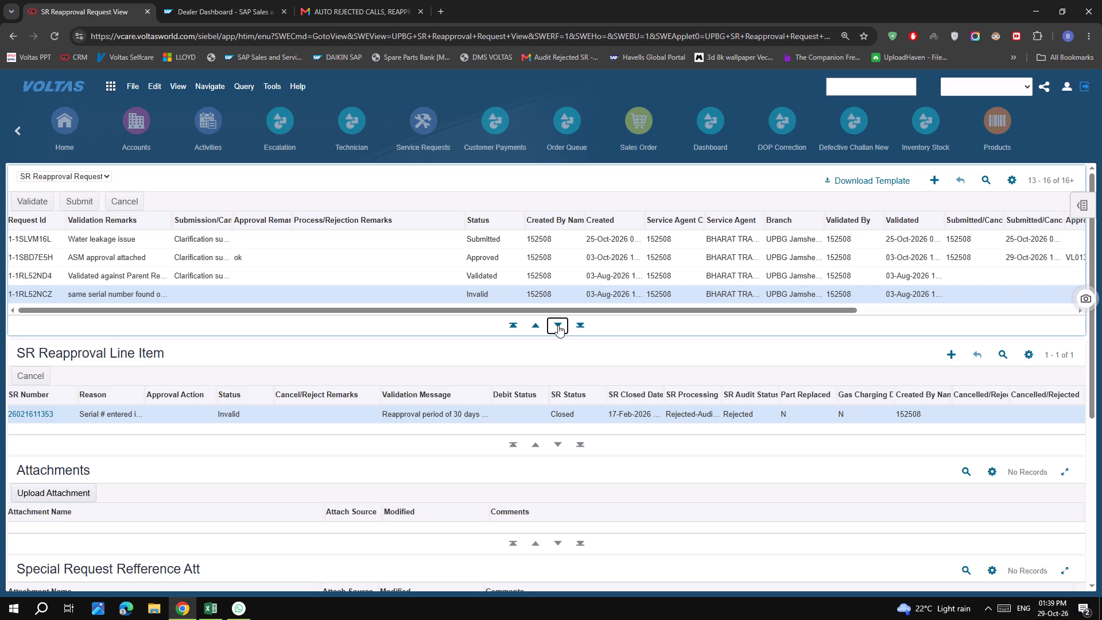
pyautogui.click(558, 325)
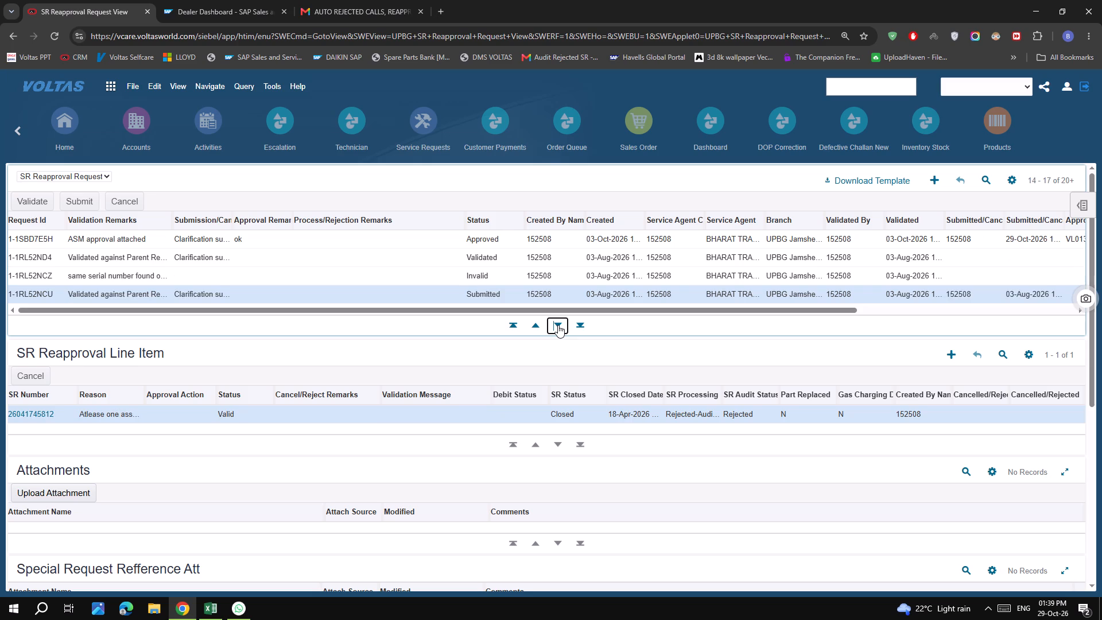
pyautogui.click(558, 325)
pyautogui.click(558, 325)
pyautogui.click(558, 325)
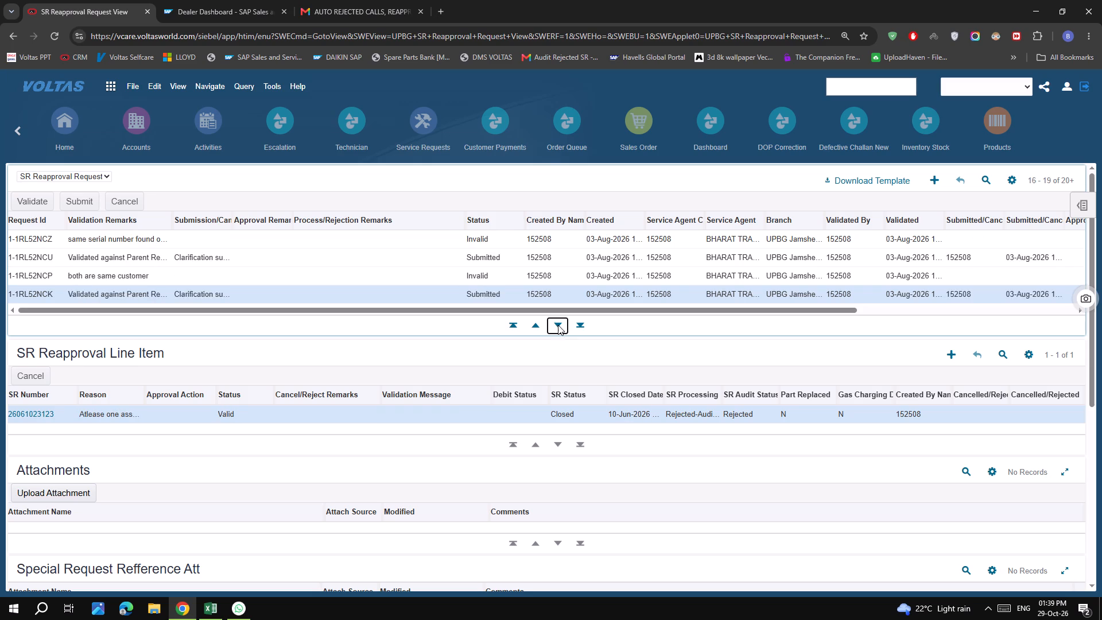
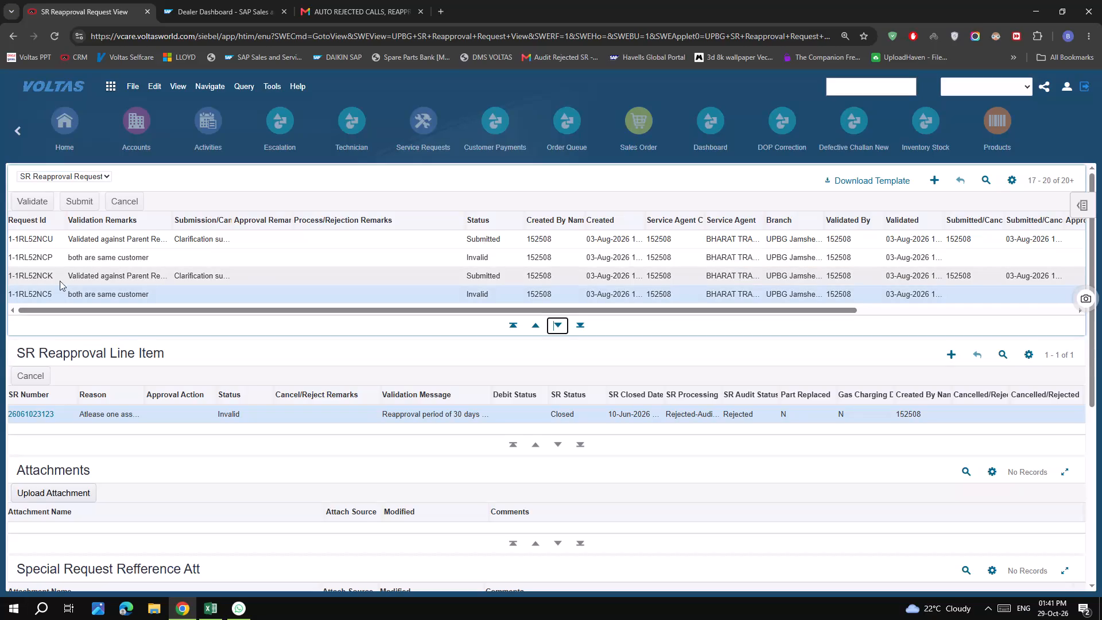
pyautogui.click(78, 281)
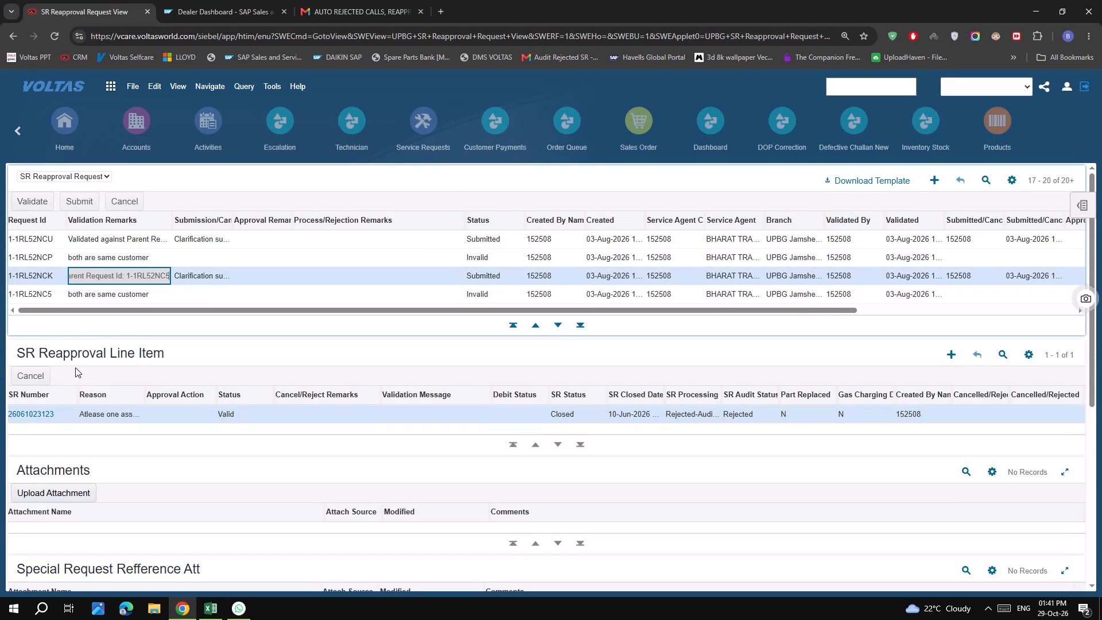
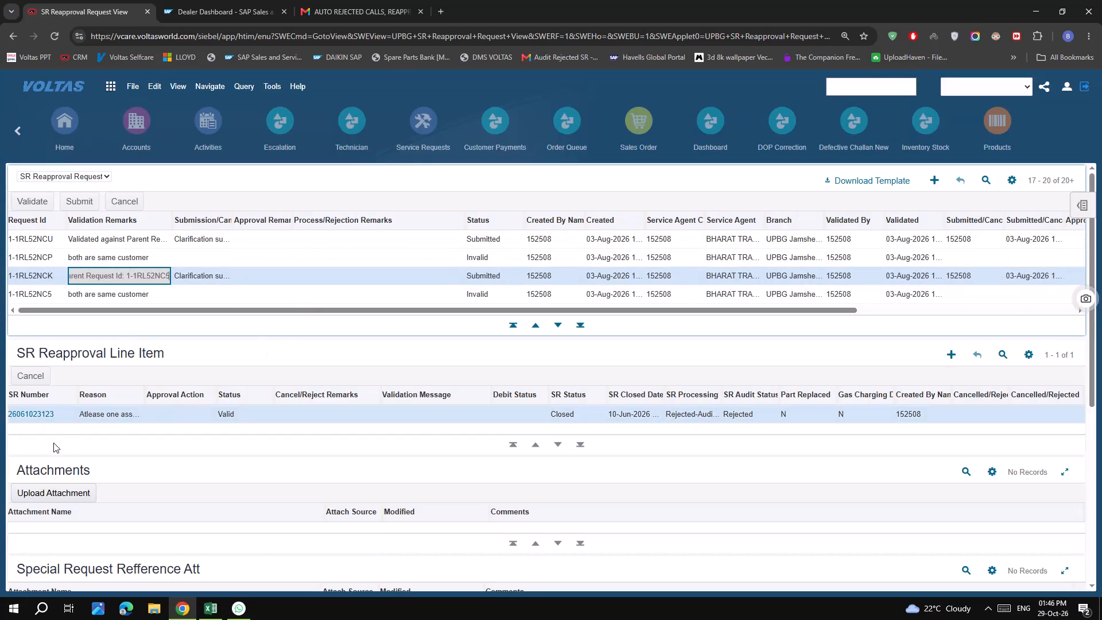
# Page back through the SR reapproval requests to the first records of the list, checking their statuses.
pyautogui.tripleClick(538, 324)
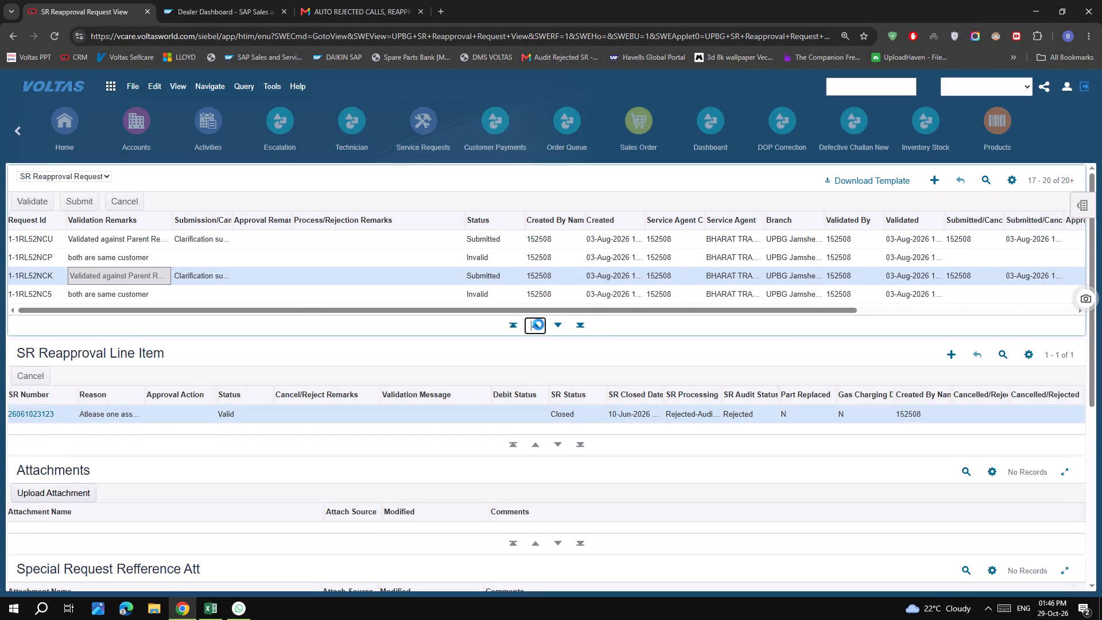
pyautogui.tripleClick(538, 324)
pyautogui.tripleClick(538, 324)
pyautogui.tripleClick(538, 324)
pyautogui.tripleClick(538, 324)
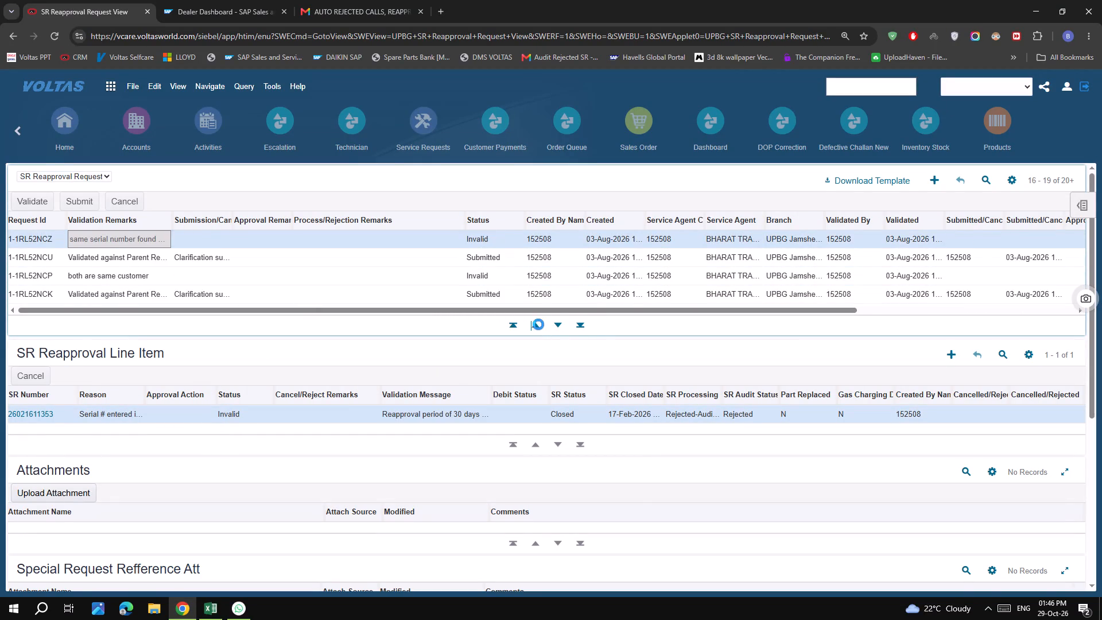
pyautogui.tripleClick(538, 324)
pyautogui.doubleClick(538, 324)
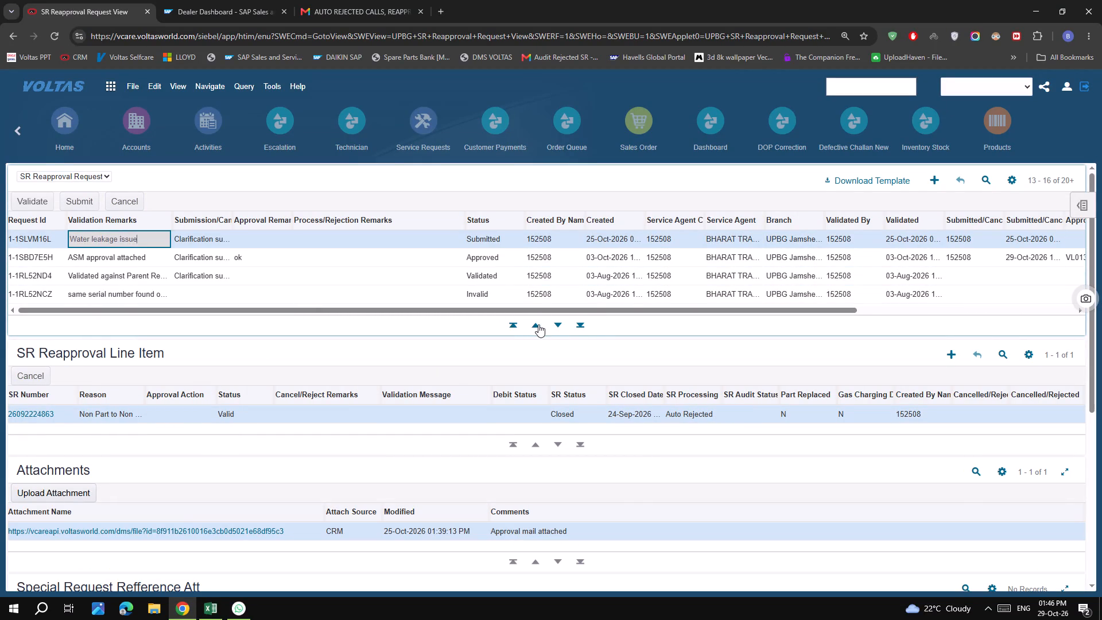
pyautogui.tripleClick(538, 324)
pyautogui.tripleClick(538, 324)
pyautogui.click(538, 324)
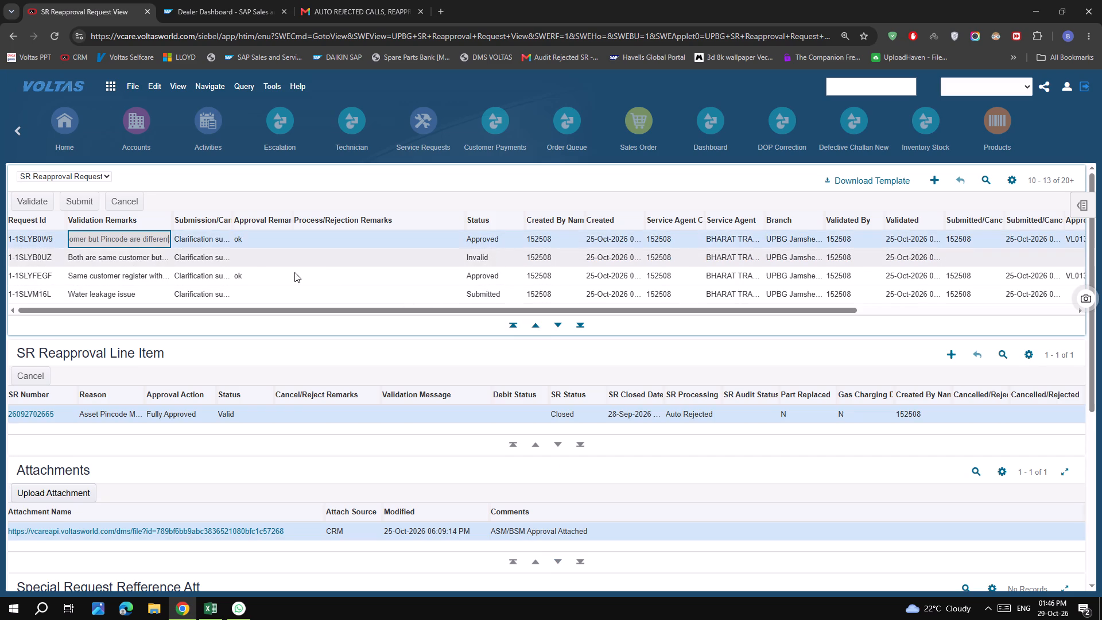
pyautogui.click(518, 325)
pyautogui.click(518, 325)
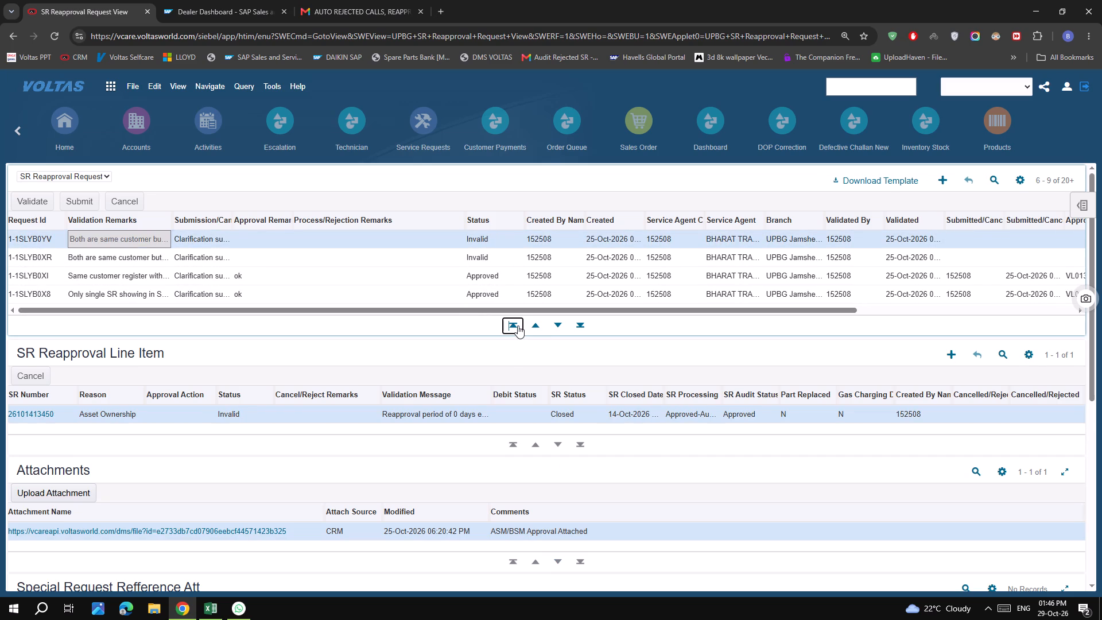
pyautogui.click(518, 325)
pyautogui.click(518, 325)
pyautogui.click(518, 325)
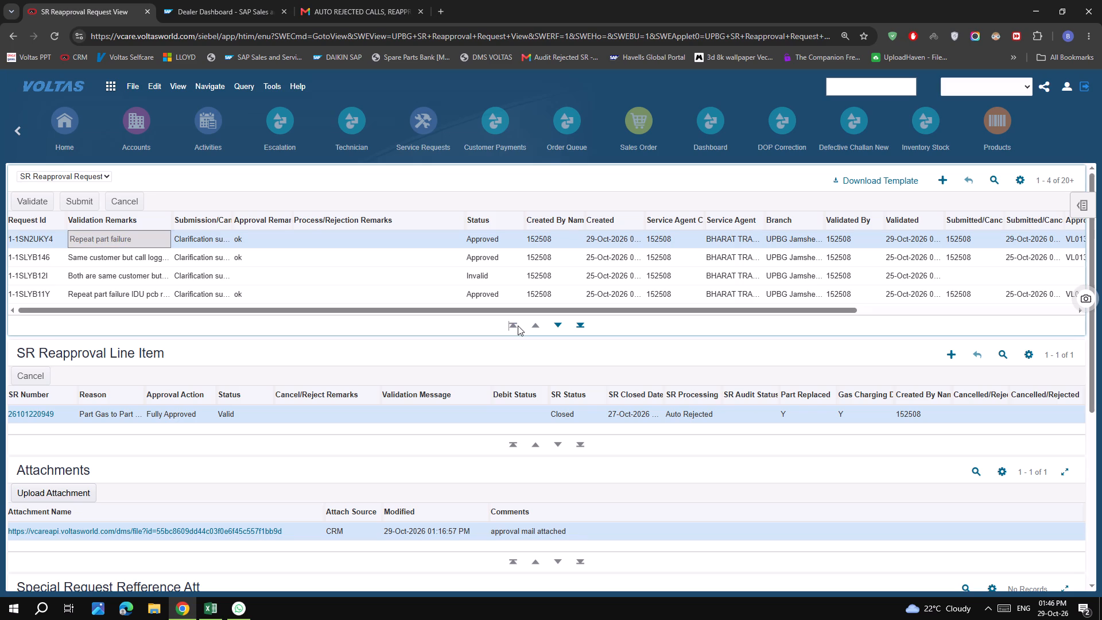
pyautogui.doubleClick(518, 325)
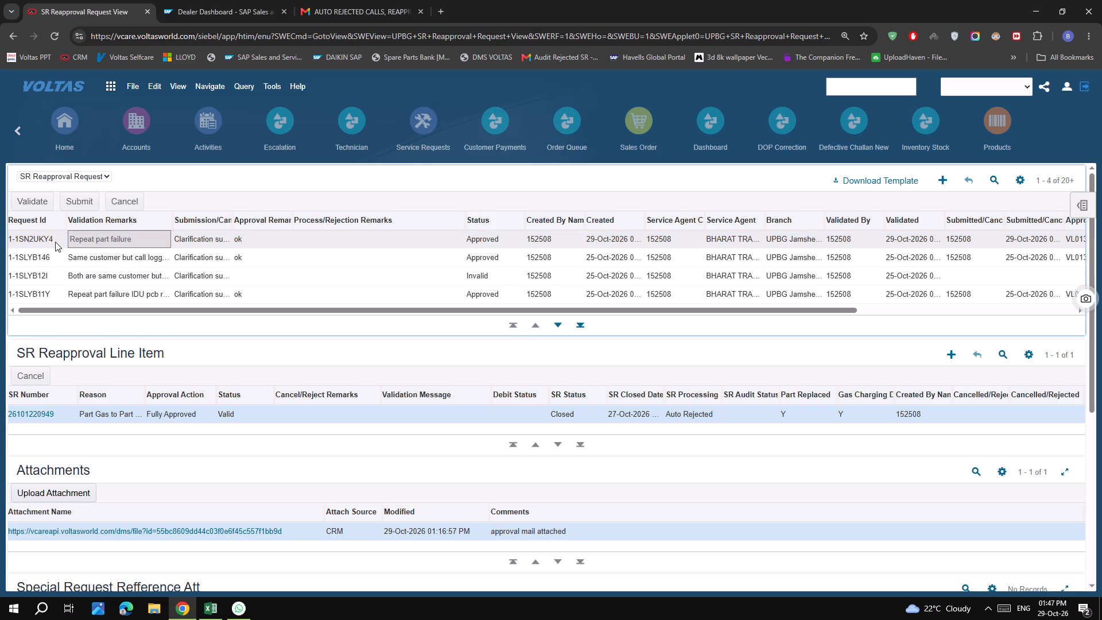
pyautogui.click(56, 239)
pyautogui.doubleClick(56, 239)
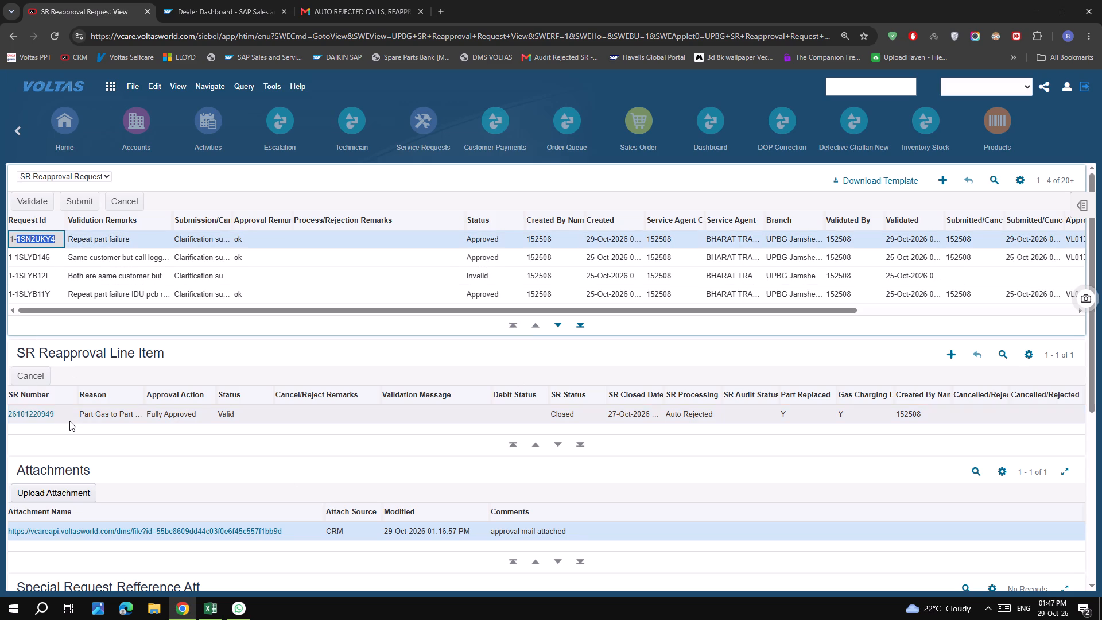
pyautogui.click(65, 418)
pyautogui.hotkey('ctrl', 'c')
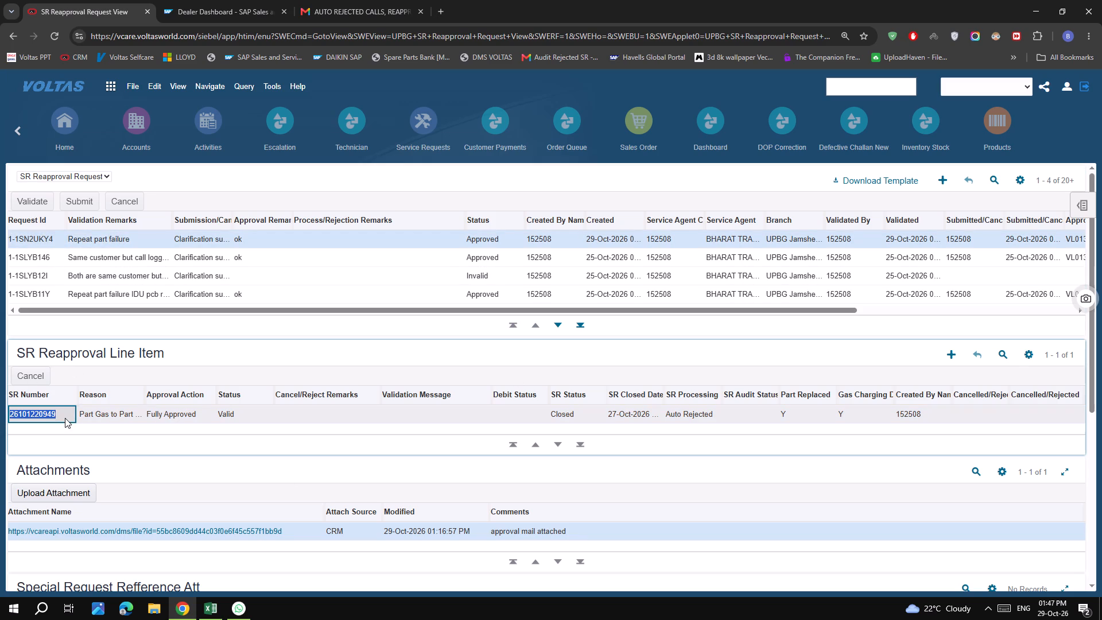
pyautogui.hotkey('ctrl', 'c')
pyautogui.hotkey('ctrl', 'c')
pyautogui.click(425, 124)
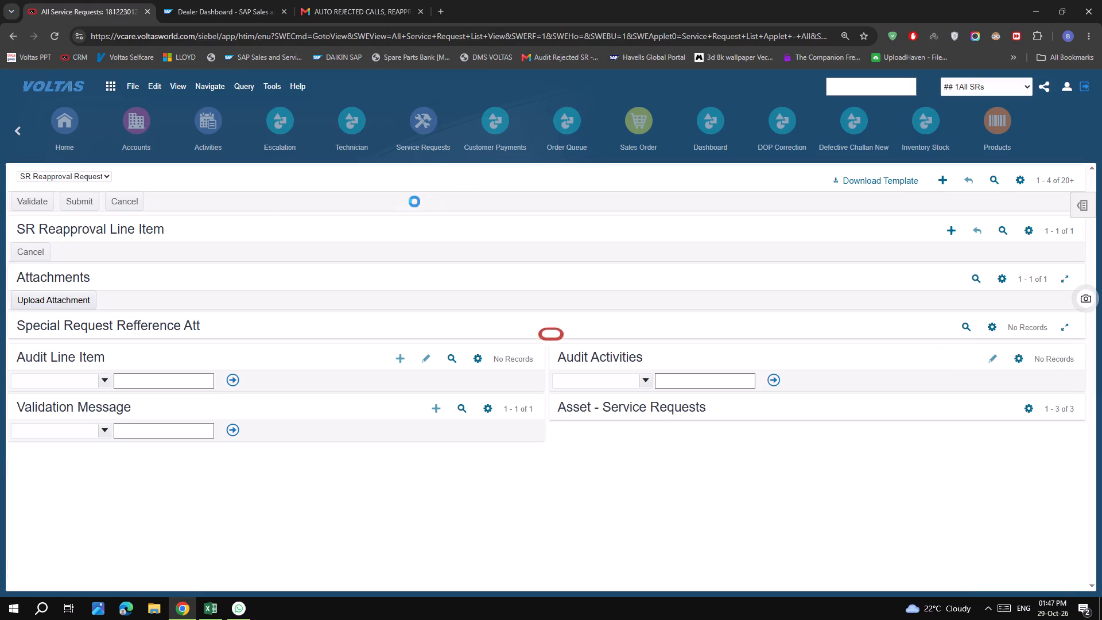
pyautogui.click(427, 201)
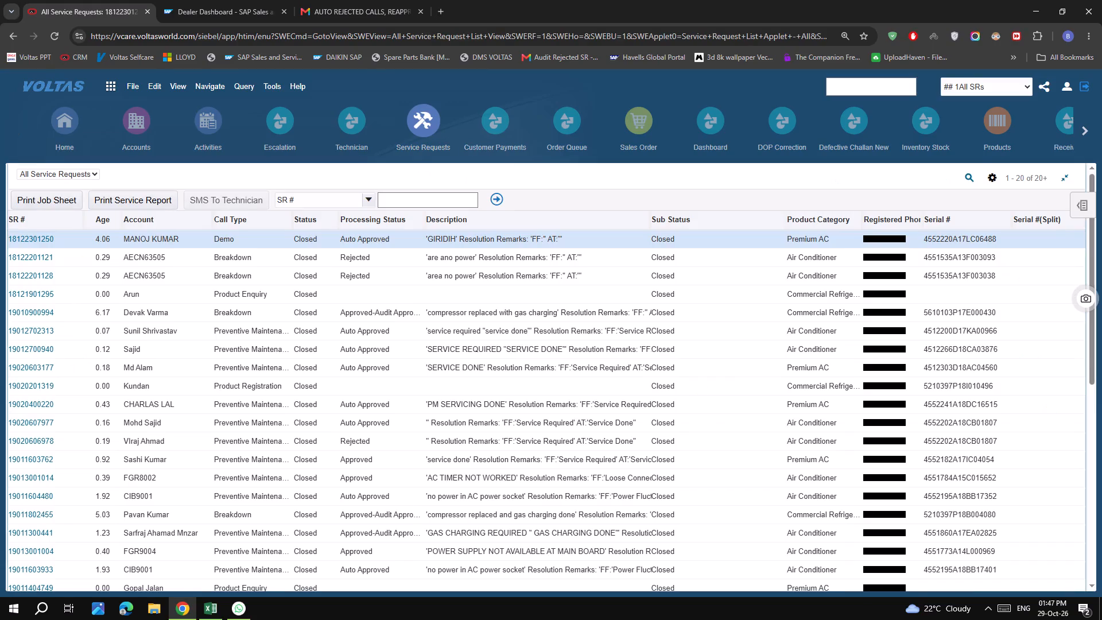
pyautogui.hotkey('ctrl', 'v')
pyautogui.click(503, 203)
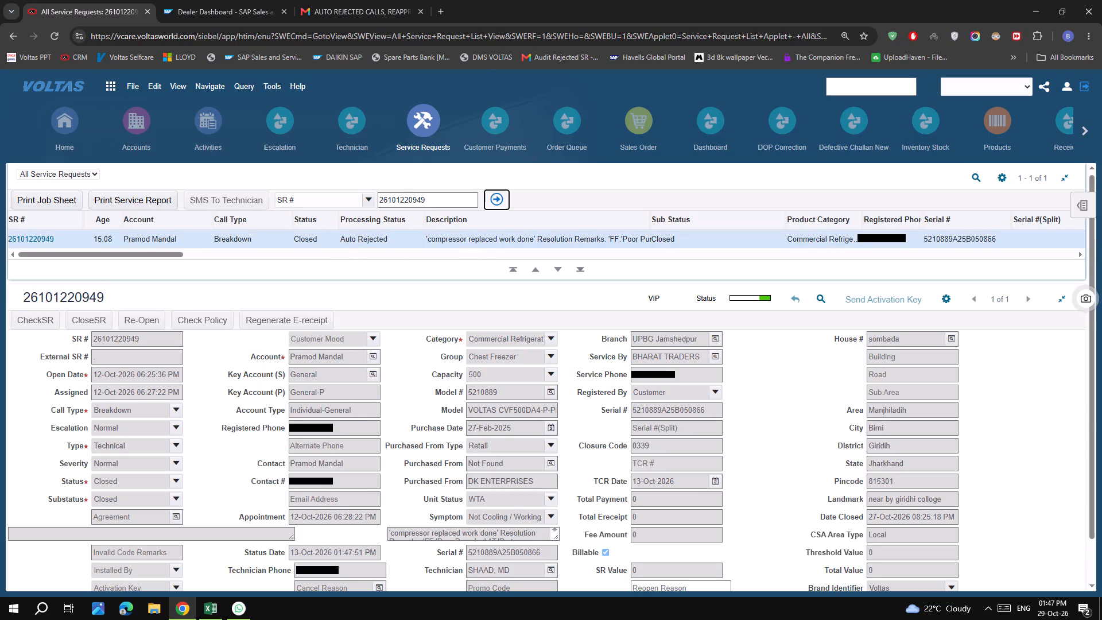
pyautogui.click(47, 238)
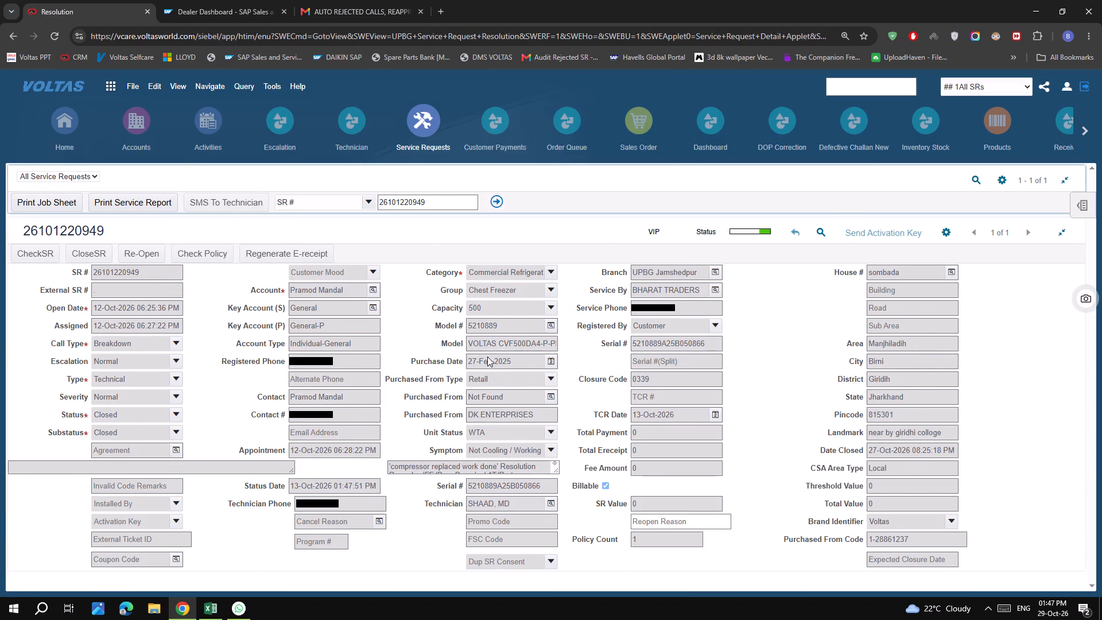
# Inspect the scanned serial number photo at the end of the service request's attachments, enlarge its label, and close it.
pyautogui.click(487, 460)
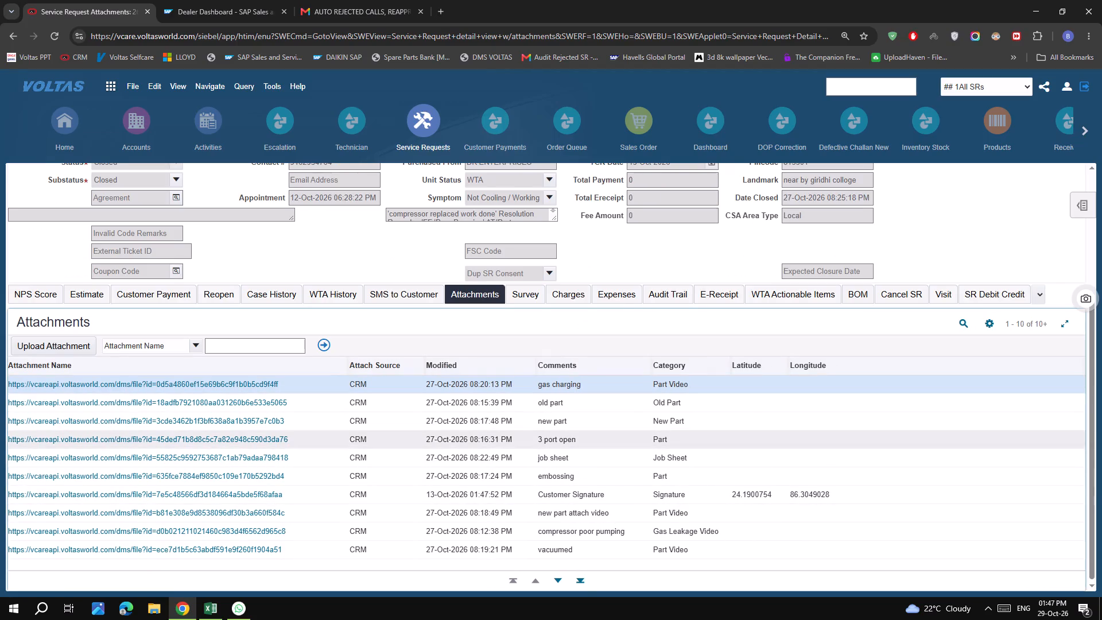
pyautogui.click(579, 582)
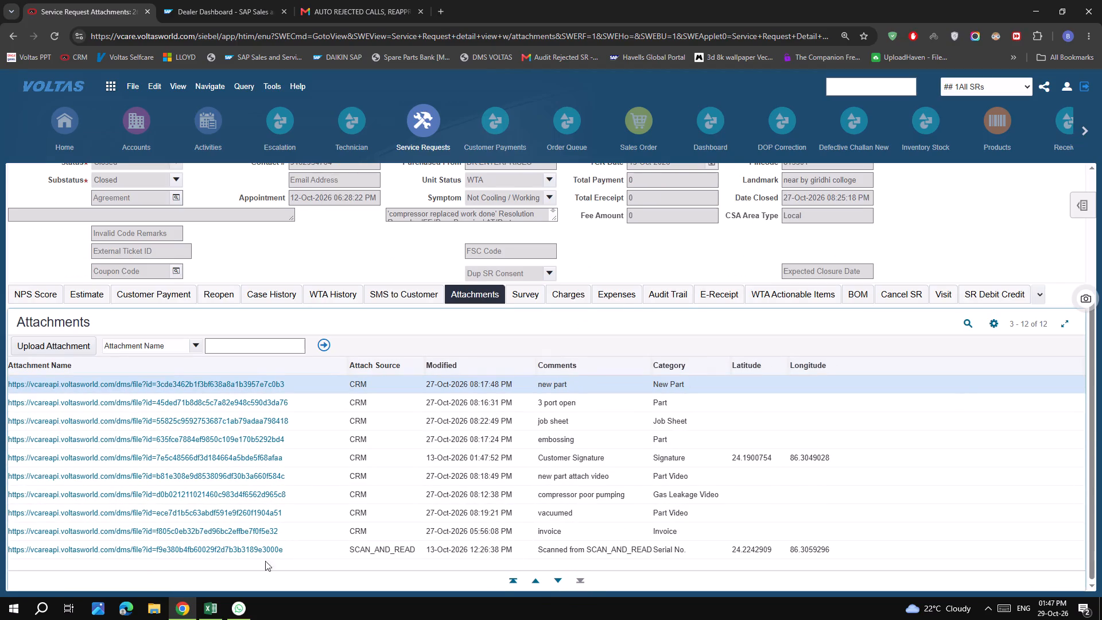
pyautogui.click(249, 553)
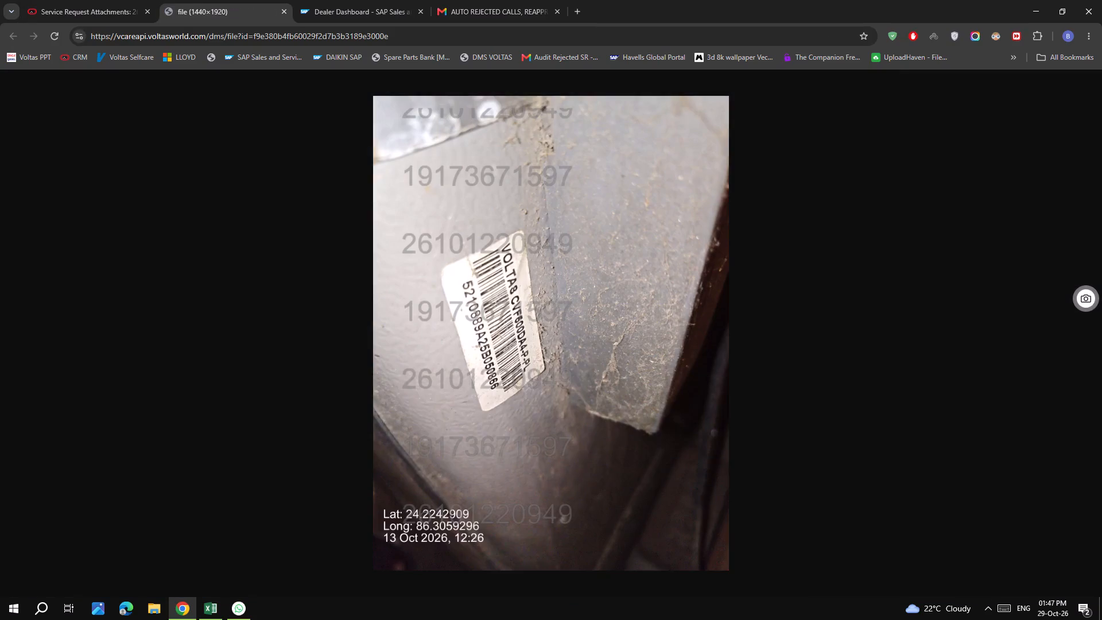
pyautogui.click(476, 315)
pyautogui.doubleClick(482, 317)
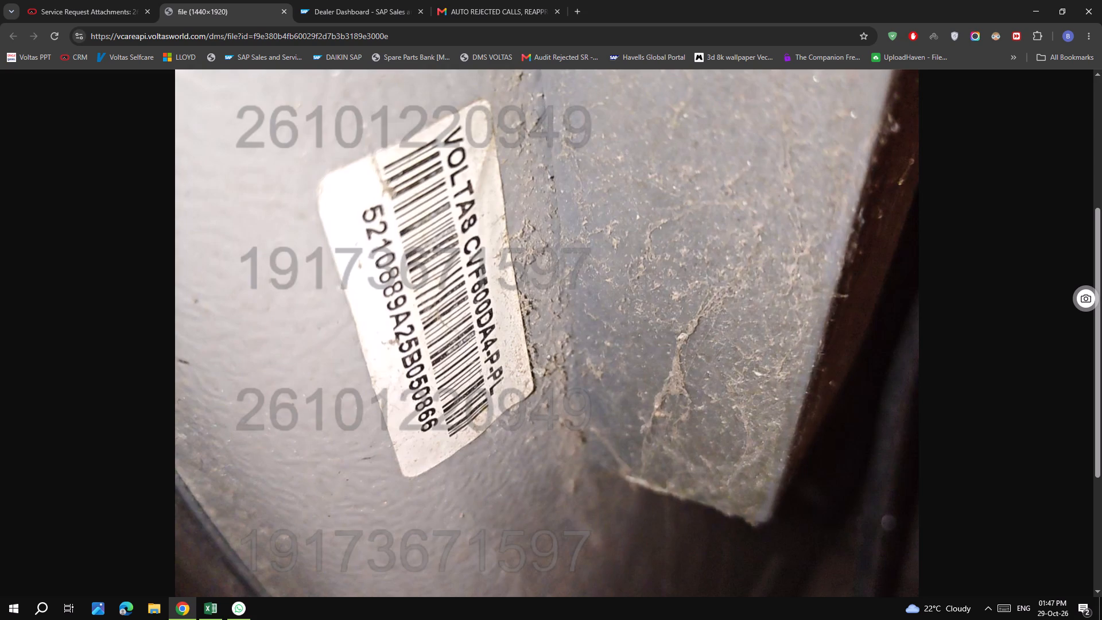
pyautogui.click(482, 318)
pyautogui.click(283, 12)
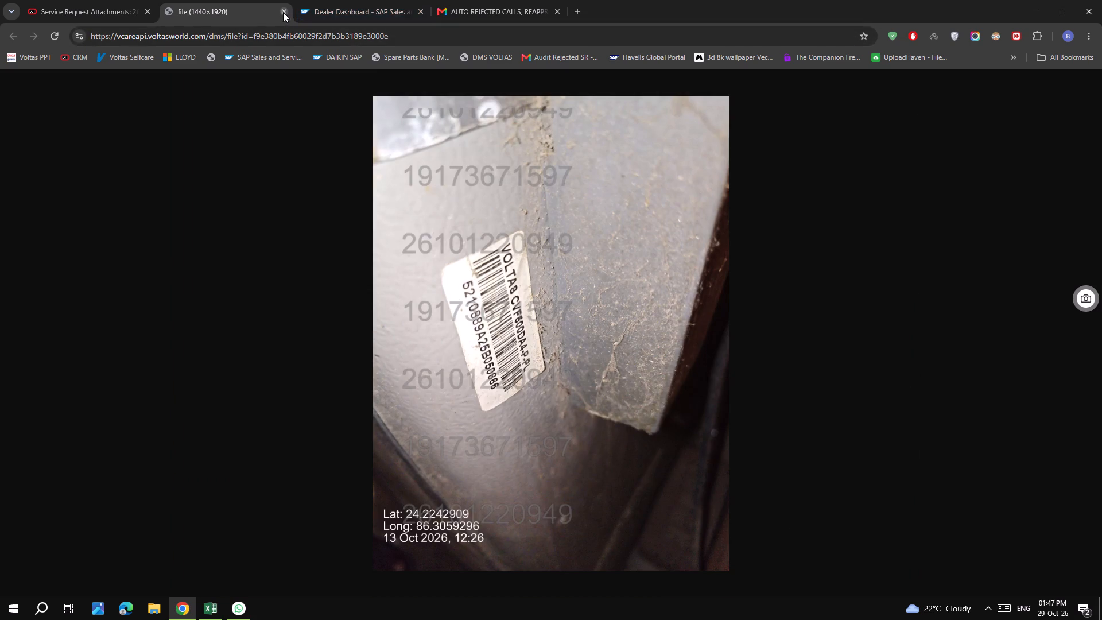
pyautogui.scroll(6, 860, 424)
pyautogui.click(941, 497)
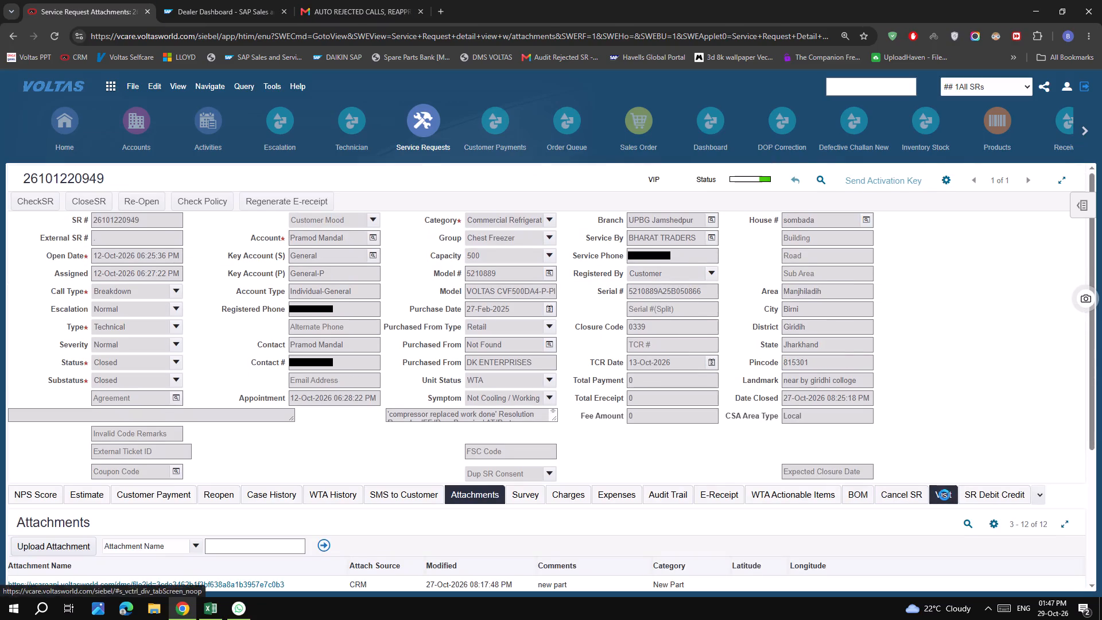
pyautogui.scroll(-2, 528, 523)
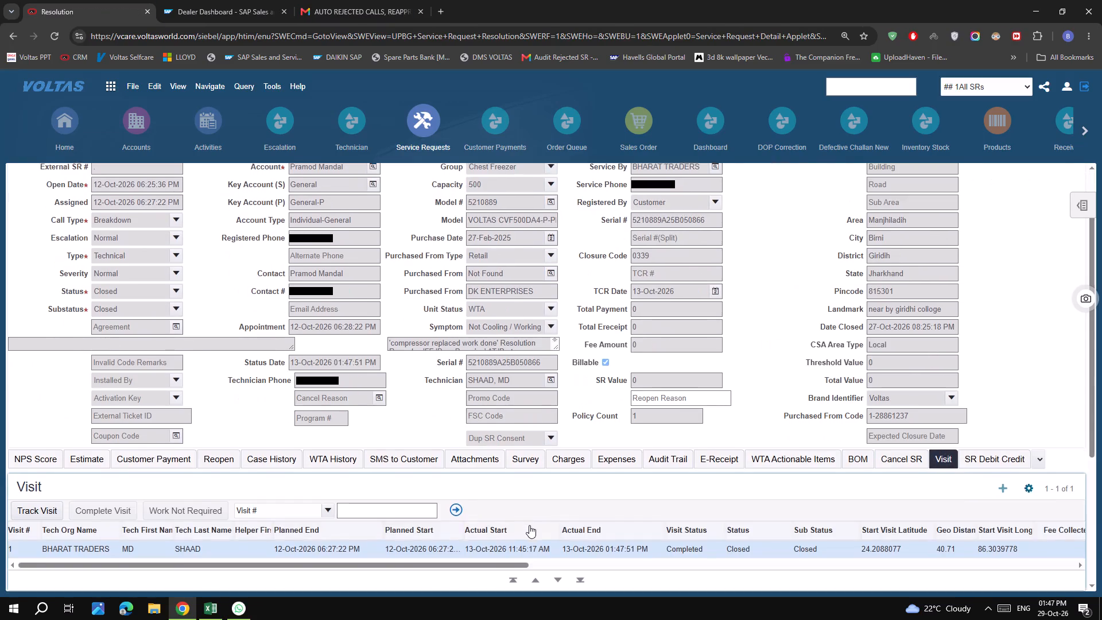
pyautogui.scroll(-2, 529, 525)
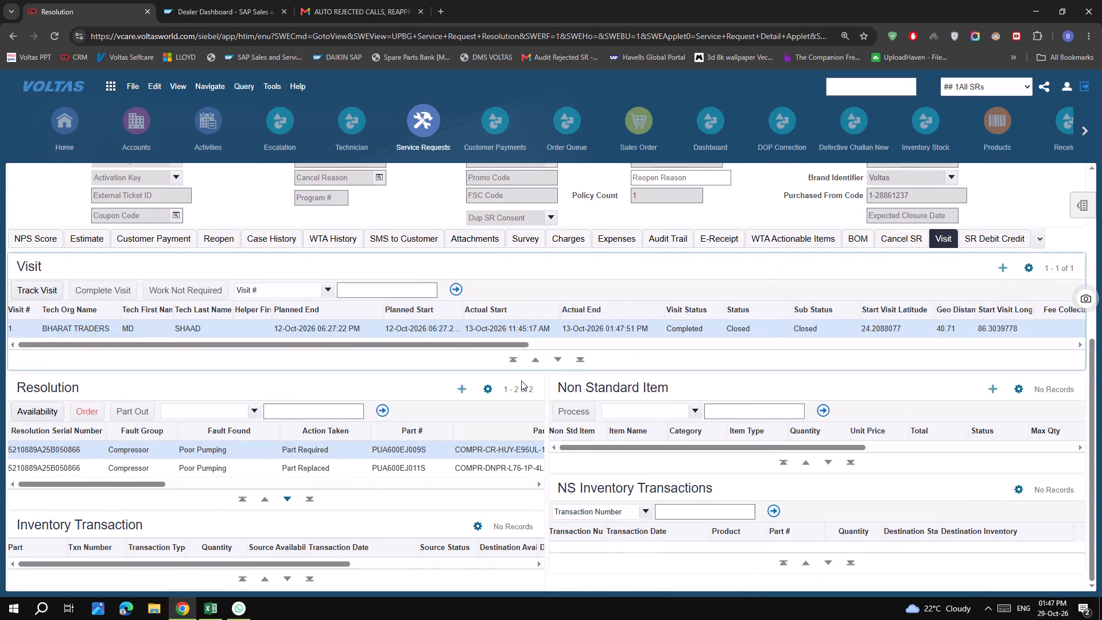
pyautogui.scroll(11, 519, 366)
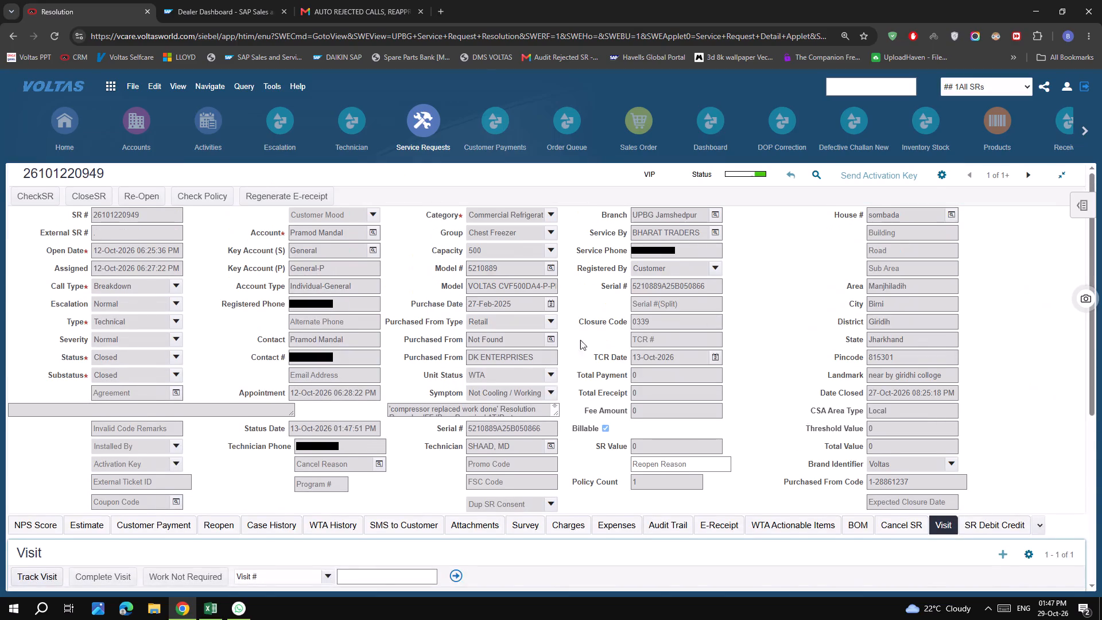
# List all service requests with the Open SRs query and sort them by SR # in descending order.
pyautogui.click(427, 125)
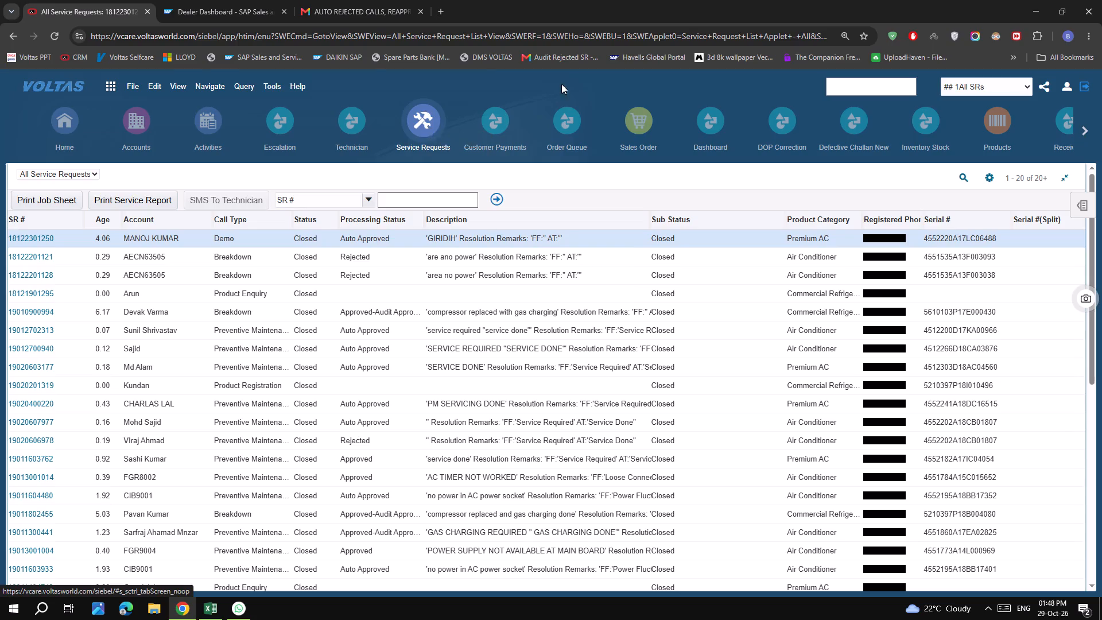
pyautogui.click(979, 80)
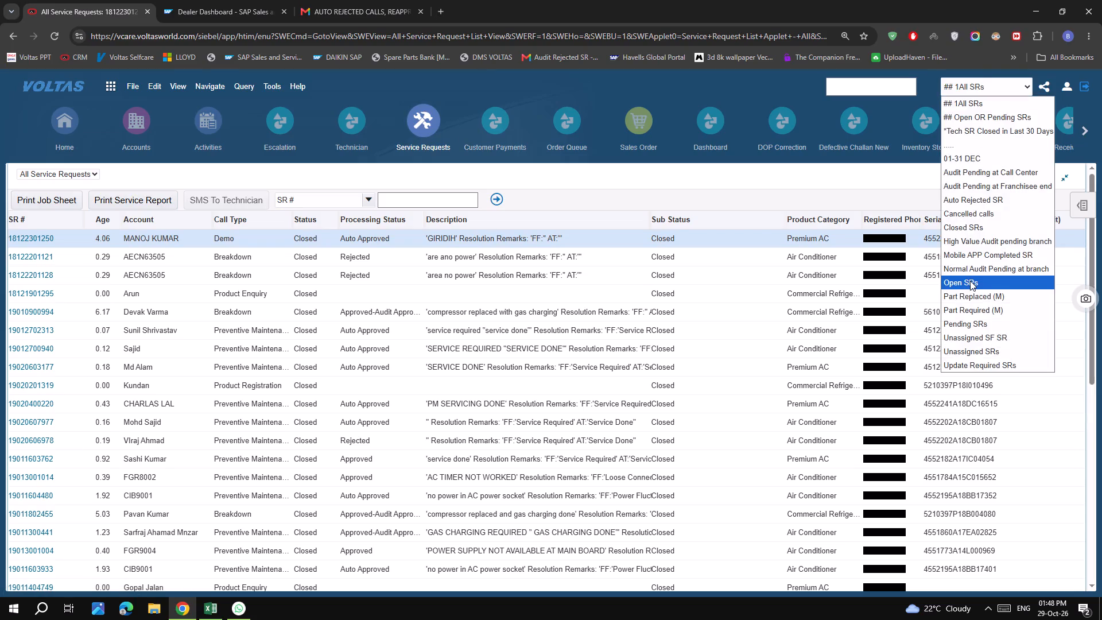
pyautogui.click(970, 281)
pyautogui.click(31, 215)
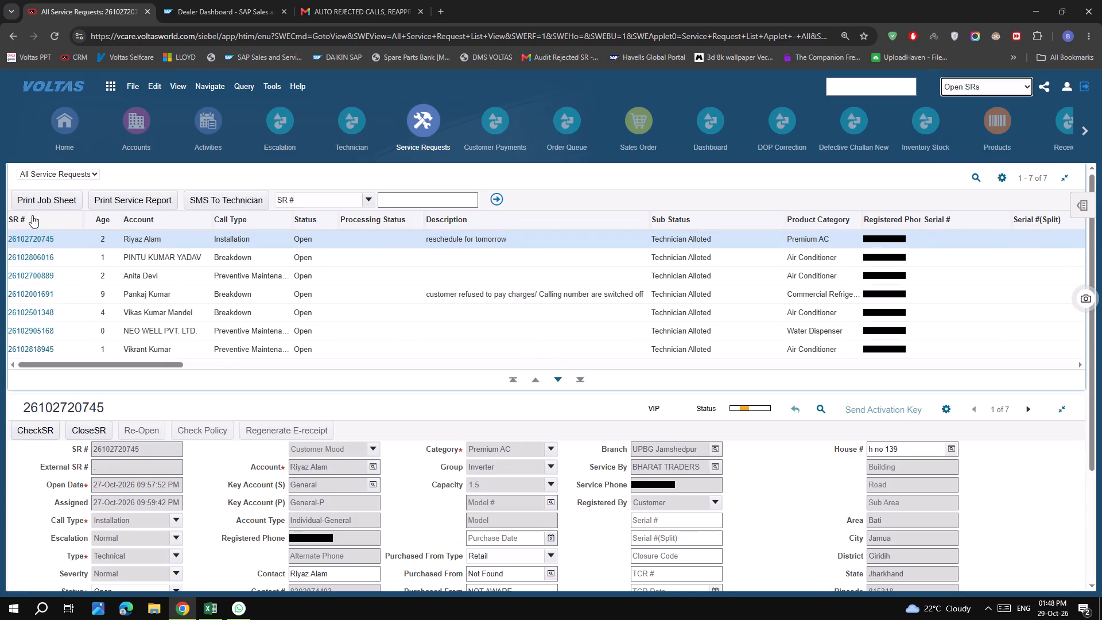
pyautogui.click(55, 220)
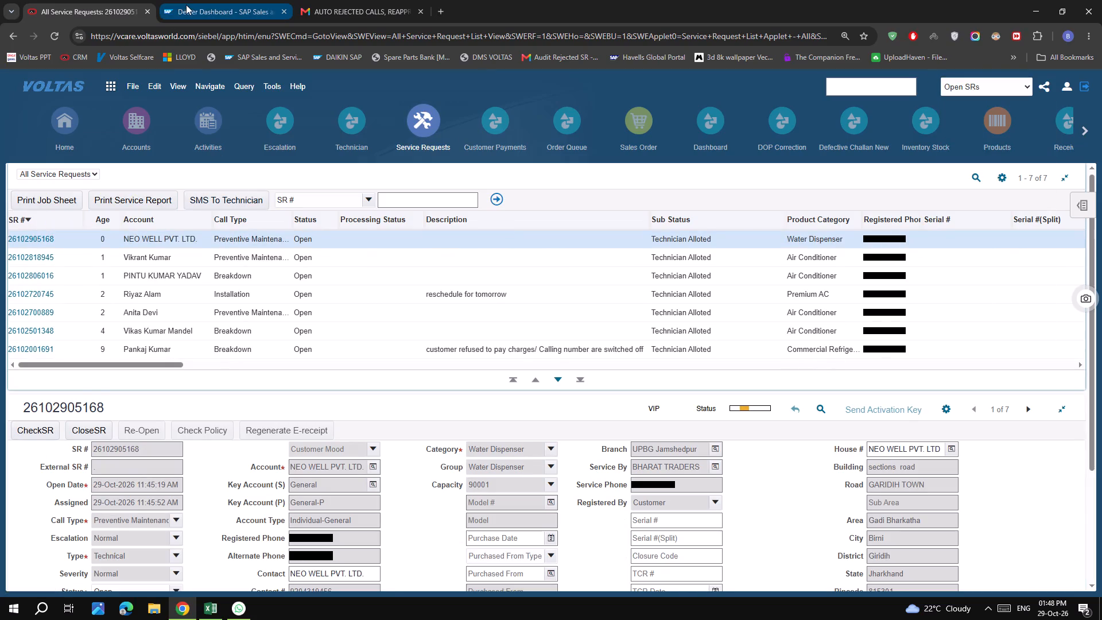
# Reload the Daikin Dealer Dashboard and return to the Voltas open service request list.
pyautogui.click(189, 6)
pyautogui.click(56, 37)
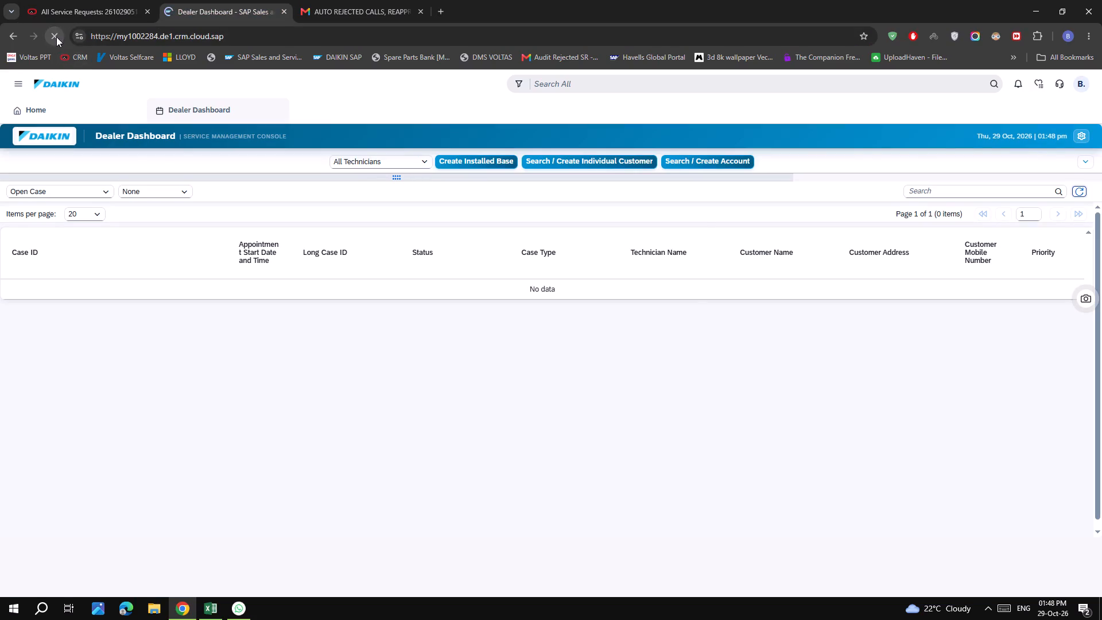
pyautogui.click(90, 7)
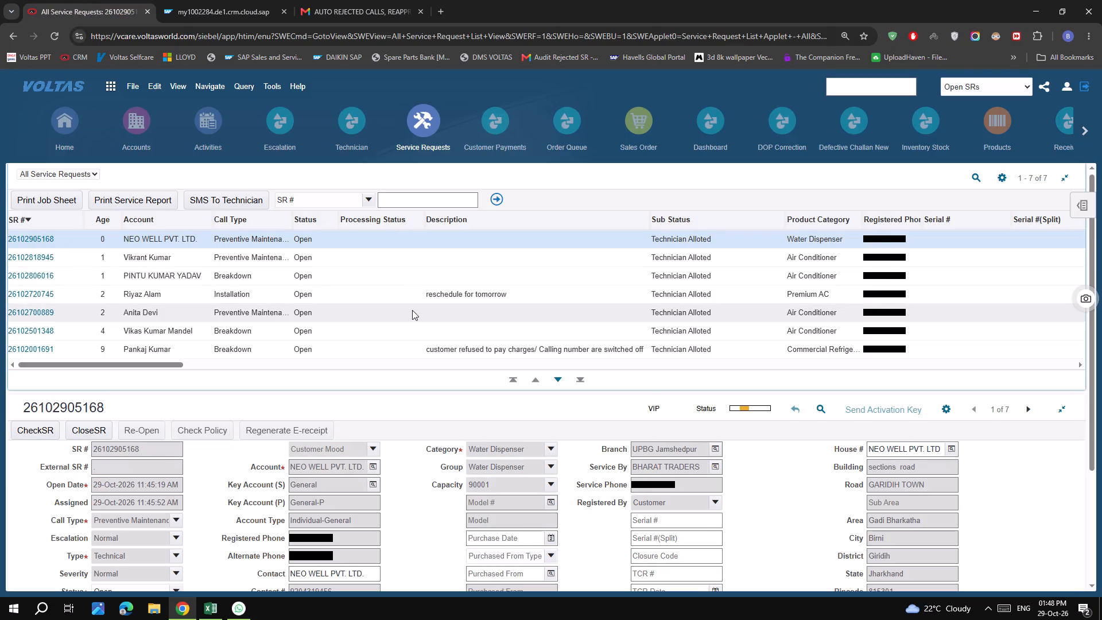
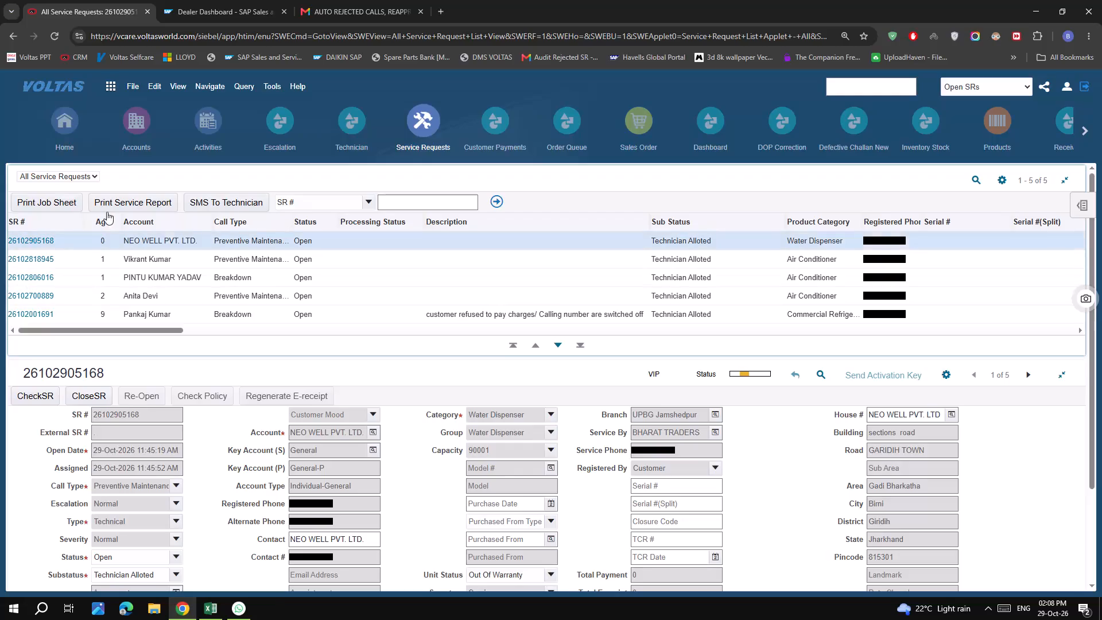
pyautogui.click(44, 238)
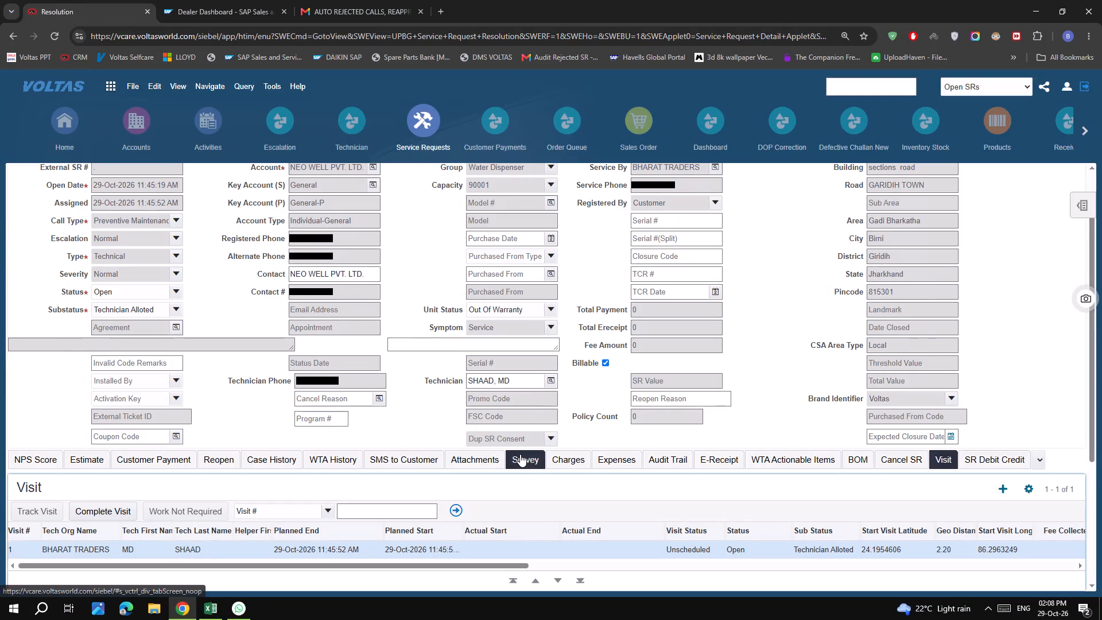
pyautogui.scroll(7, 522, 452)
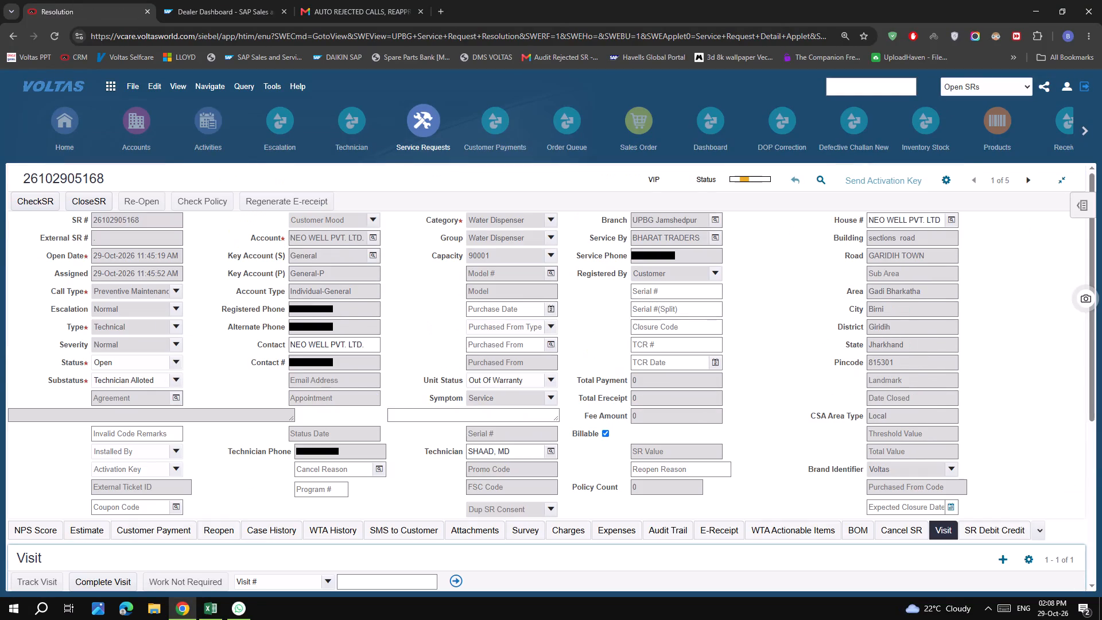
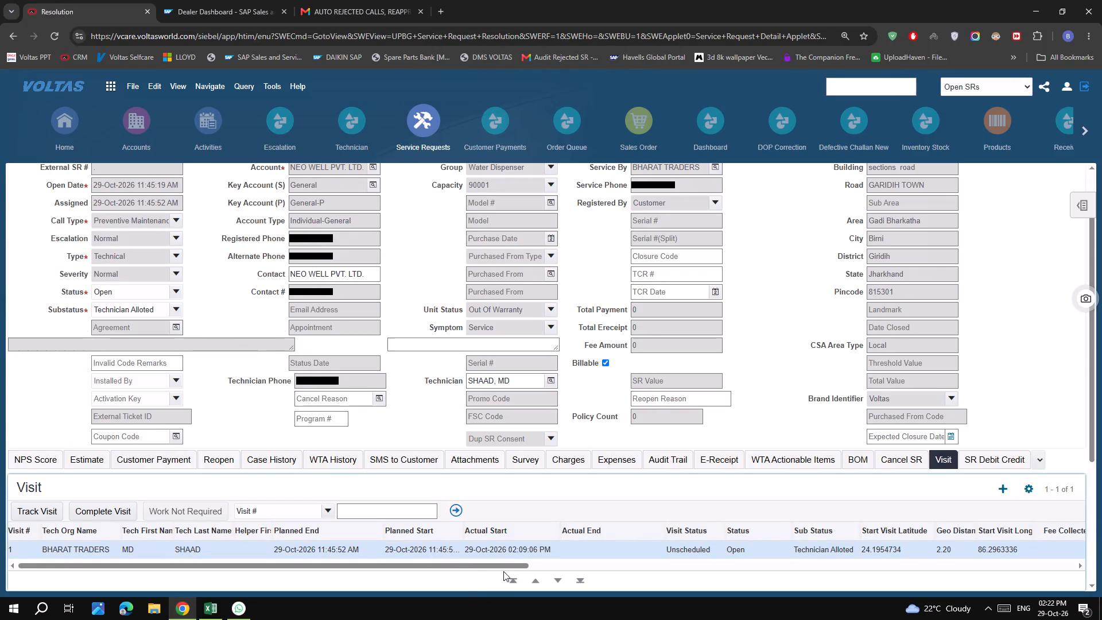
pyautogui.moveTo(505, 566); pyautogui.dragTo(126, 565)
pyautogui.scroll(7, 429, 450)
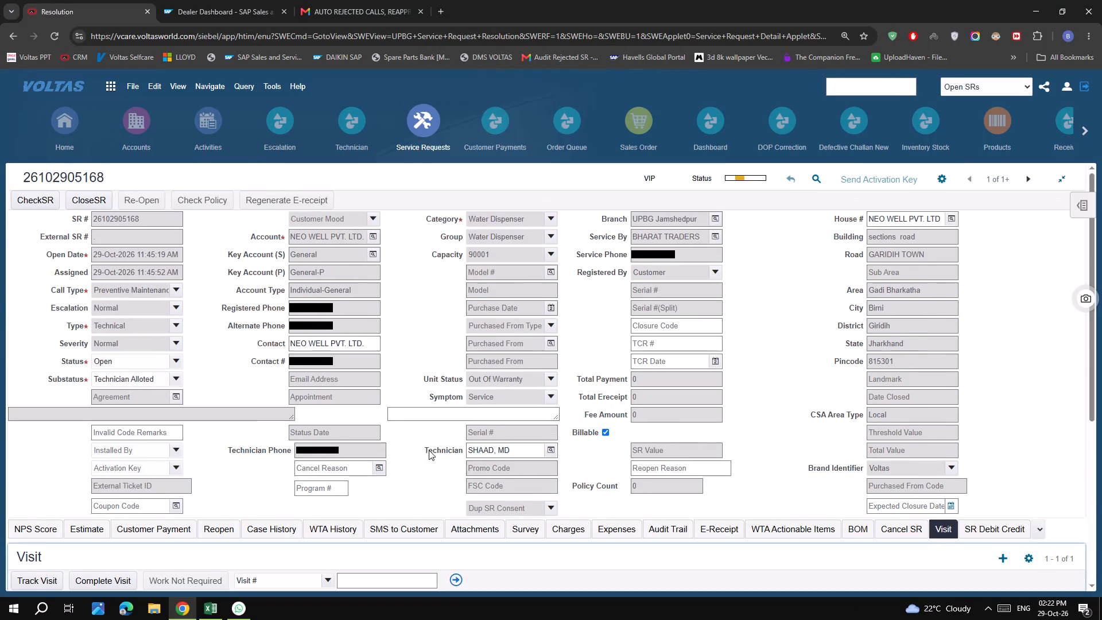
pyautogui.scroll(3, 429, 450)
pyautogui.click(422, 126)
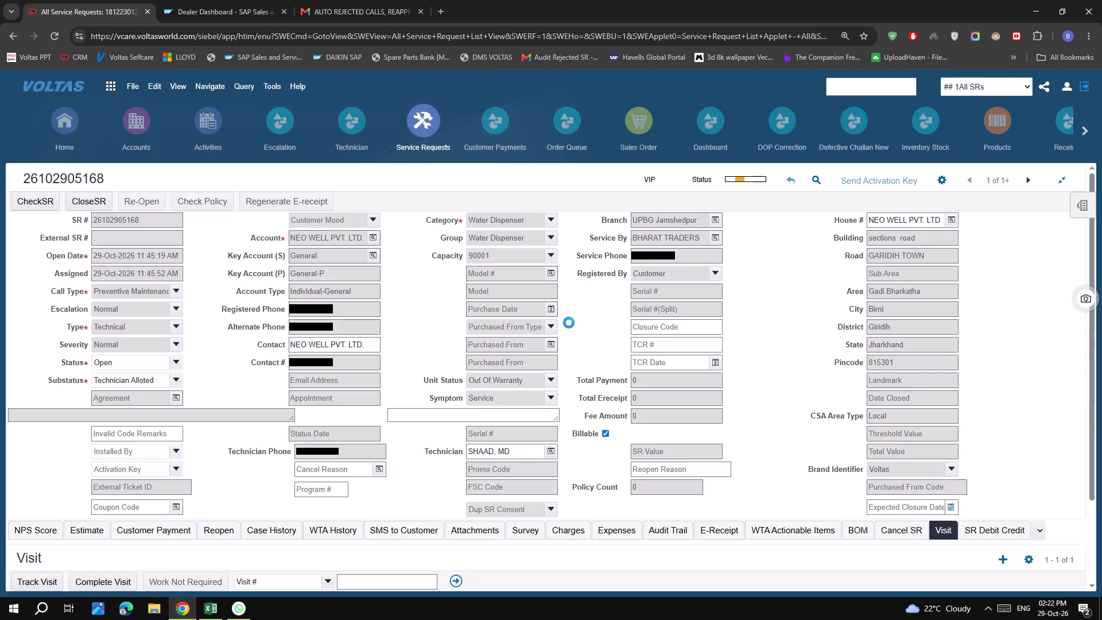